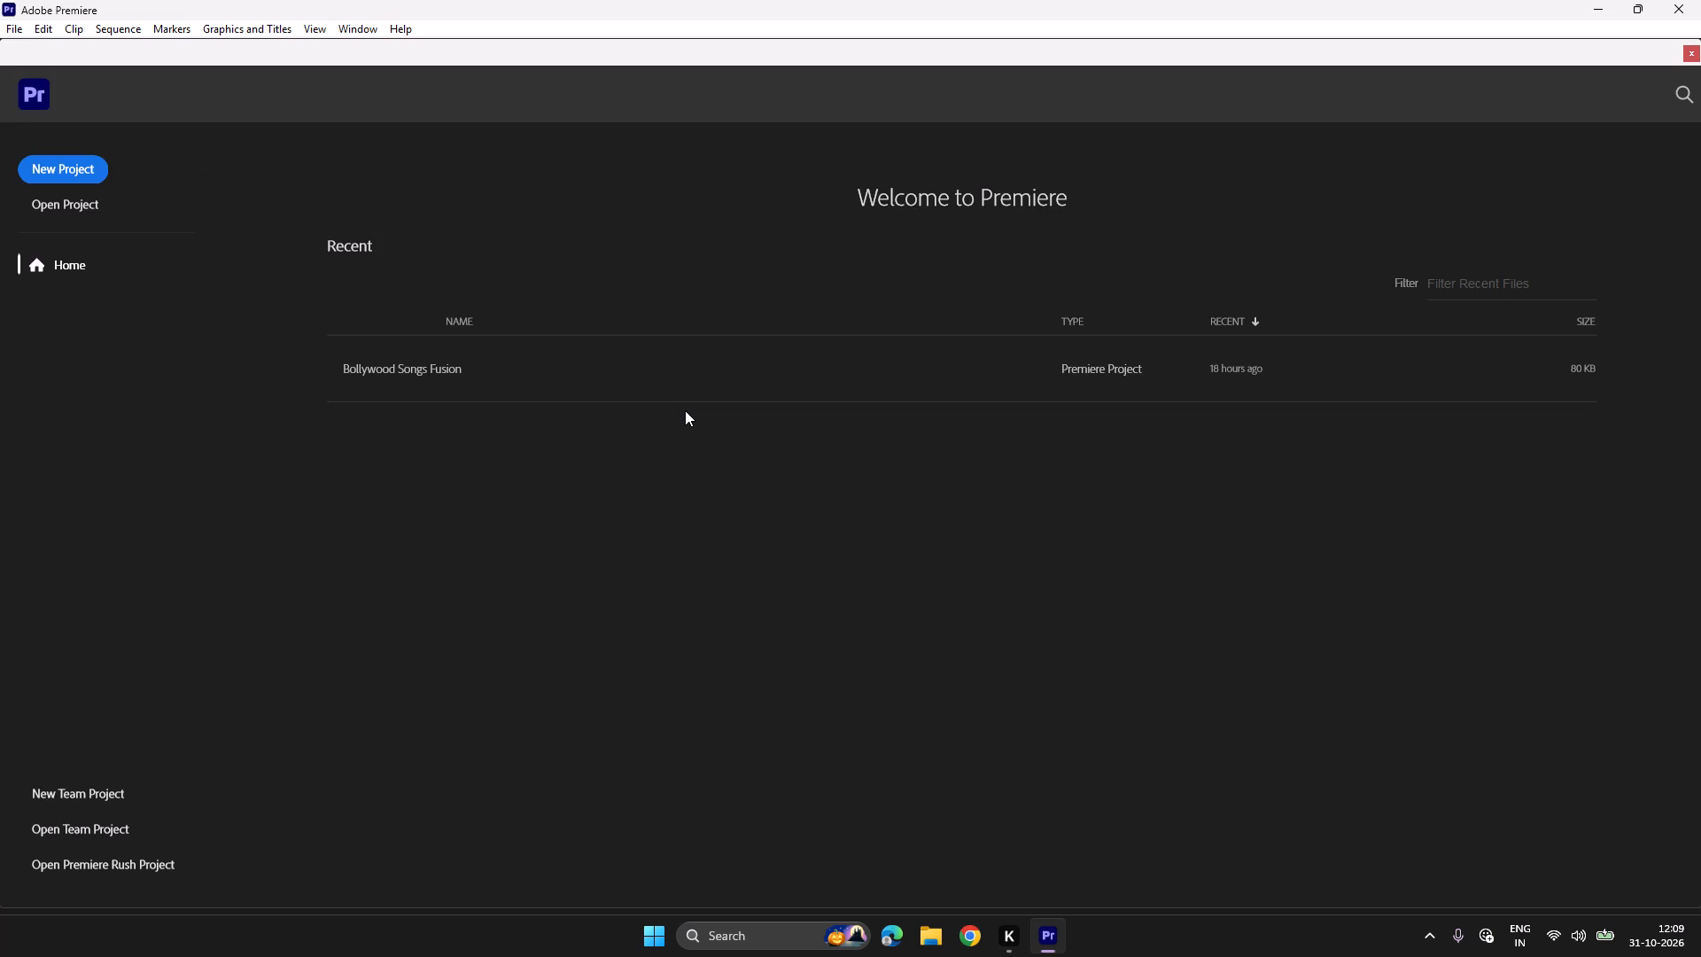
Open the recent project Bollywood Songs Fusion.
{"action": "left_click", "coordinate": [396, 370]}
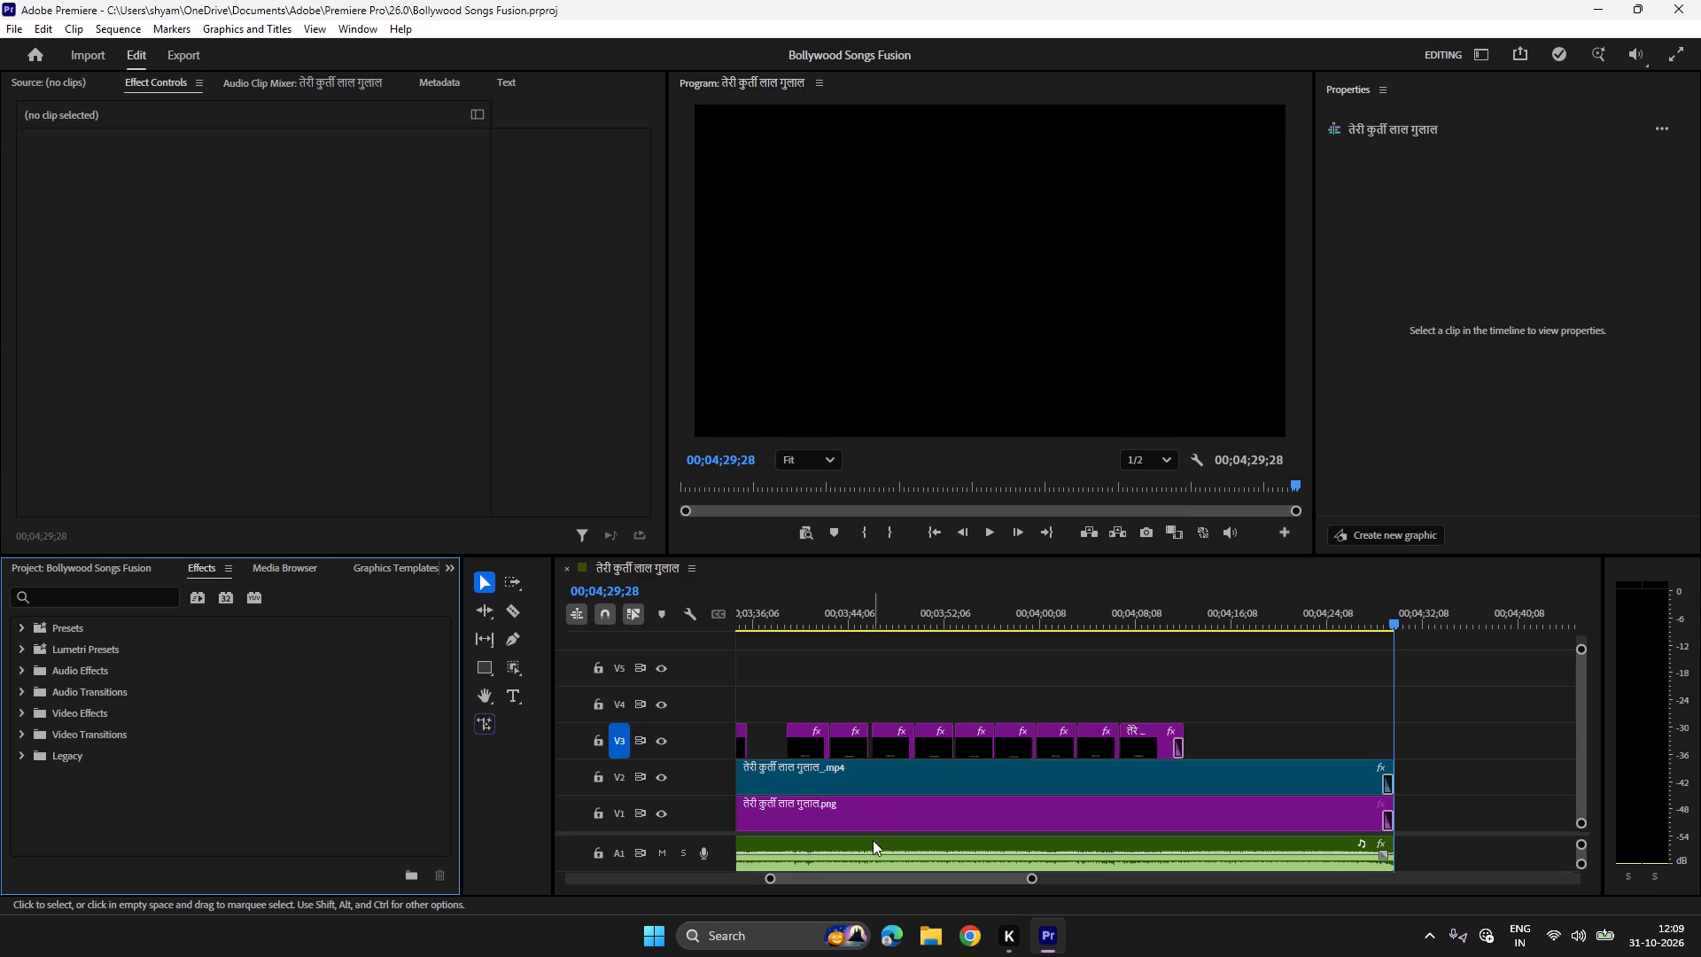
Delete every clip from the timeline except the first text clip on V3, at about 00;00;42.
{"action": "left_click_drag", "start_coordinate": [882, 883], "coordinate": [627, 875]}
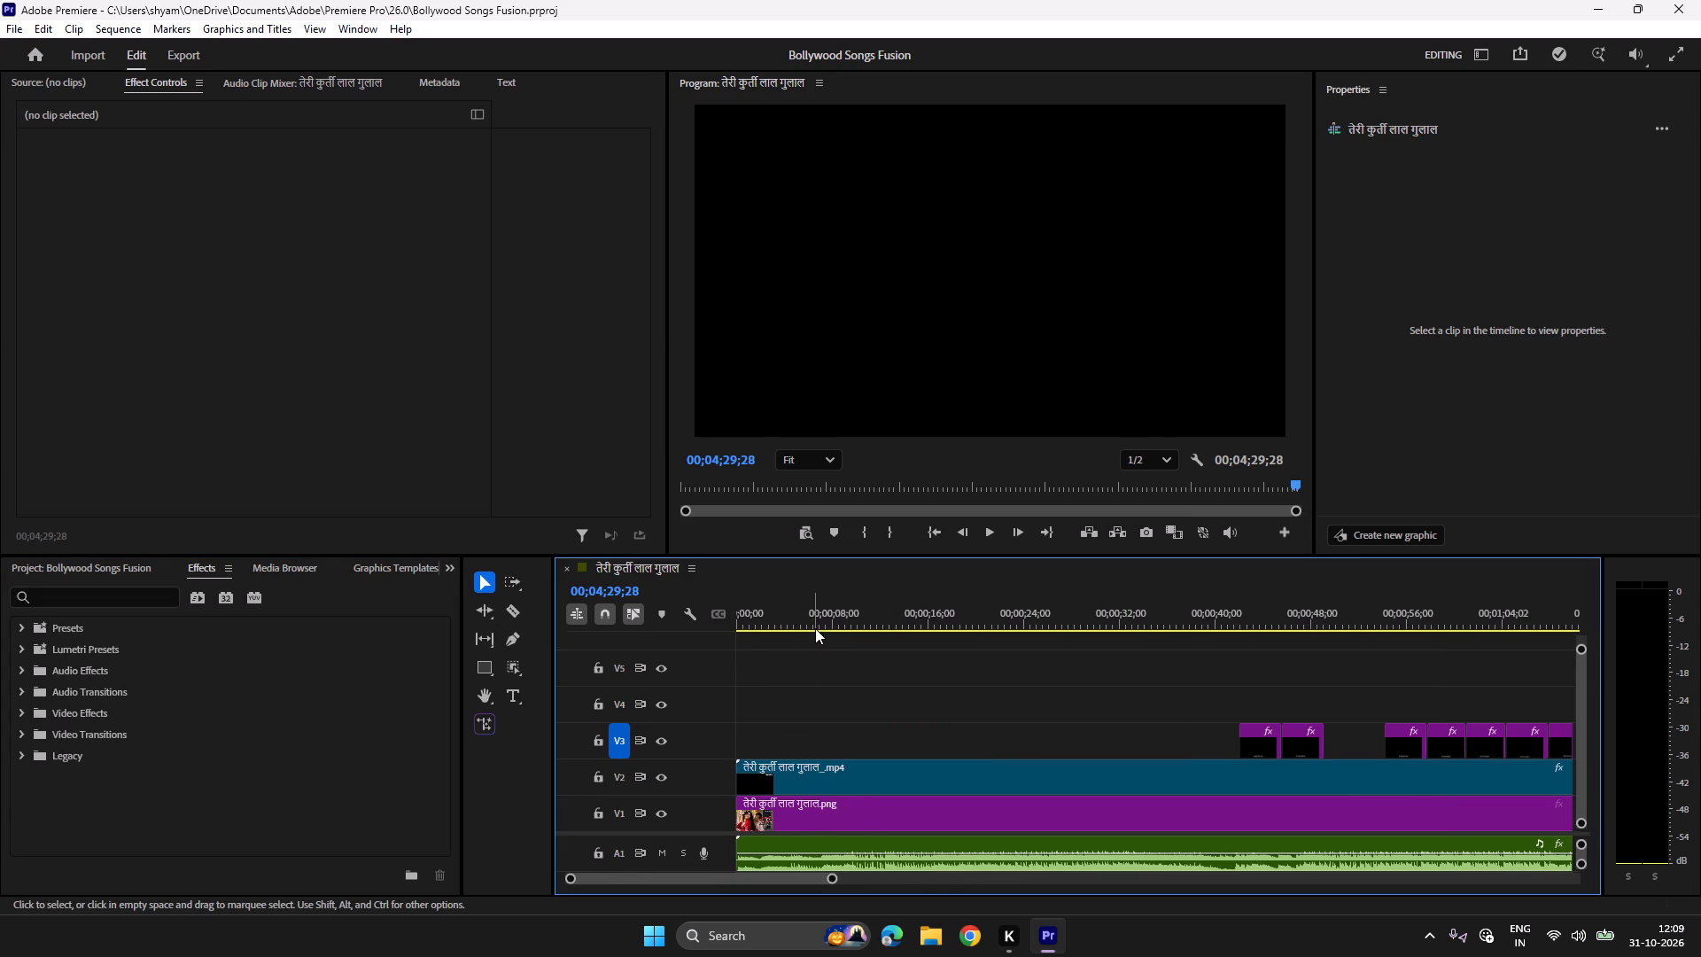
{"action": "left_click", "coordinate": [814, 626]}
{"action": "left_click", "coordinate": [945, 729]}
{"action": "key", "text": "ctrl+a"}
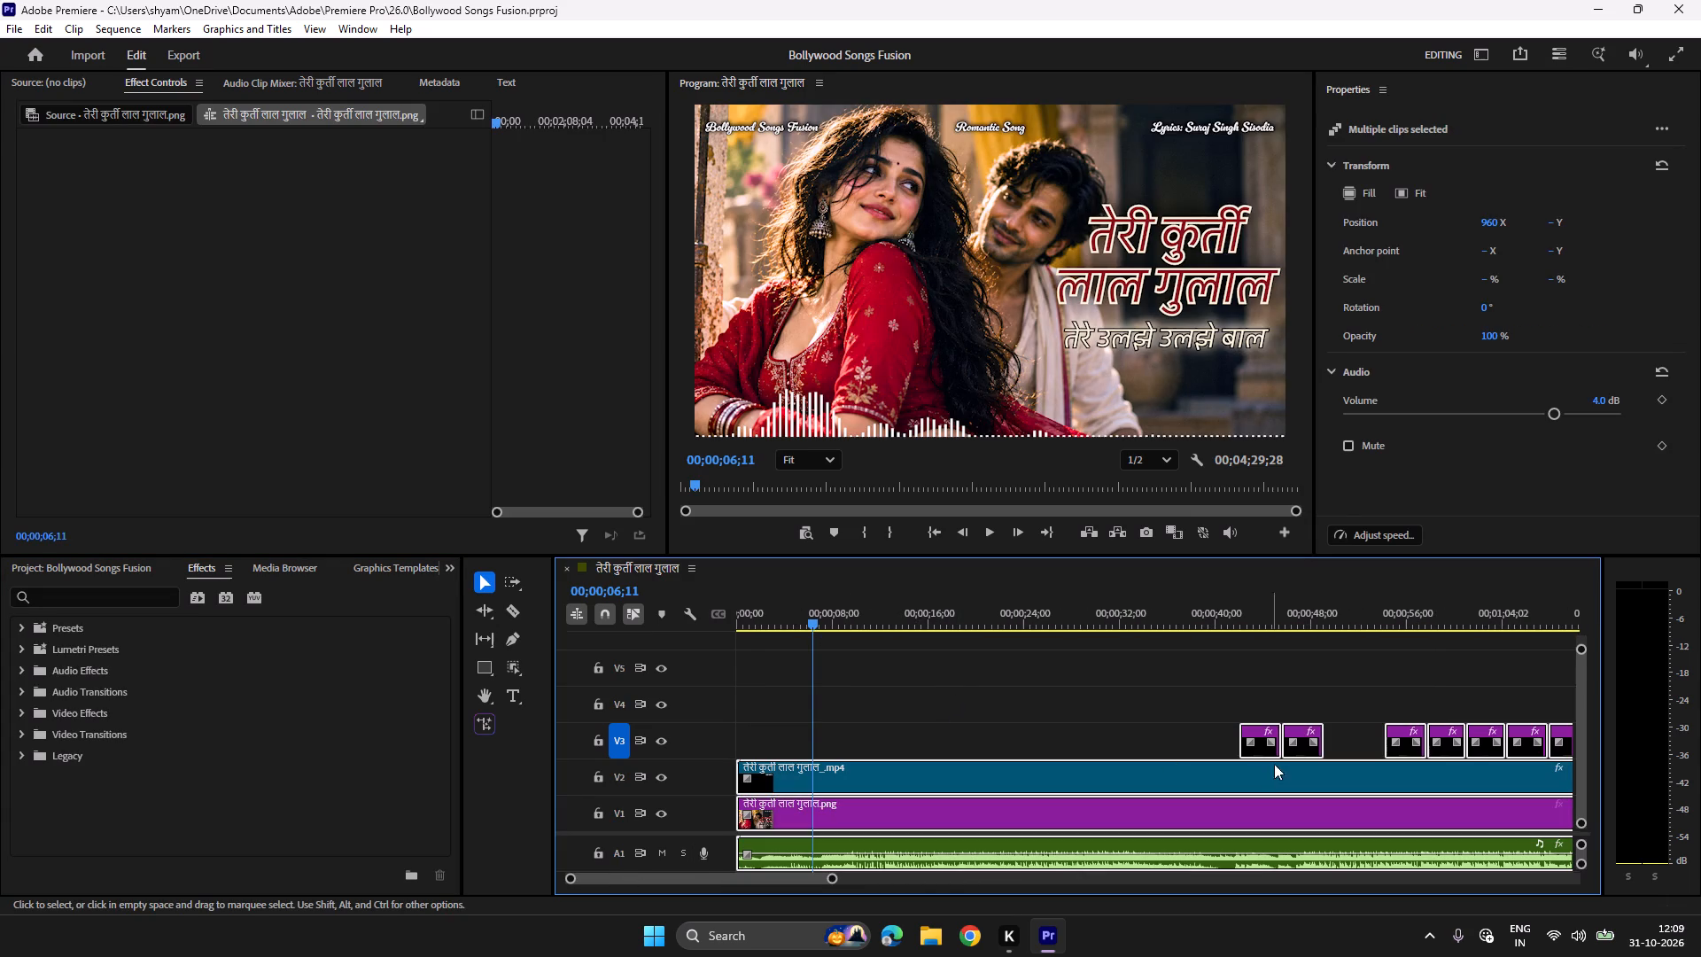
{"action": "left_click", "coordinate": [1256, 743], "text": "shift"}
{"action": "key", "text": "Delete"}
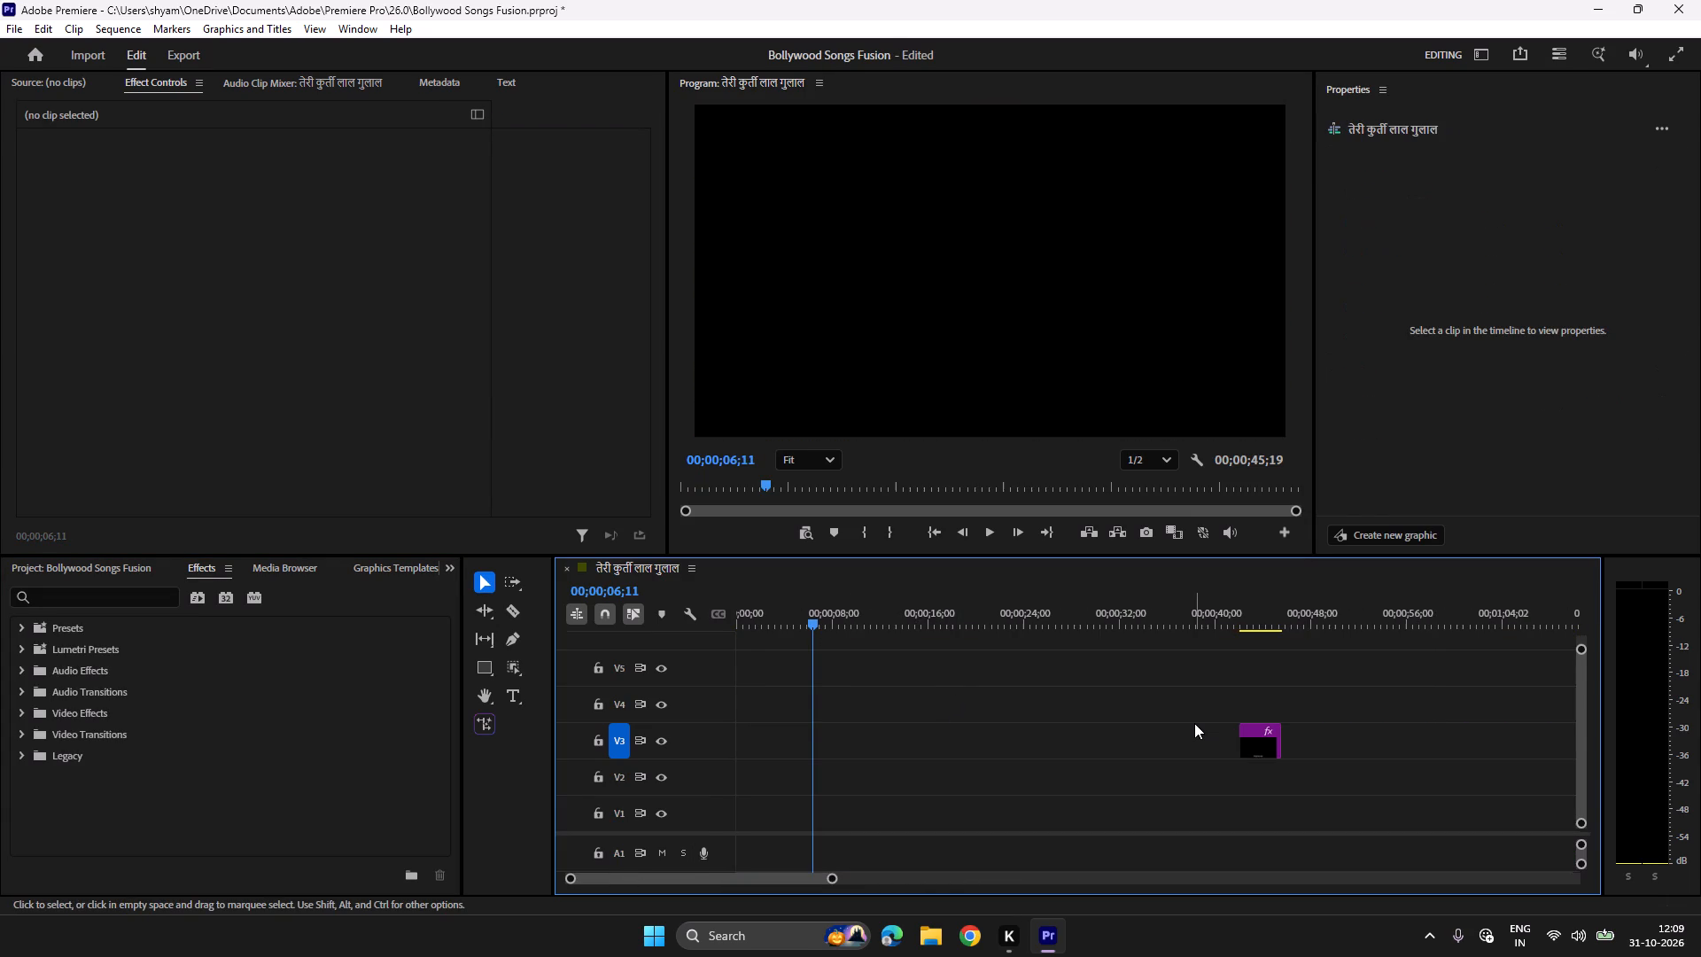
Remove the old song's video, image and audio files from the project, keeping only the sequence.
{"action": "left_click", "coordinate": [120, 560]}
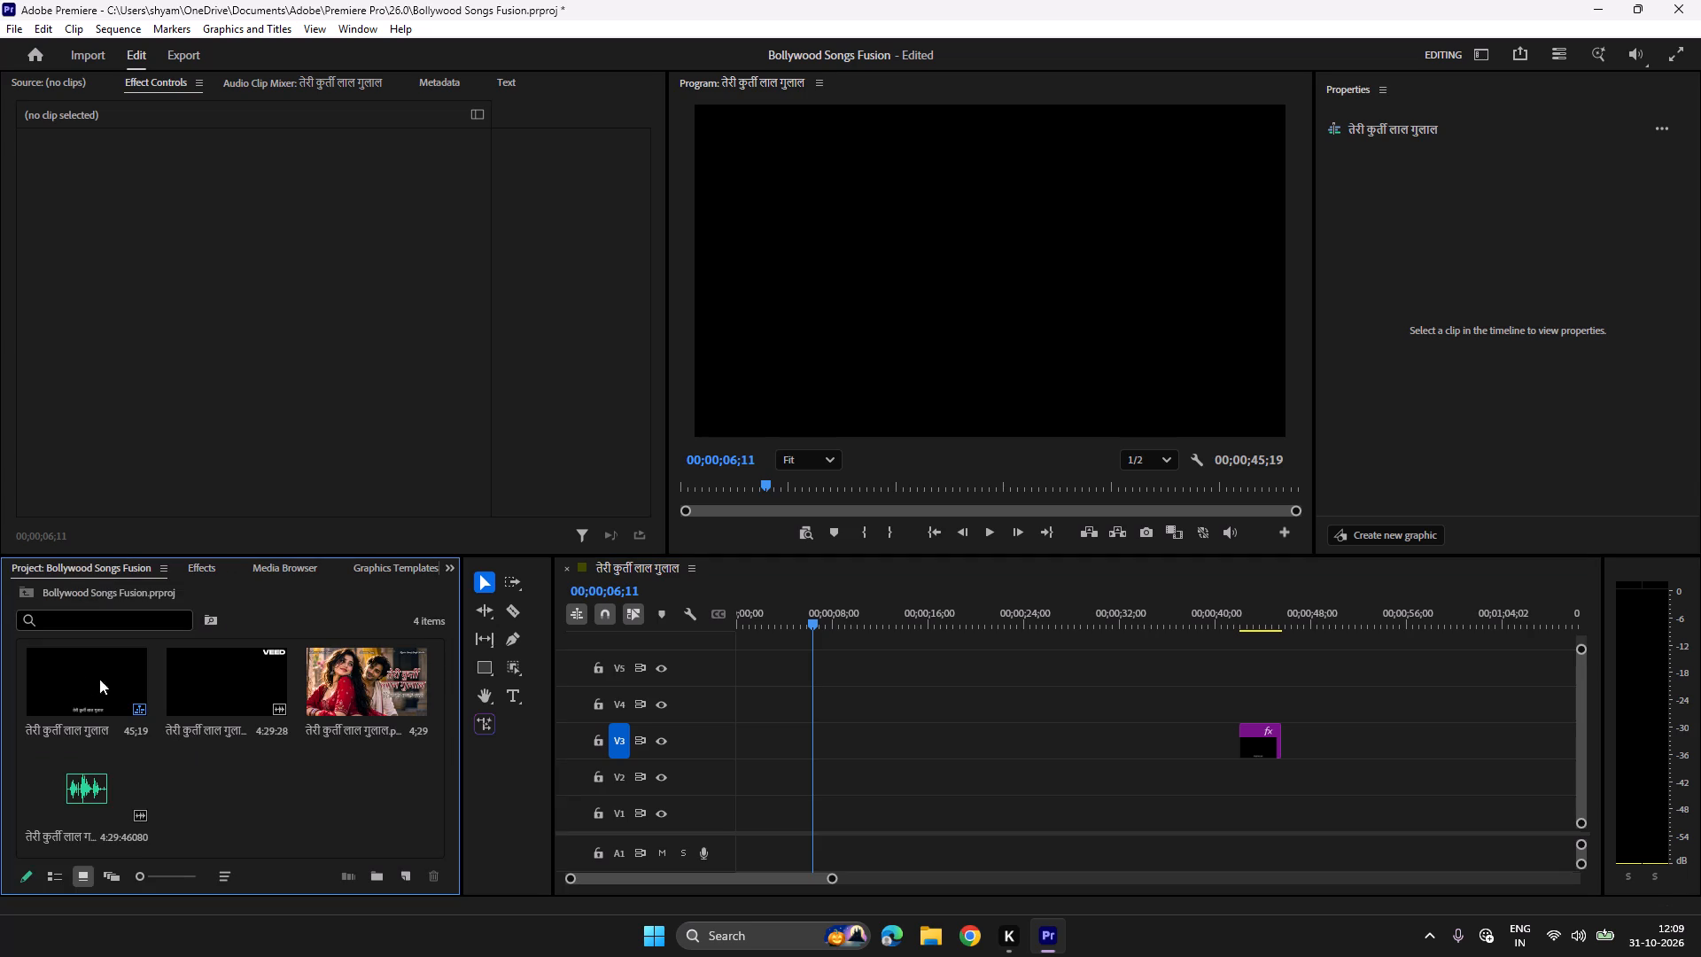
{"action": "left_click", "coordinate": [114, 688]}
{"action": "key", "text": "ctrl+a"}
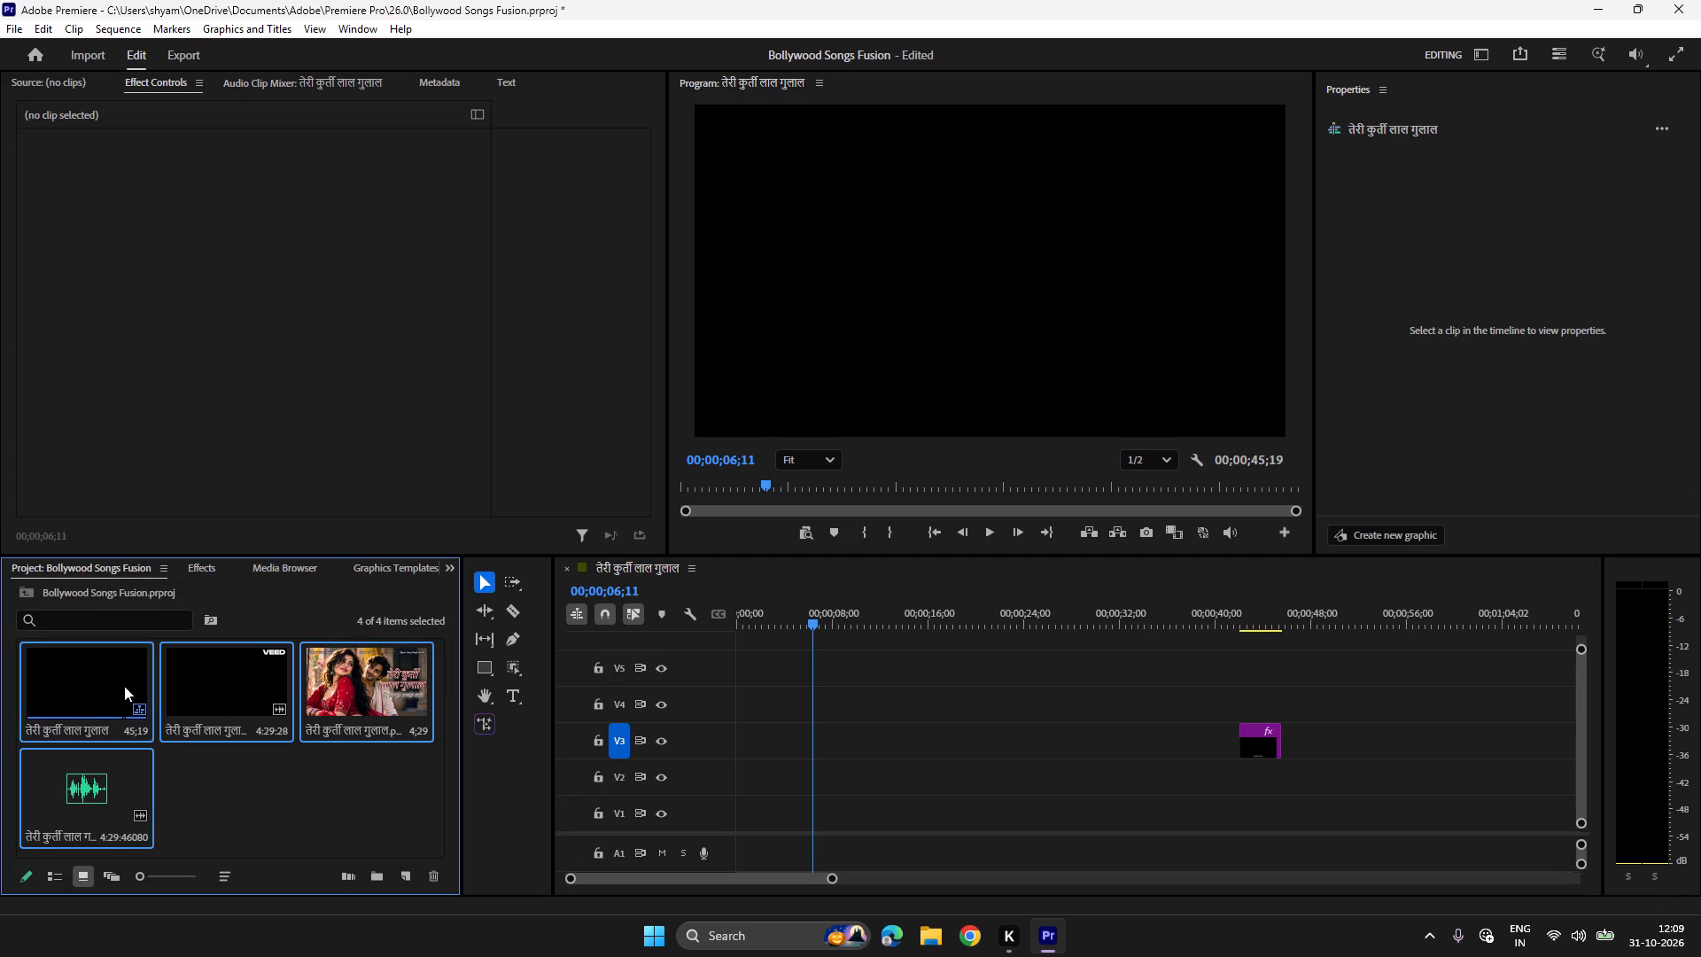
{"action": "left_click", "coordinate": [124, 686], "text": "ctrl"}
{"action": "key", "text": "Delete"}
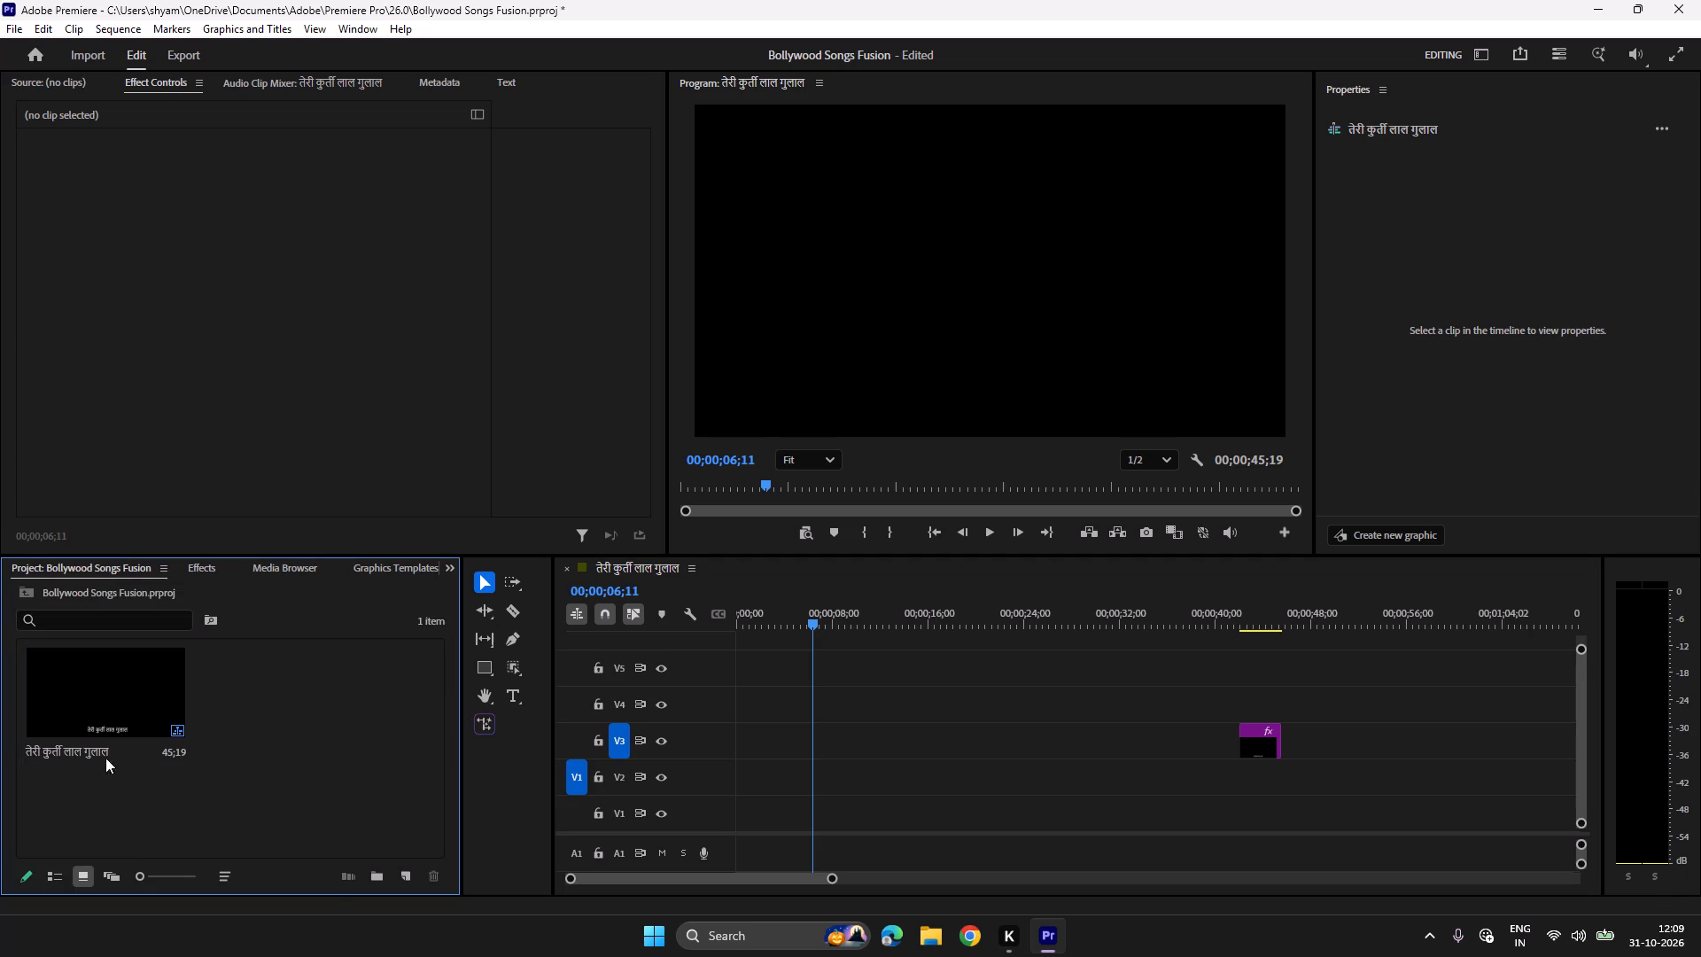
Rename the sequence as तेरी ही तो बातें है ये, using the title from the clipboard history.
{"action": "left_click", "coordinate": [82, 745]}
{"action": "left_click", "coordinate": [86, 751]}
{"action": "left_click", "coordinate": [77, 751]}
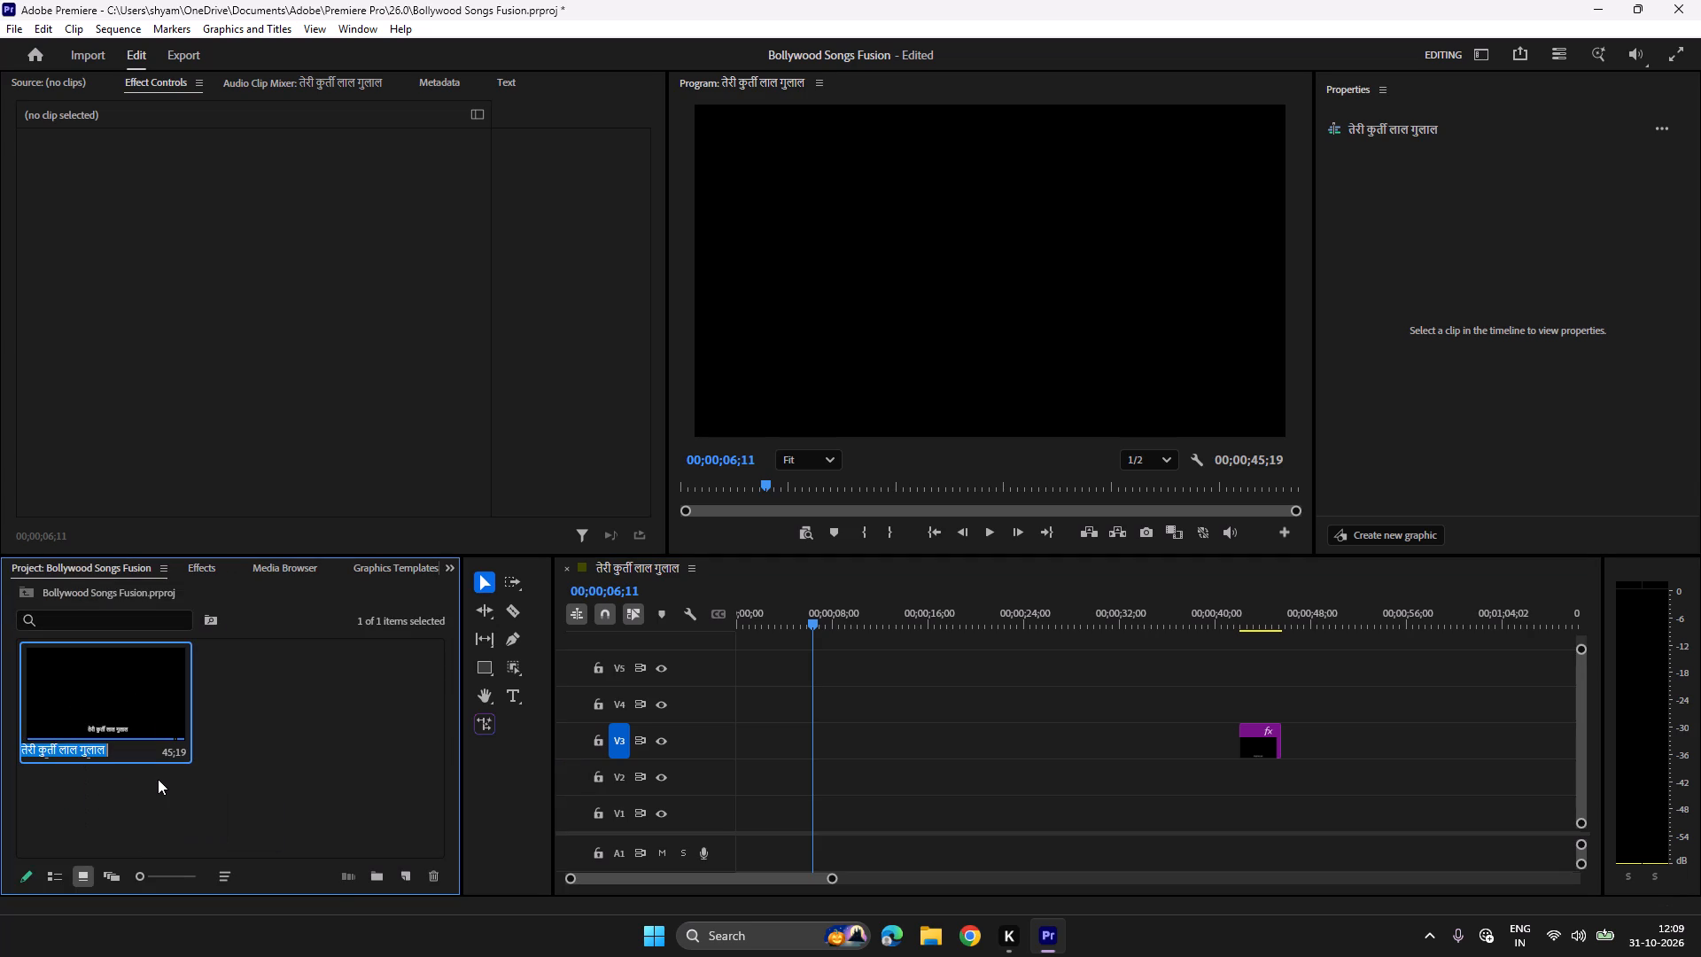
{"action": "key", "text": "super+v"}
{"action": "left_click", "coordinate": [151, 539]}
{"action": "key", "text": "ctrl+v"}
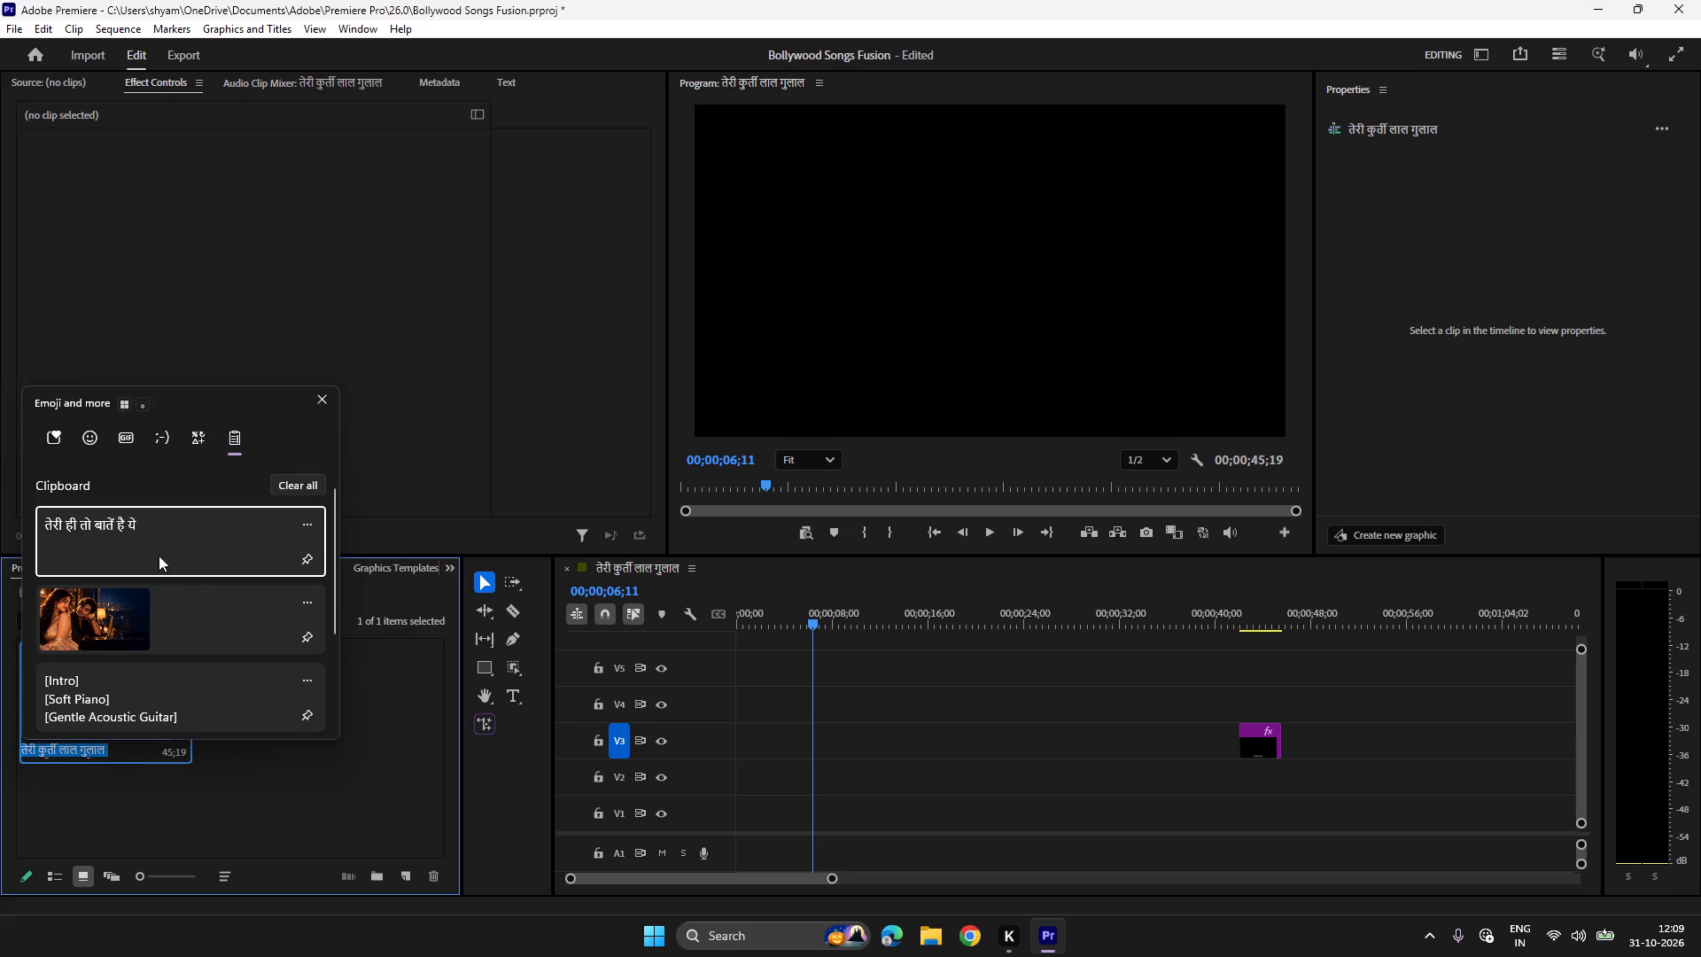
{"action": "left_click", "coordinate": [285, 752]}
Import तेरी ही तो बातें है ये.png and तेरी ही तो बातें है 2.wav from the Downloads folder.
{"action": "double_click", "coordinate": [291, 706]}
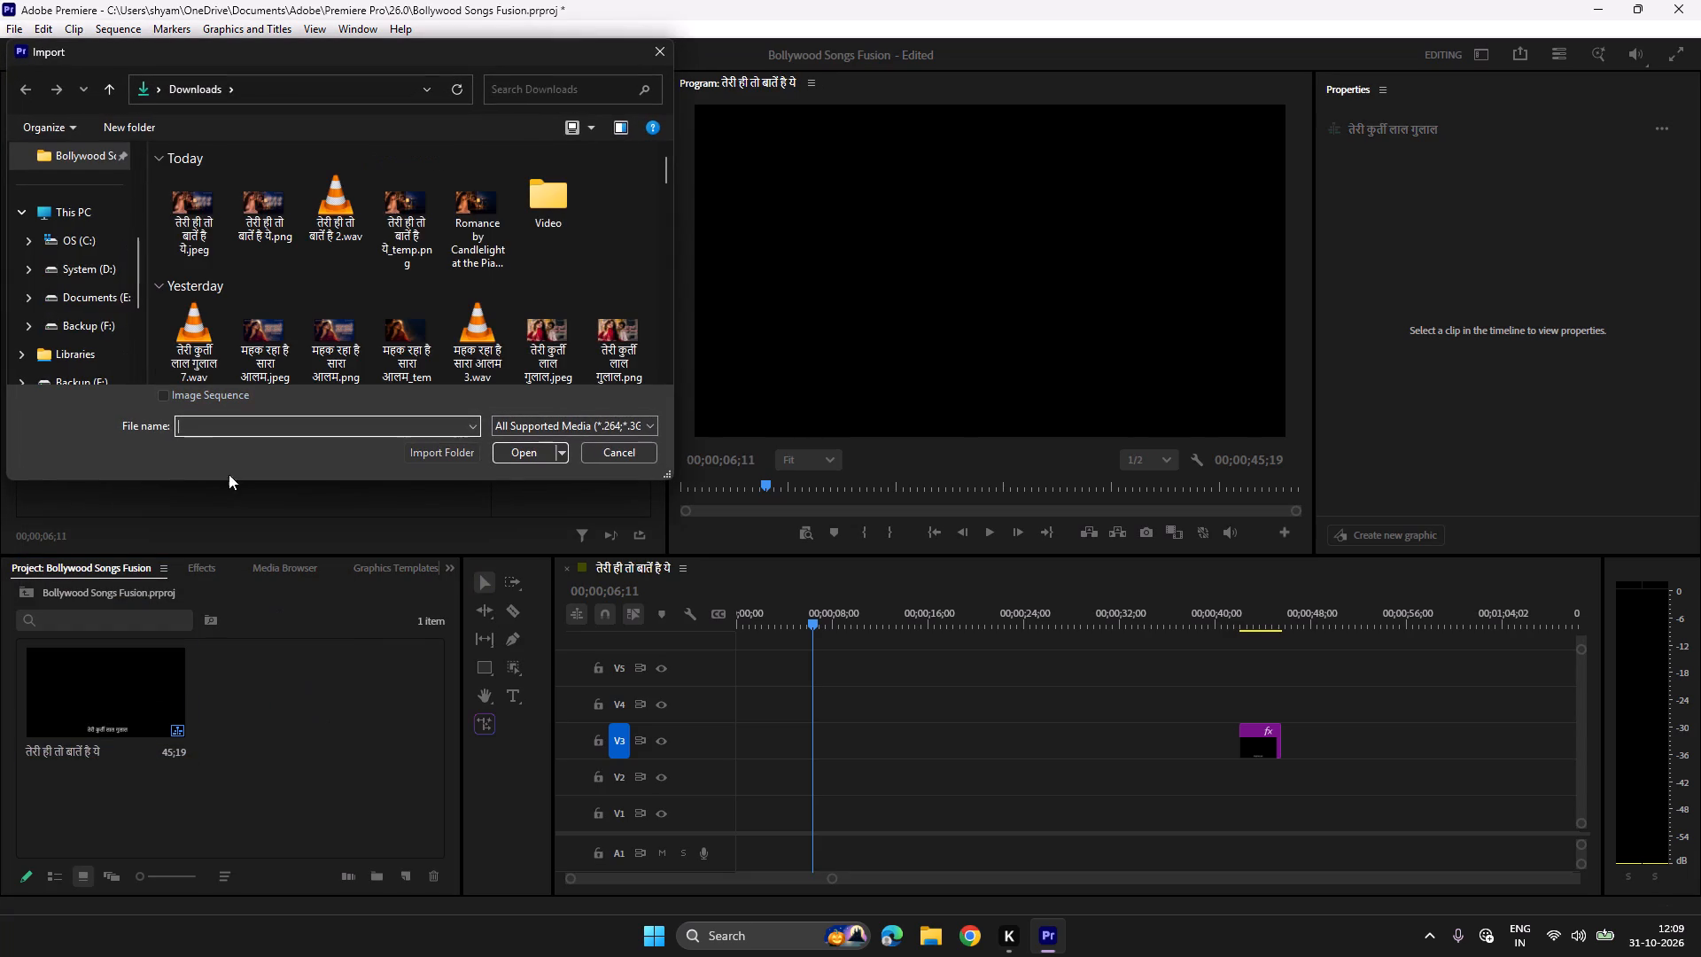
{"action": "left_click", "coordinate": [252, 222]}
{"action": "left_click", "coordinate": [347, 219], "text": "ctrl"}
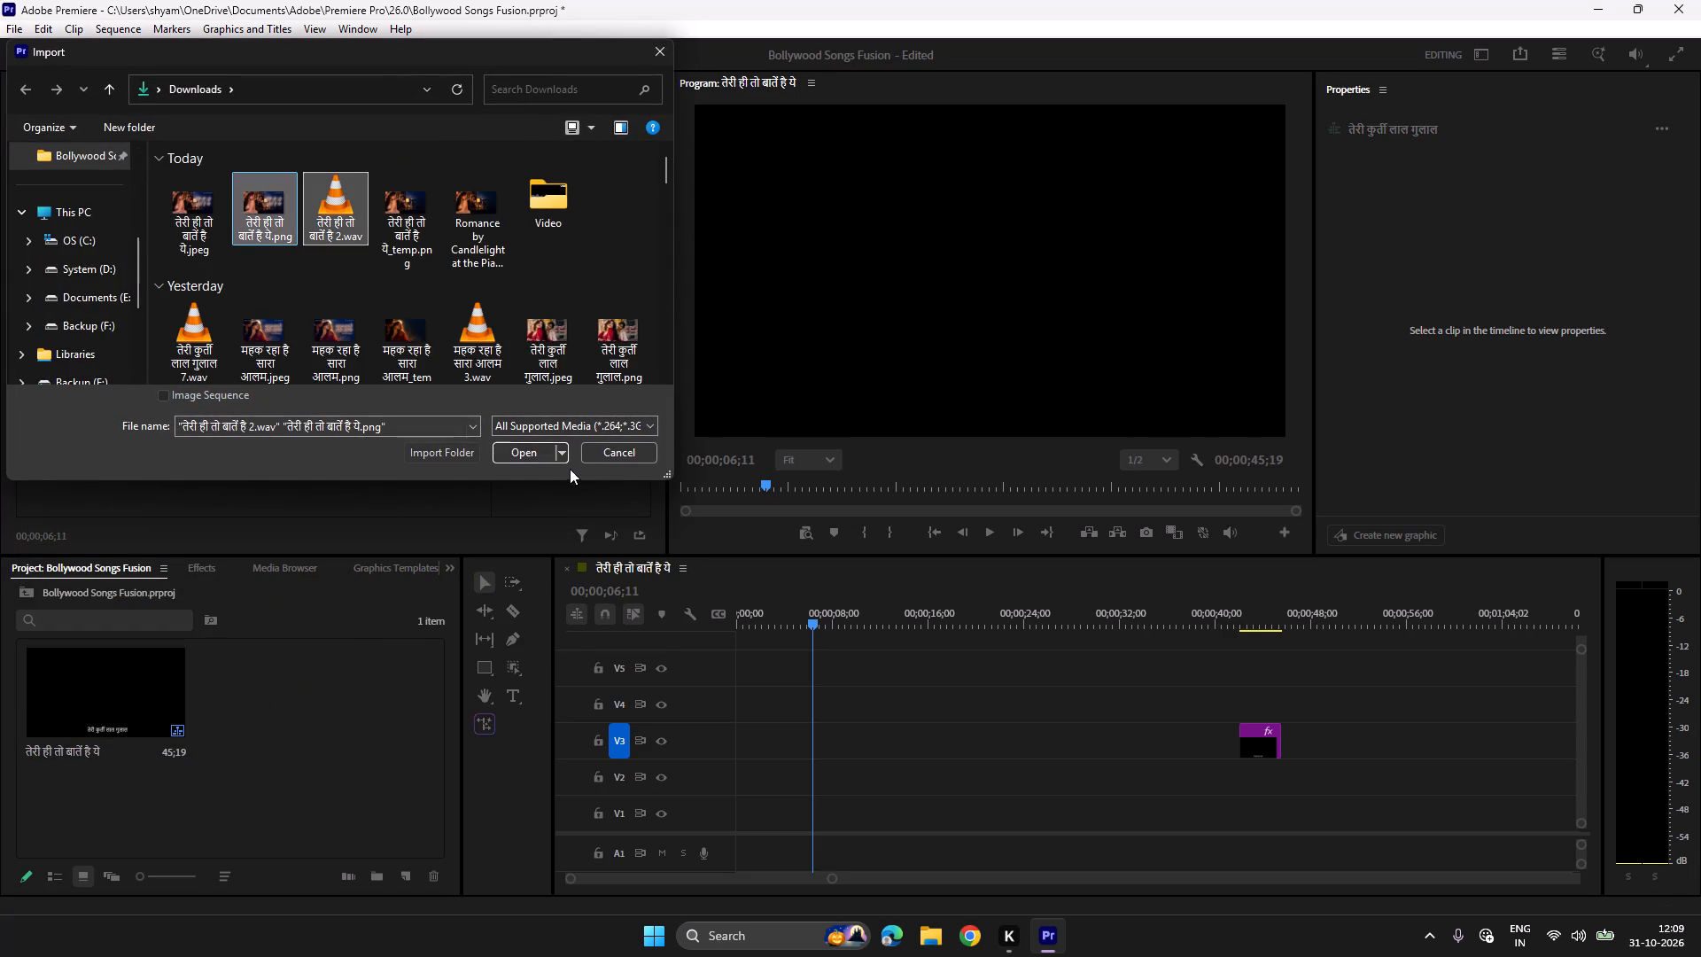
{"action": "left_click", "coordinate": [543, 456]}
Import the waveform video तेरी ही तो बातें है ये_.mp4 from the Video folder in Downloads.
{"action": "double_click", "coordinate": [305, 795]}
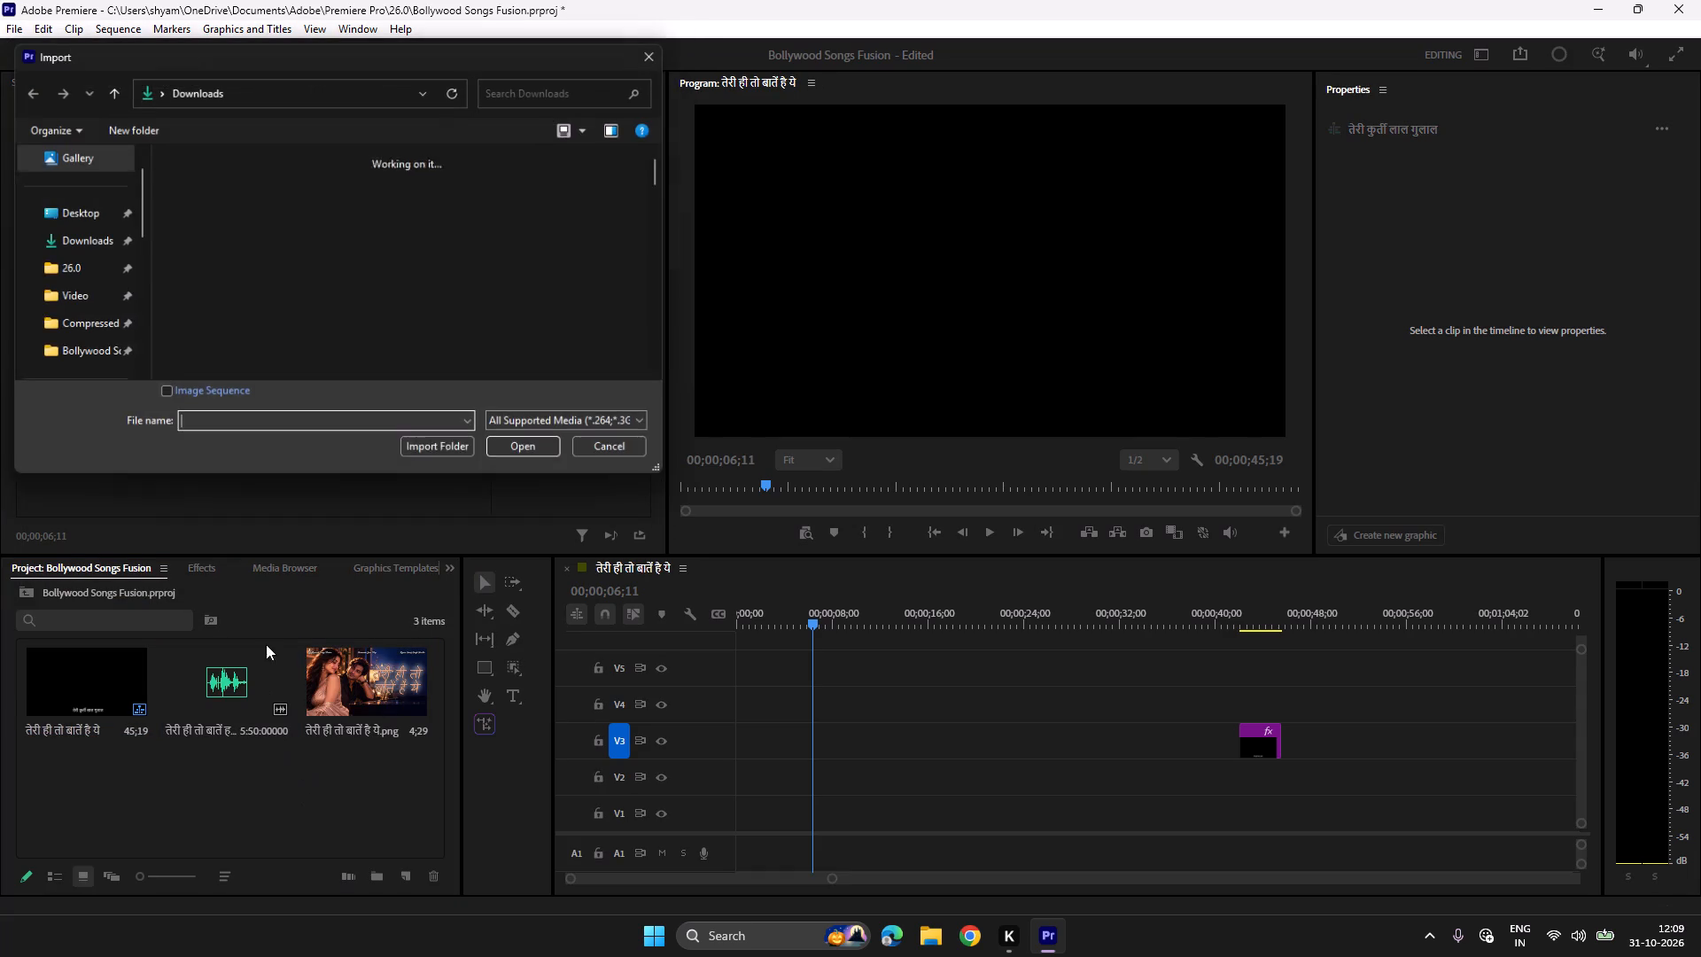
{"action": "double_click", "coordinate": [557, 212]}
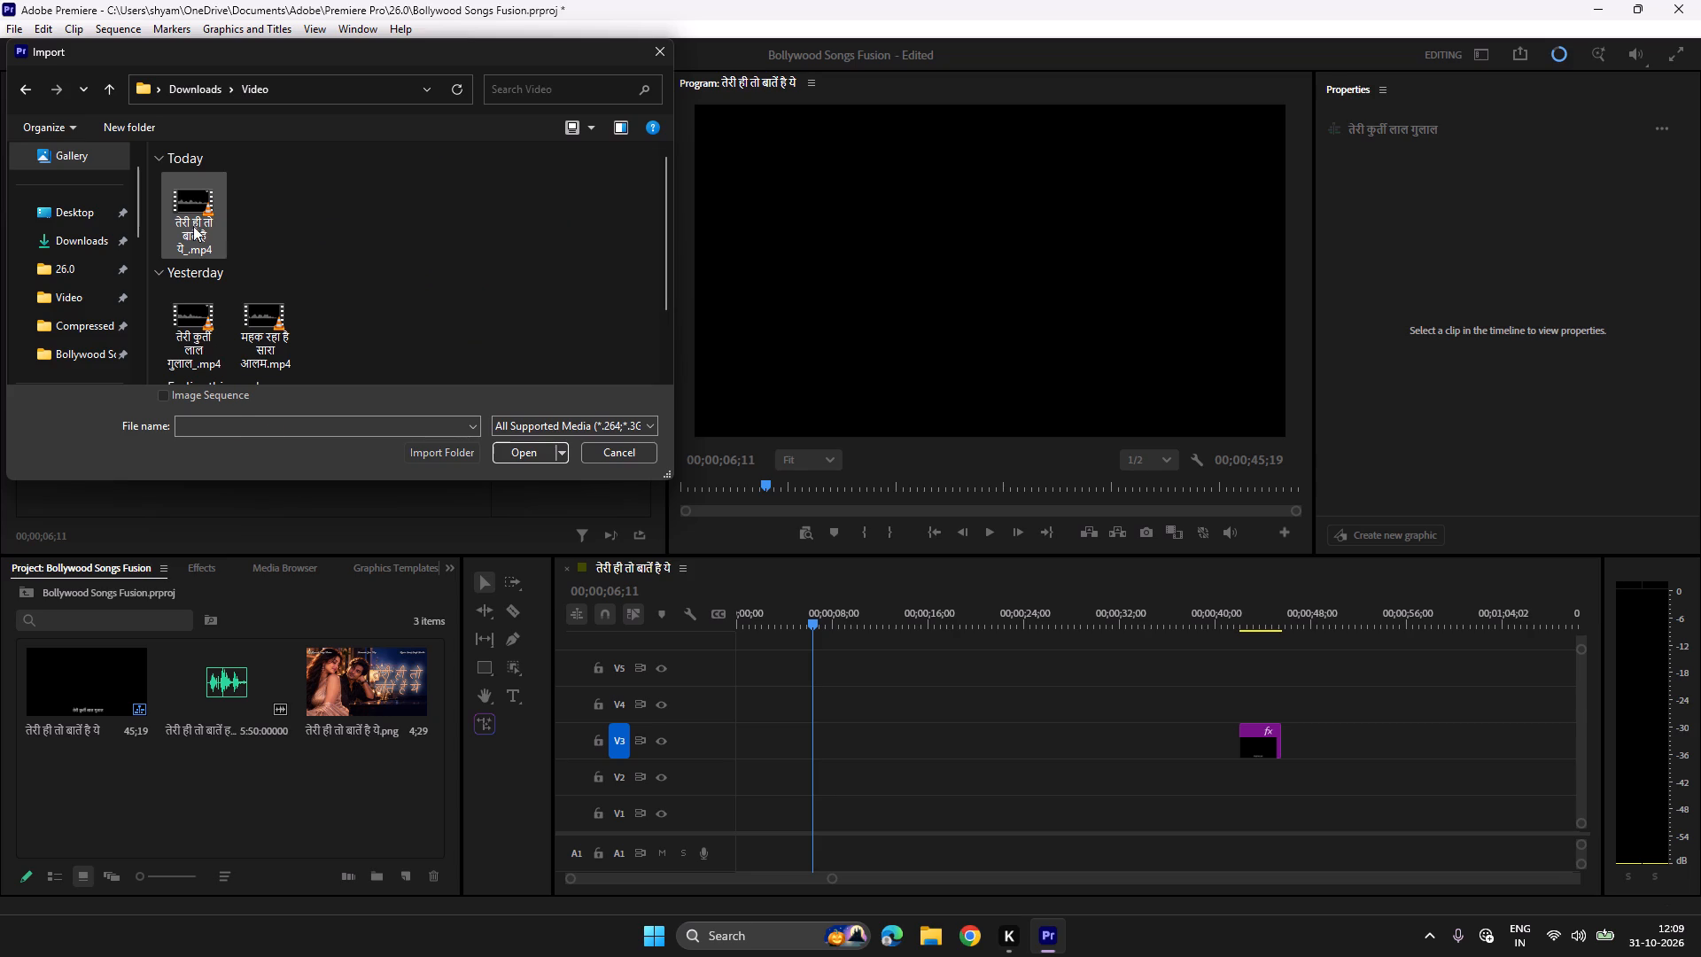
{"action": "left_click", "coordinate": [193, 226]}
{"action": "left_click", "coordinate": [517, 448]}
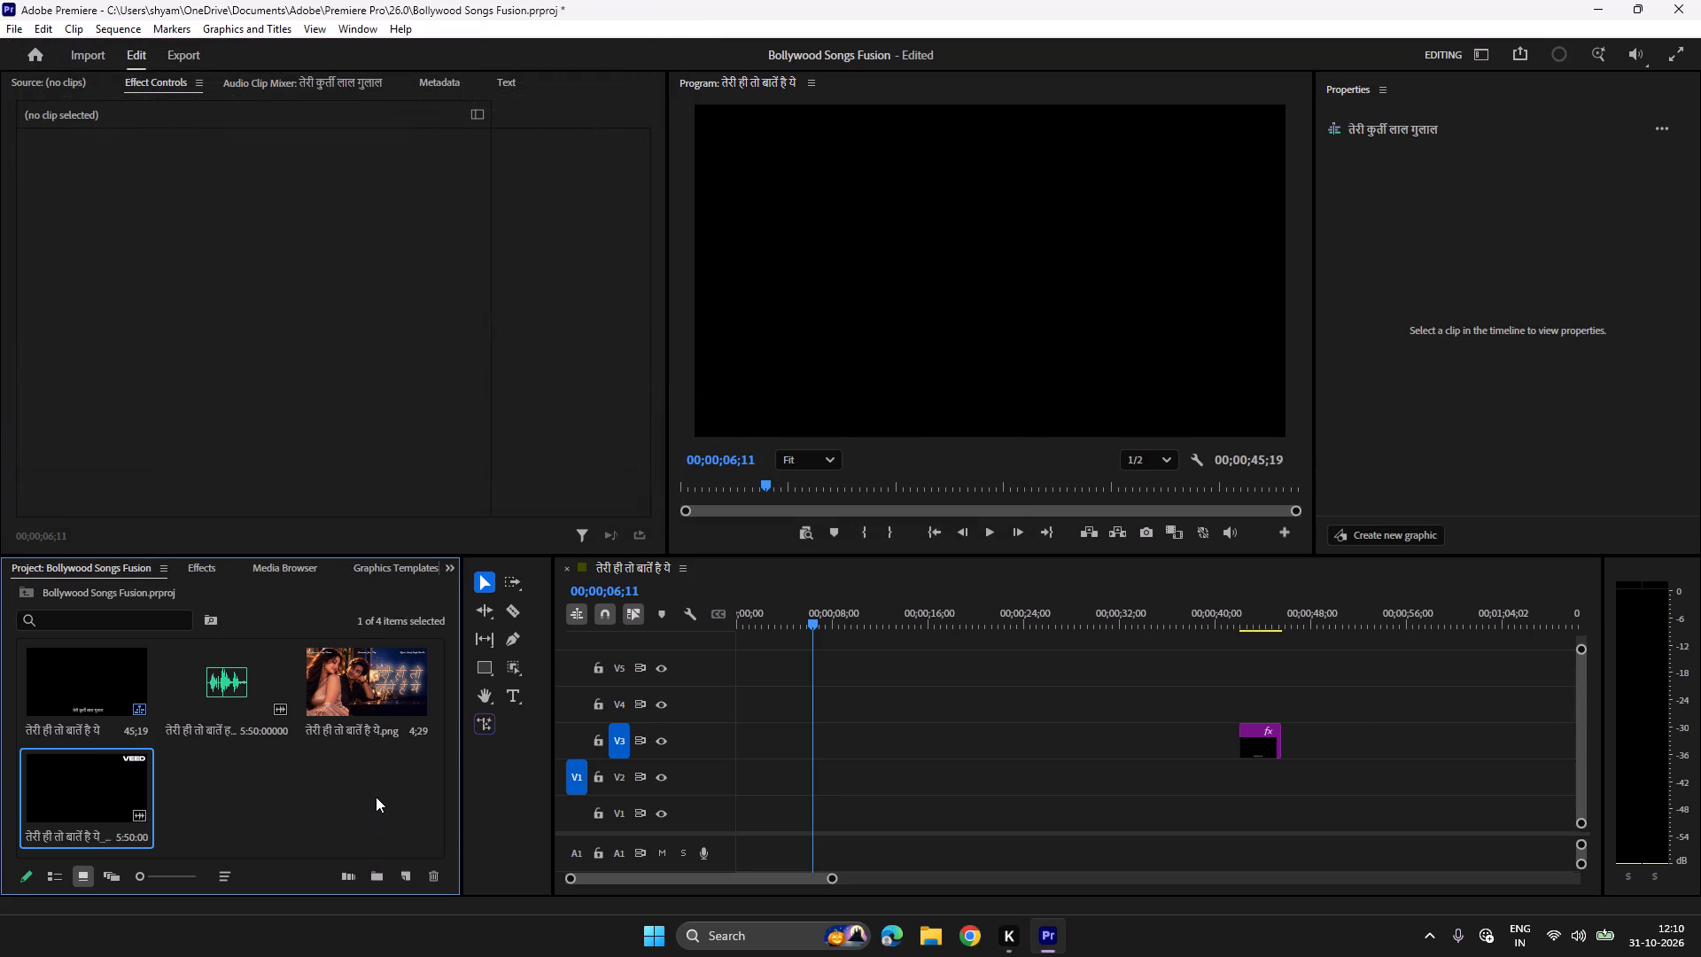
Place the imported PNG image at the start of track V1.
{"action": "left_click", "coordinate": [376, 797]}
{"action": "left_click", "coordinate": [389, 672]}
{"action": "left_click_drag", "start_coordinate": [369, 670], "coordinate": [791, 805]}
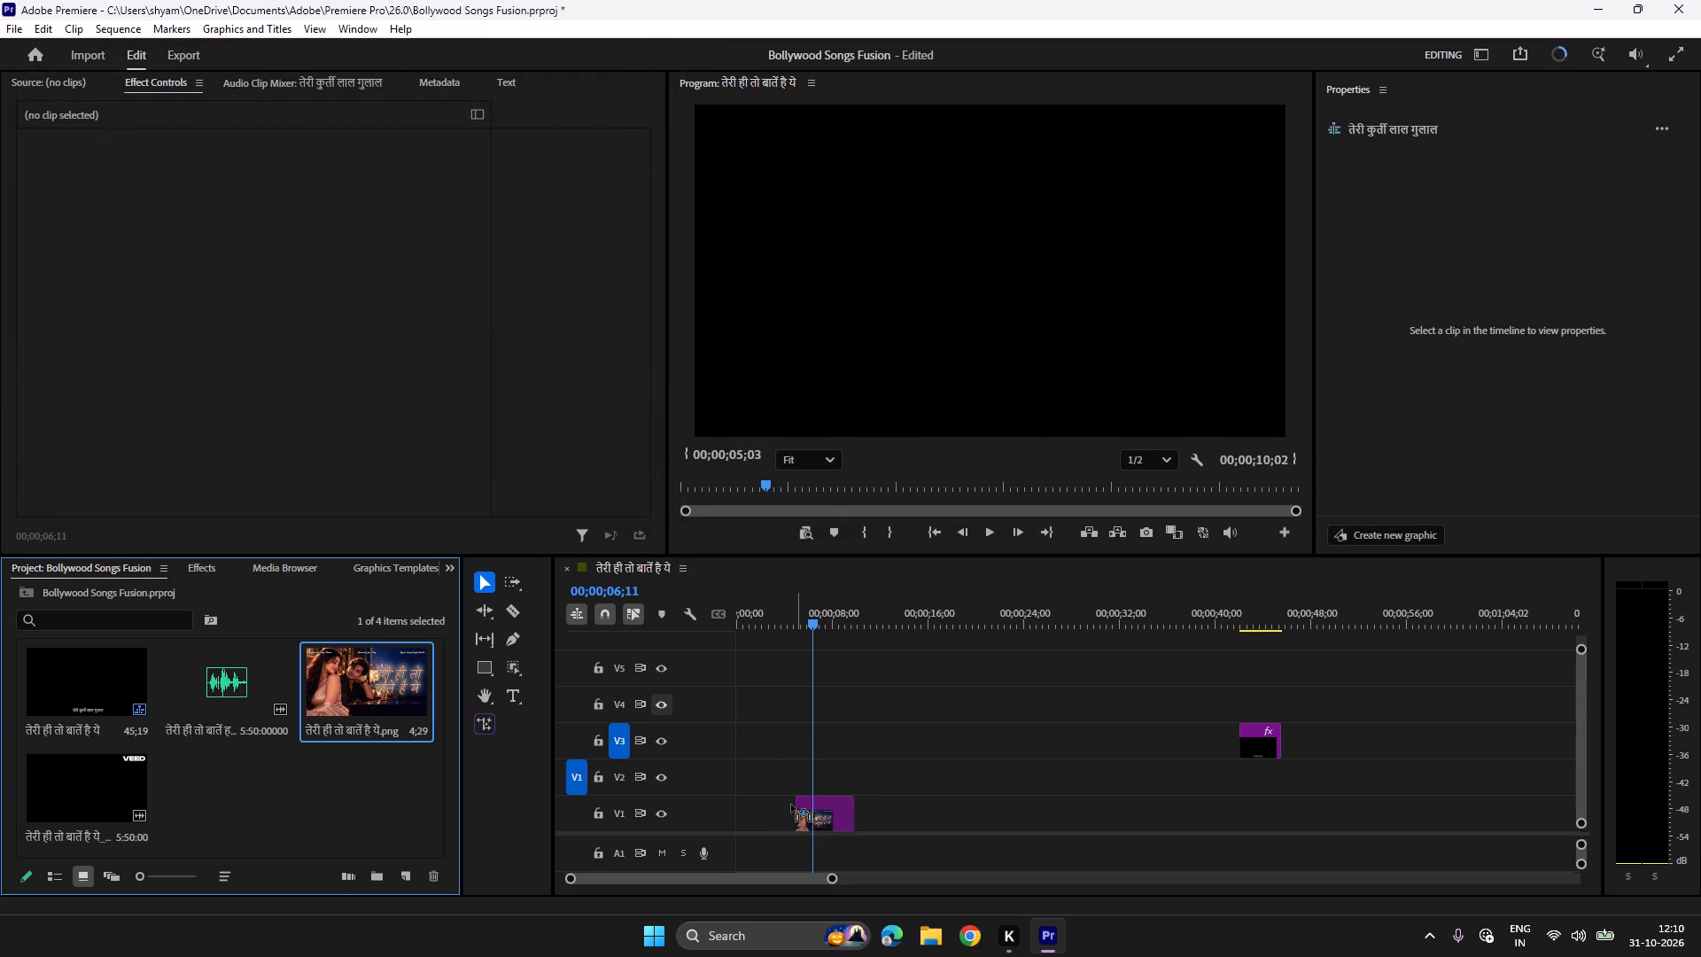
{"action": "left_click_drag", "start_coordinate": [791, 805], "coordinate": [717, 813]}
Place the imported WAV song at the start of track A1.
{"action": "left_click_drag", "start_coordinate": [233, 680], "coordinate": [794, 836]}
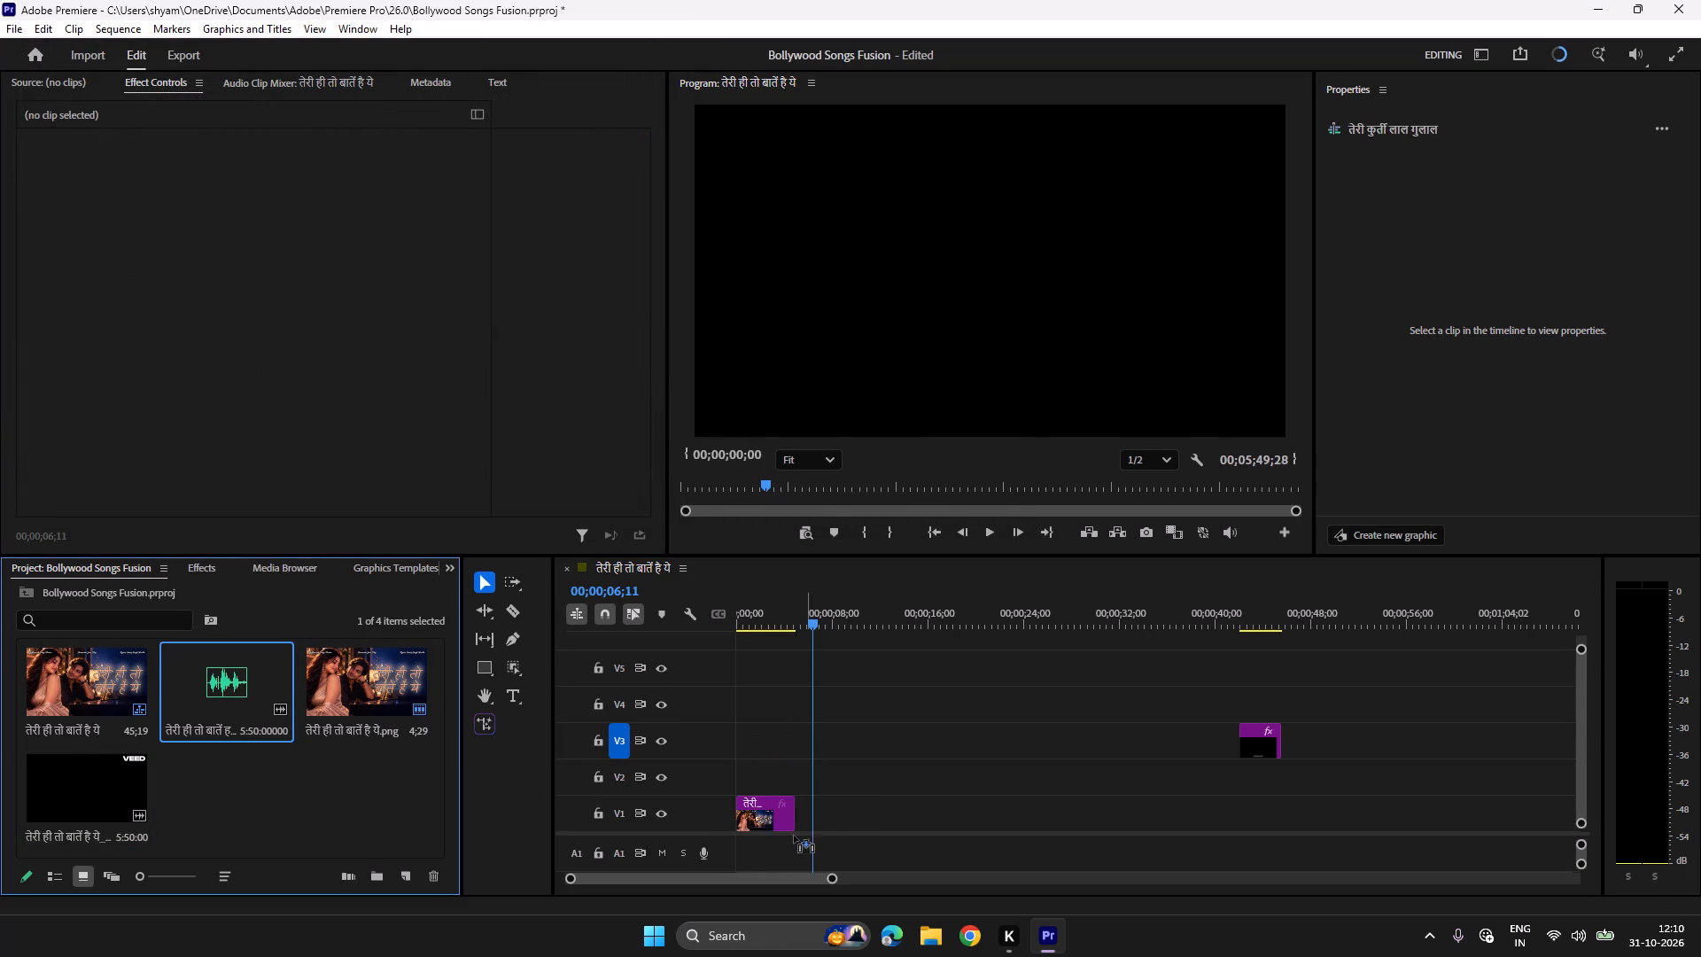
{"action": "left_click_drag", "start_coordinate": [794, 836], "coordinate": [729, 844]}
Place the waveform MP4 at the start of track V2, above the image.
{"action": "double_click", "coordinate": [96, 801]}
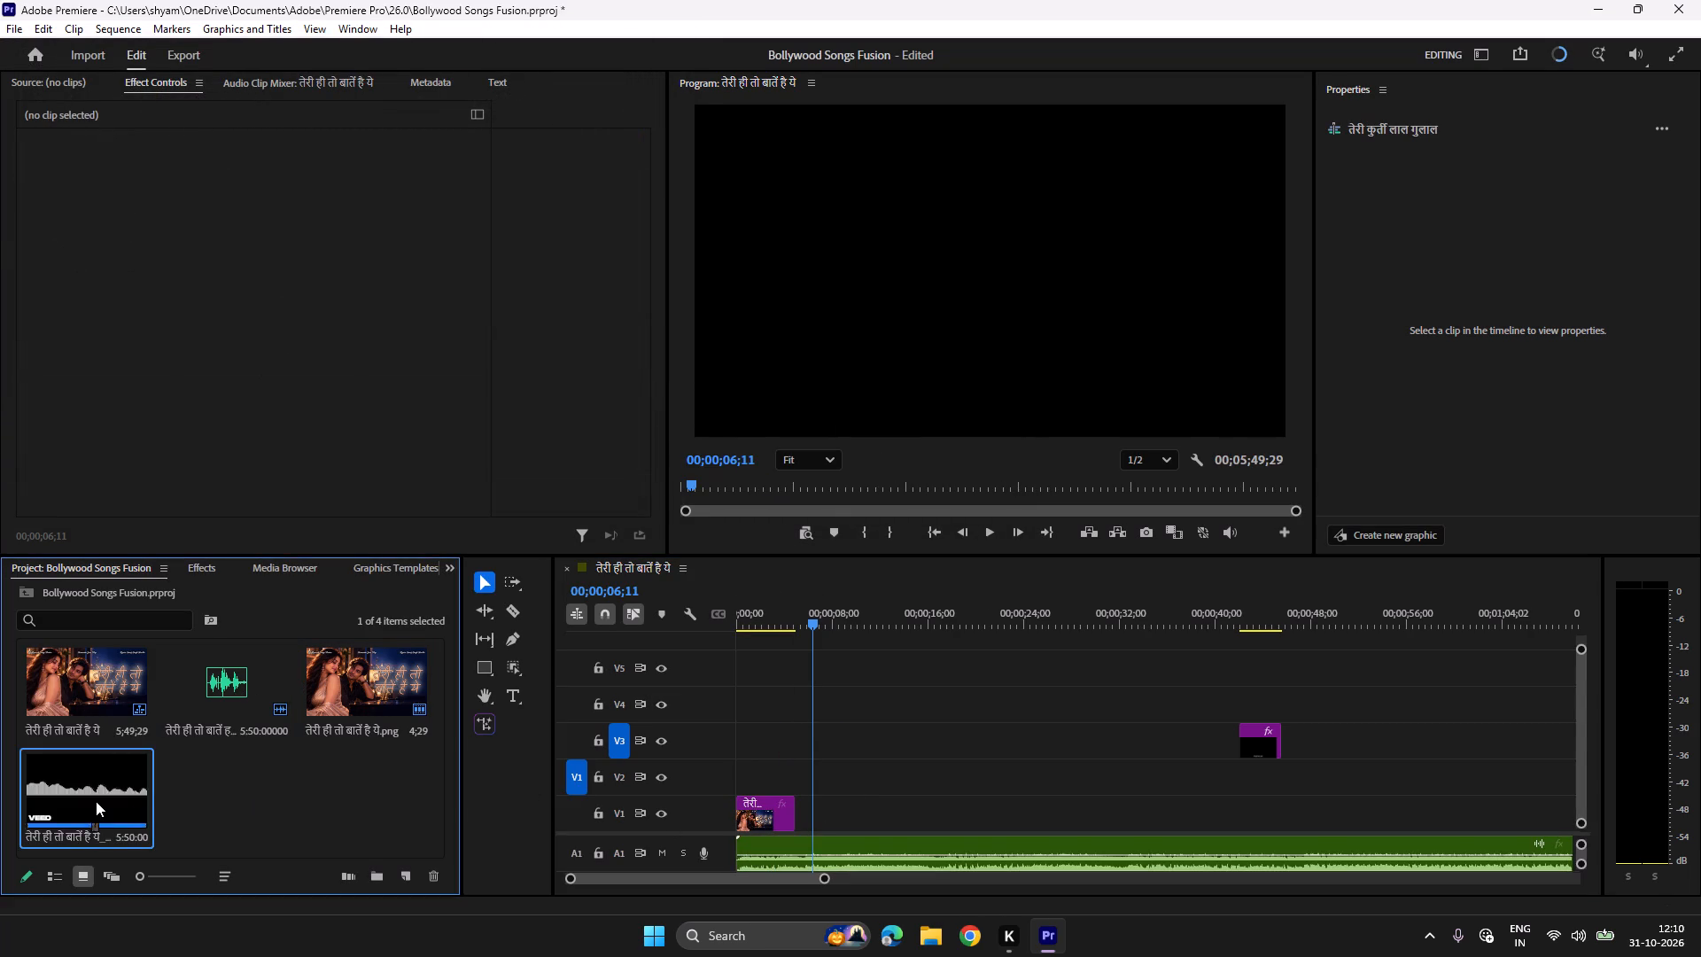
{"action": "left_click_drag", "start_coordinate": [298, 462], "coordinate": [700, 748]}
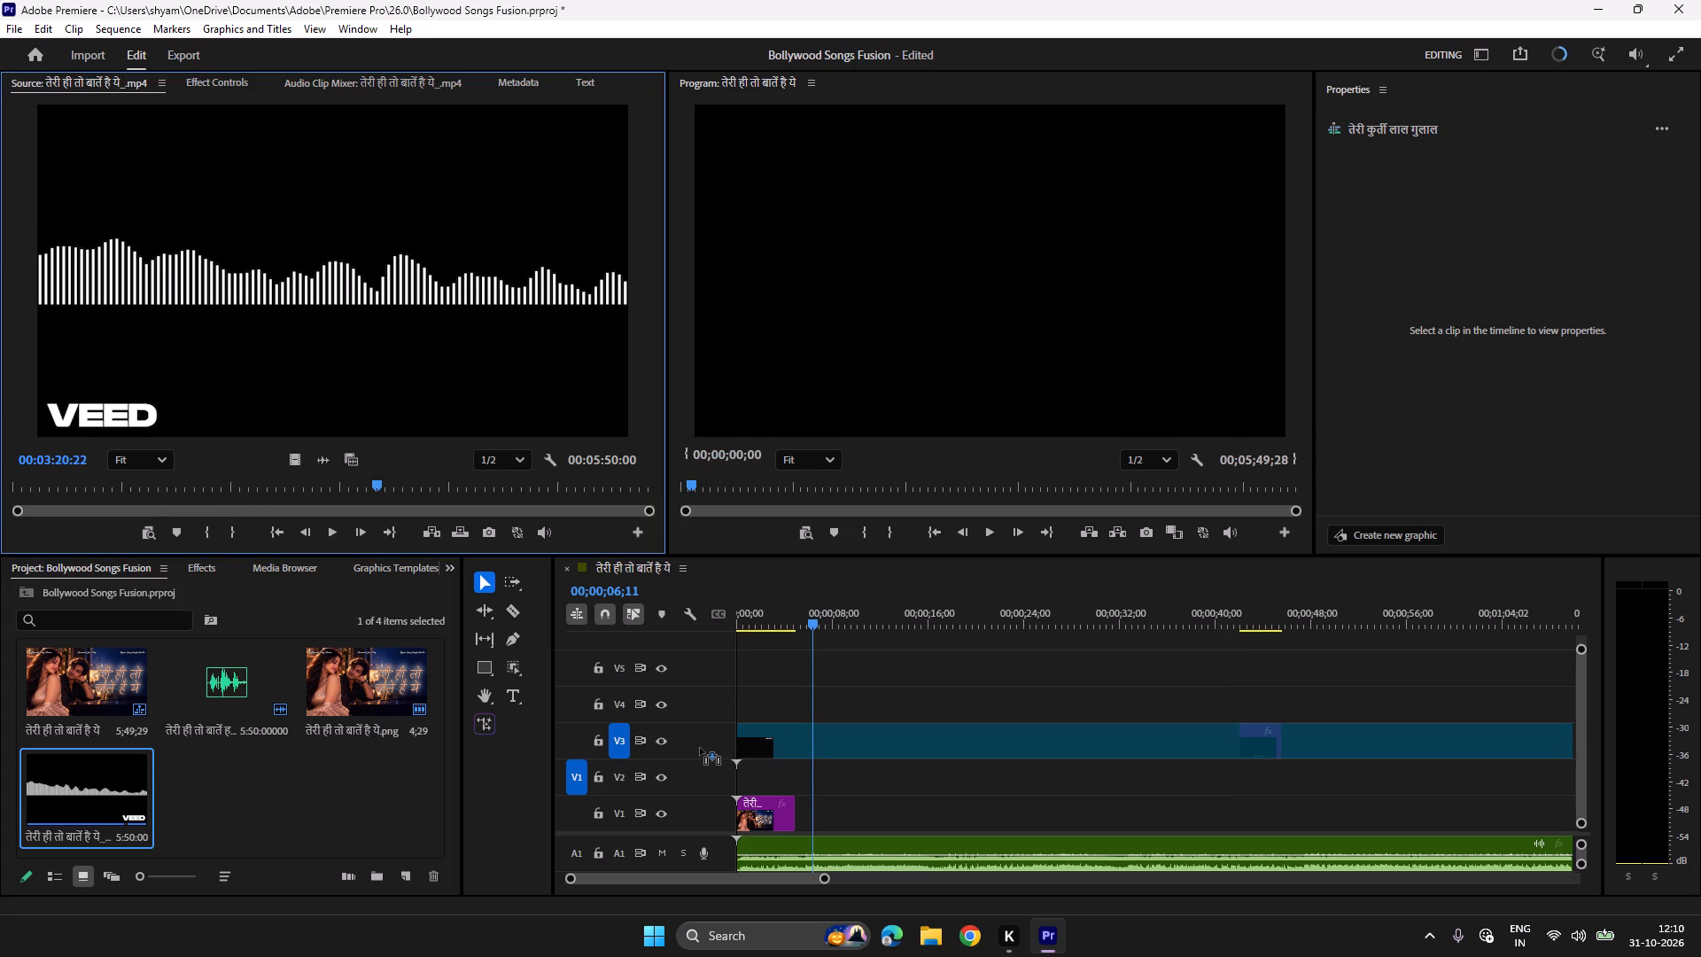
{"action": "left_click_drag", "start_coordinate": [700, 748], "coordinate": [685, 767]}
Scale the waveform video on V2 to fill the sequence frame.
{"action": "left_click", "coordinate": [788, 592]}
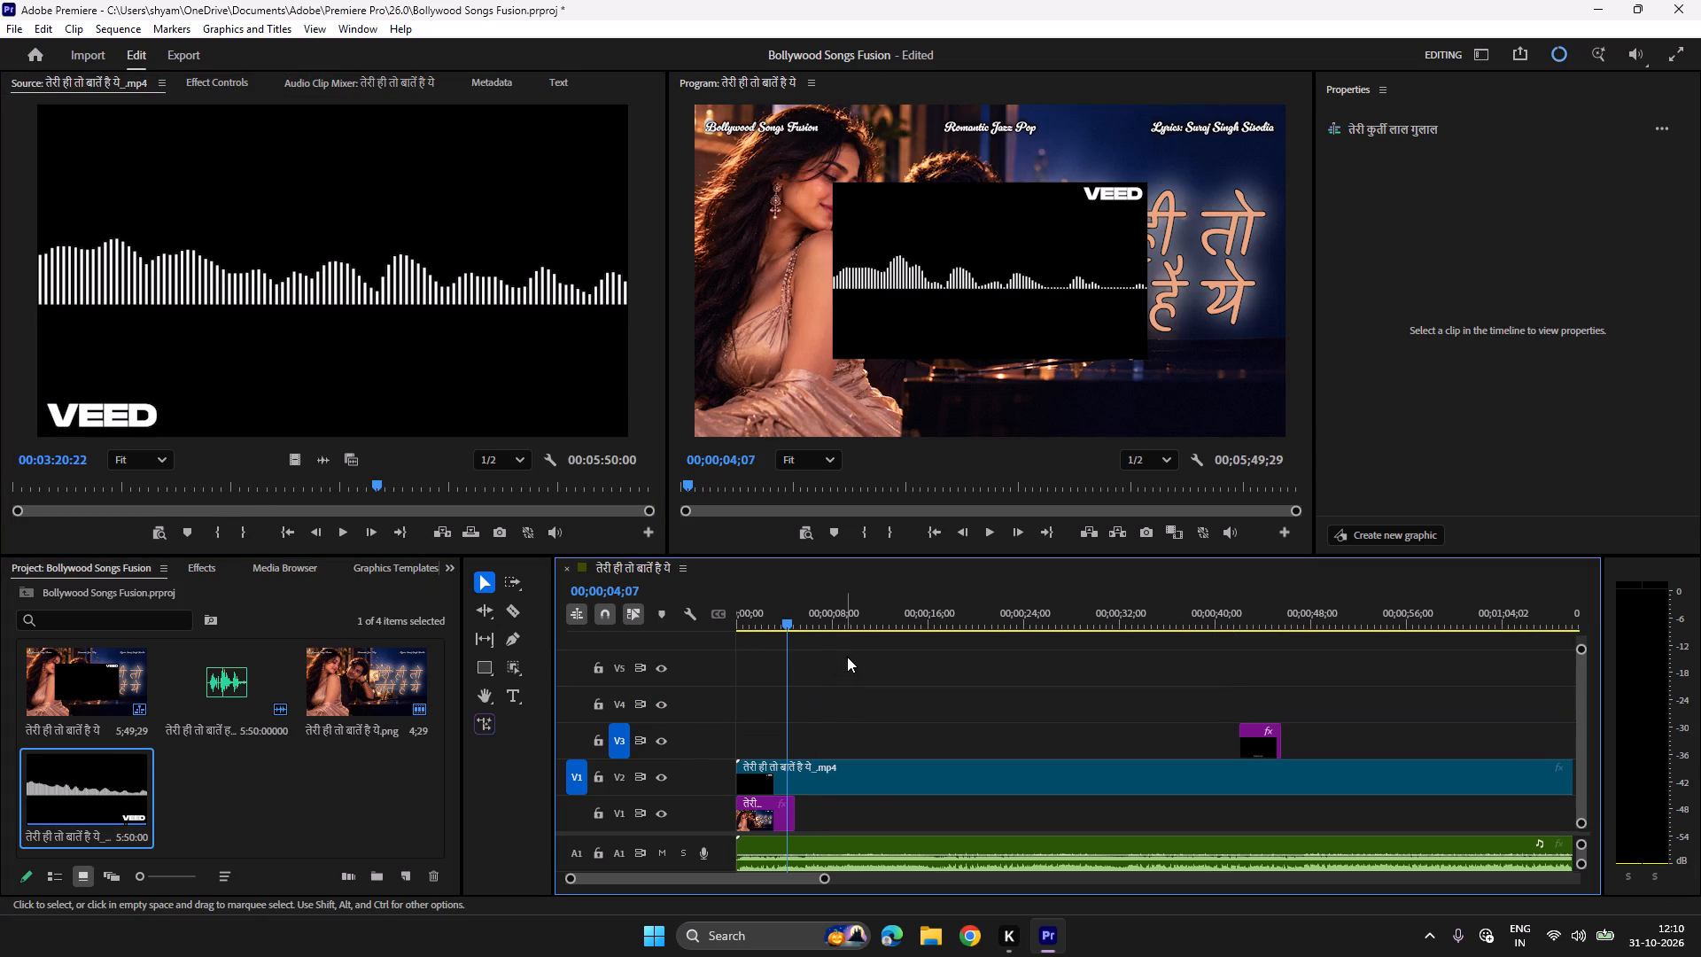
{"action": "right_click", "coordinate": [876, 780]}
{"action": "left_click", "coordinate": [975, 744]}
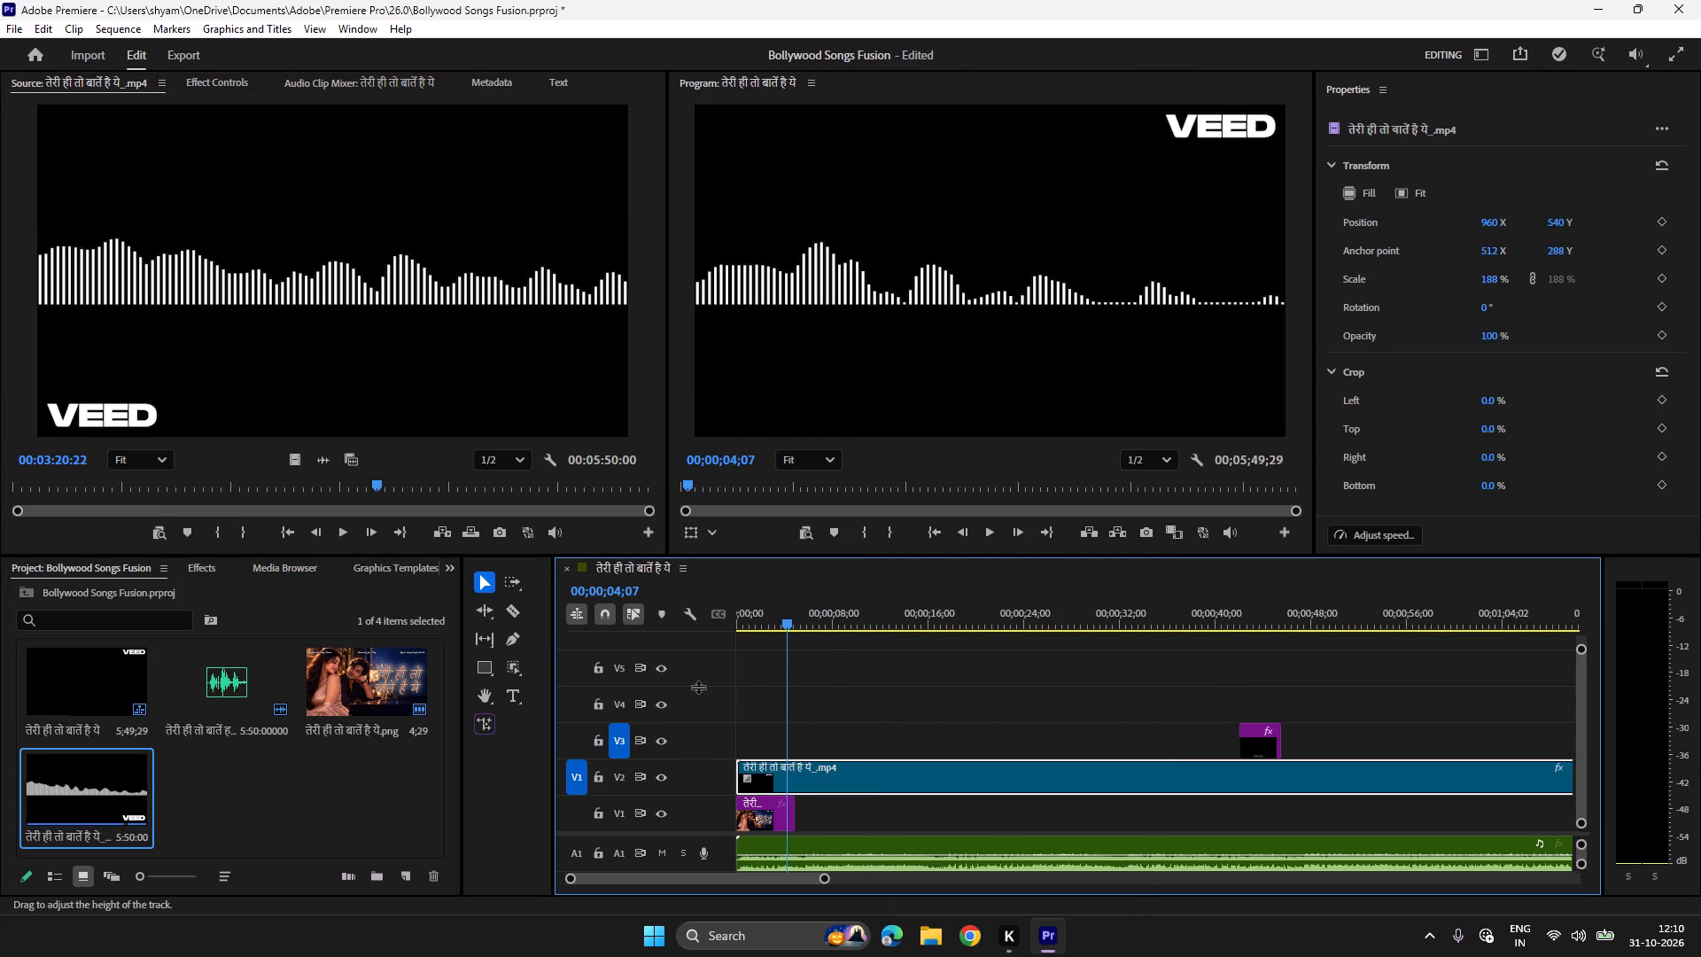
Crop the waveform video by 40% at the top and 40% at the bottom.
{"action": "left_click", "coordinate": [205, 80]}
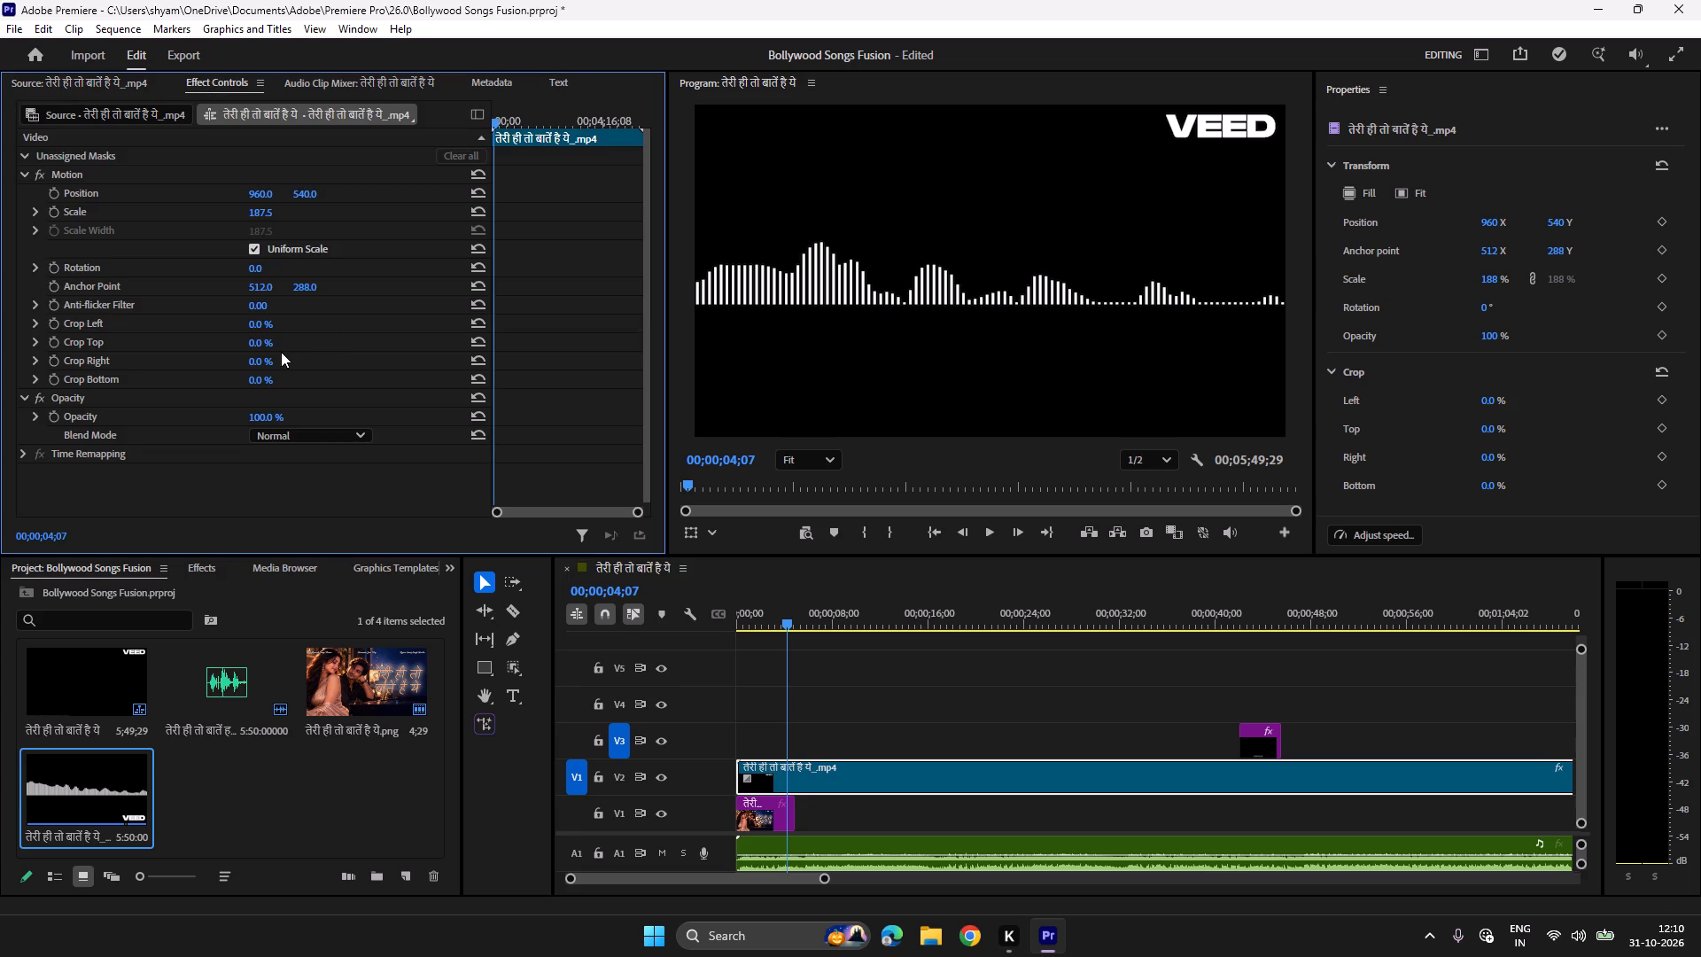
{"action": "left_click", "coordinate": [261, 340]}
{"action": "type", "text": "40"}
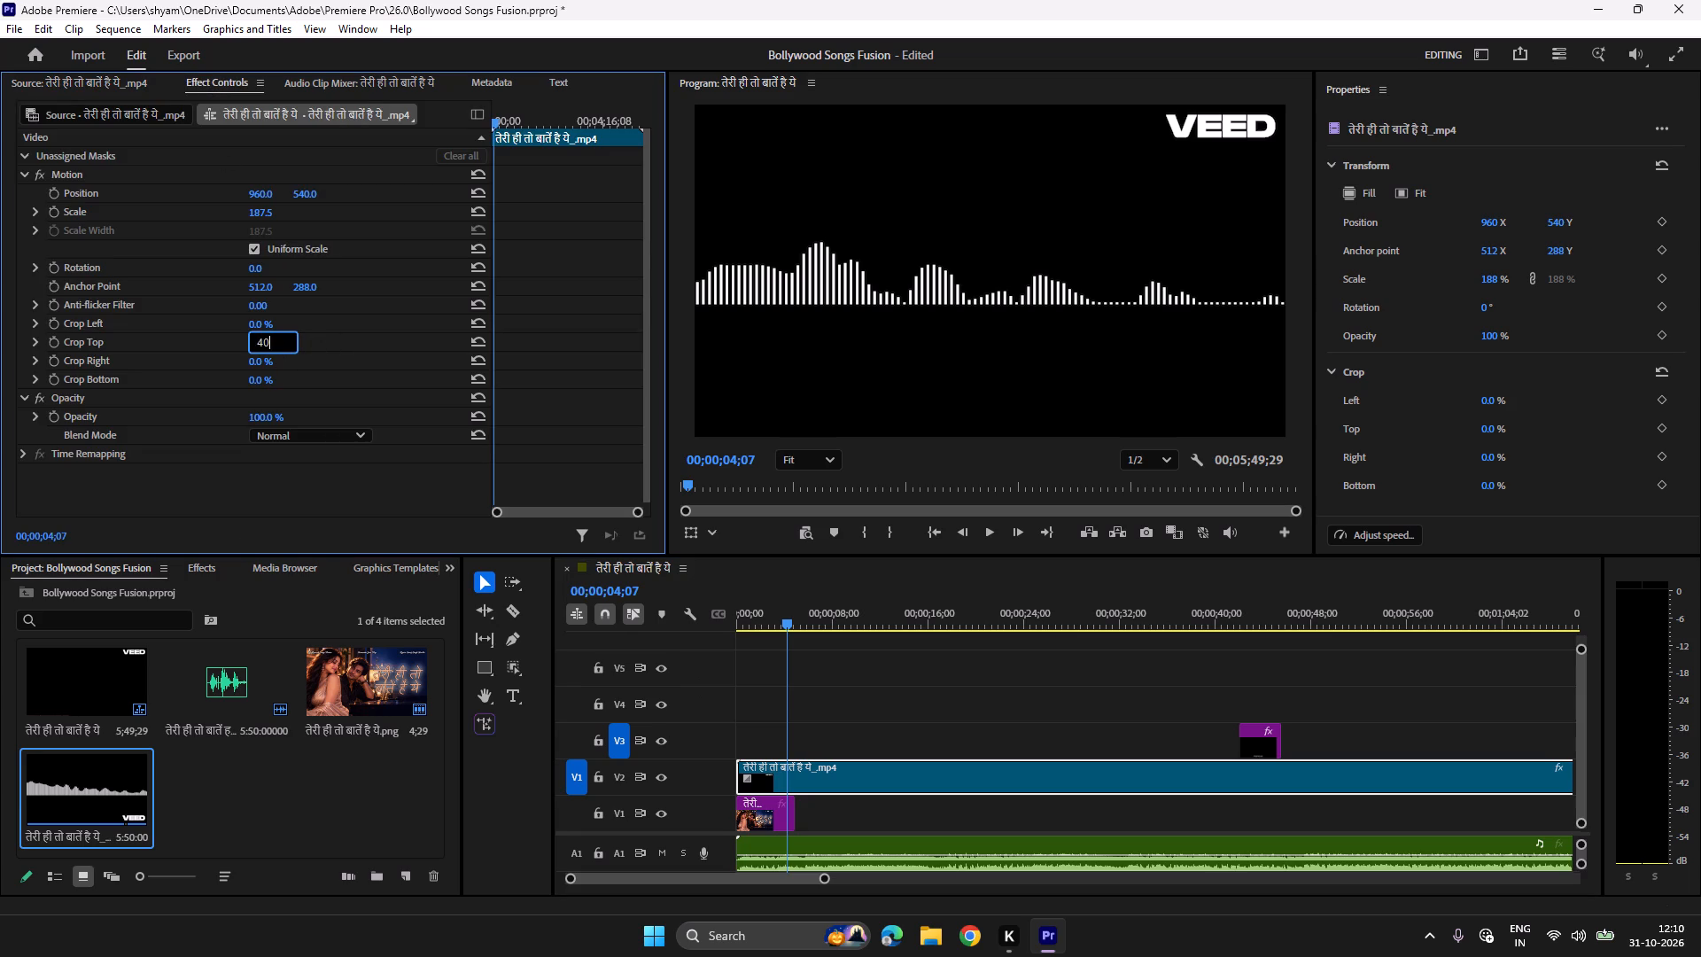
{"action": "key", "text": "Return"}
{"action": "left_click", "coordinate": [270, 379]}
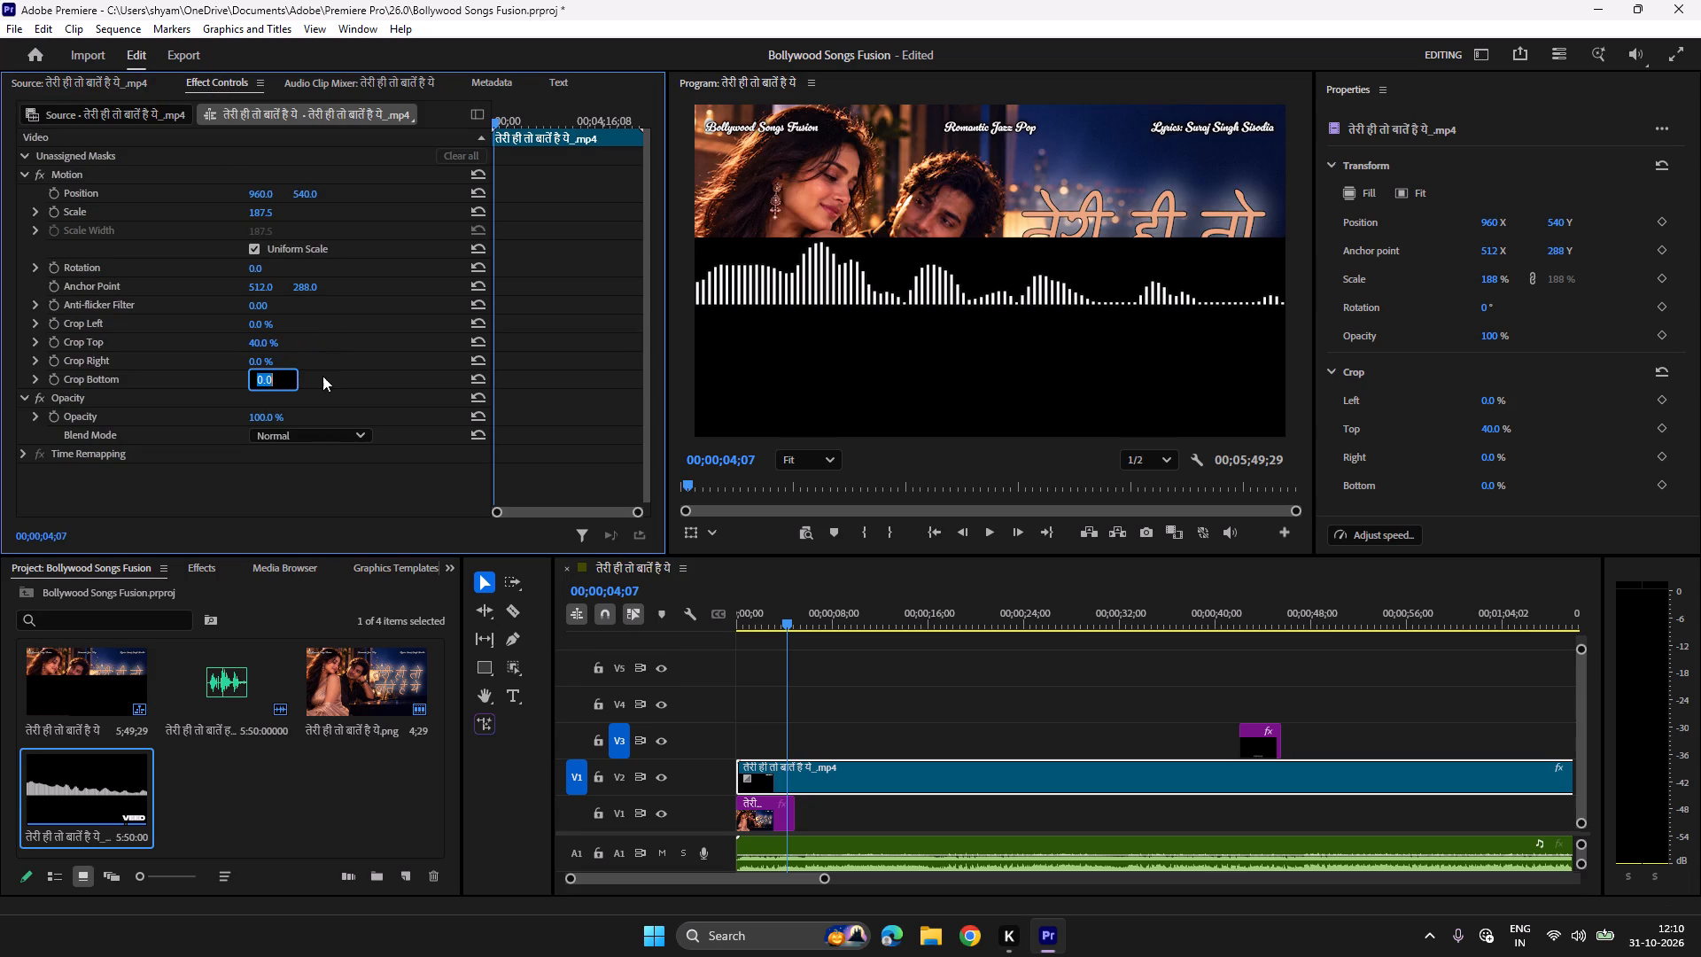
{"action": "type", "text": "40"}
{"action": "key", "text": "Return"}
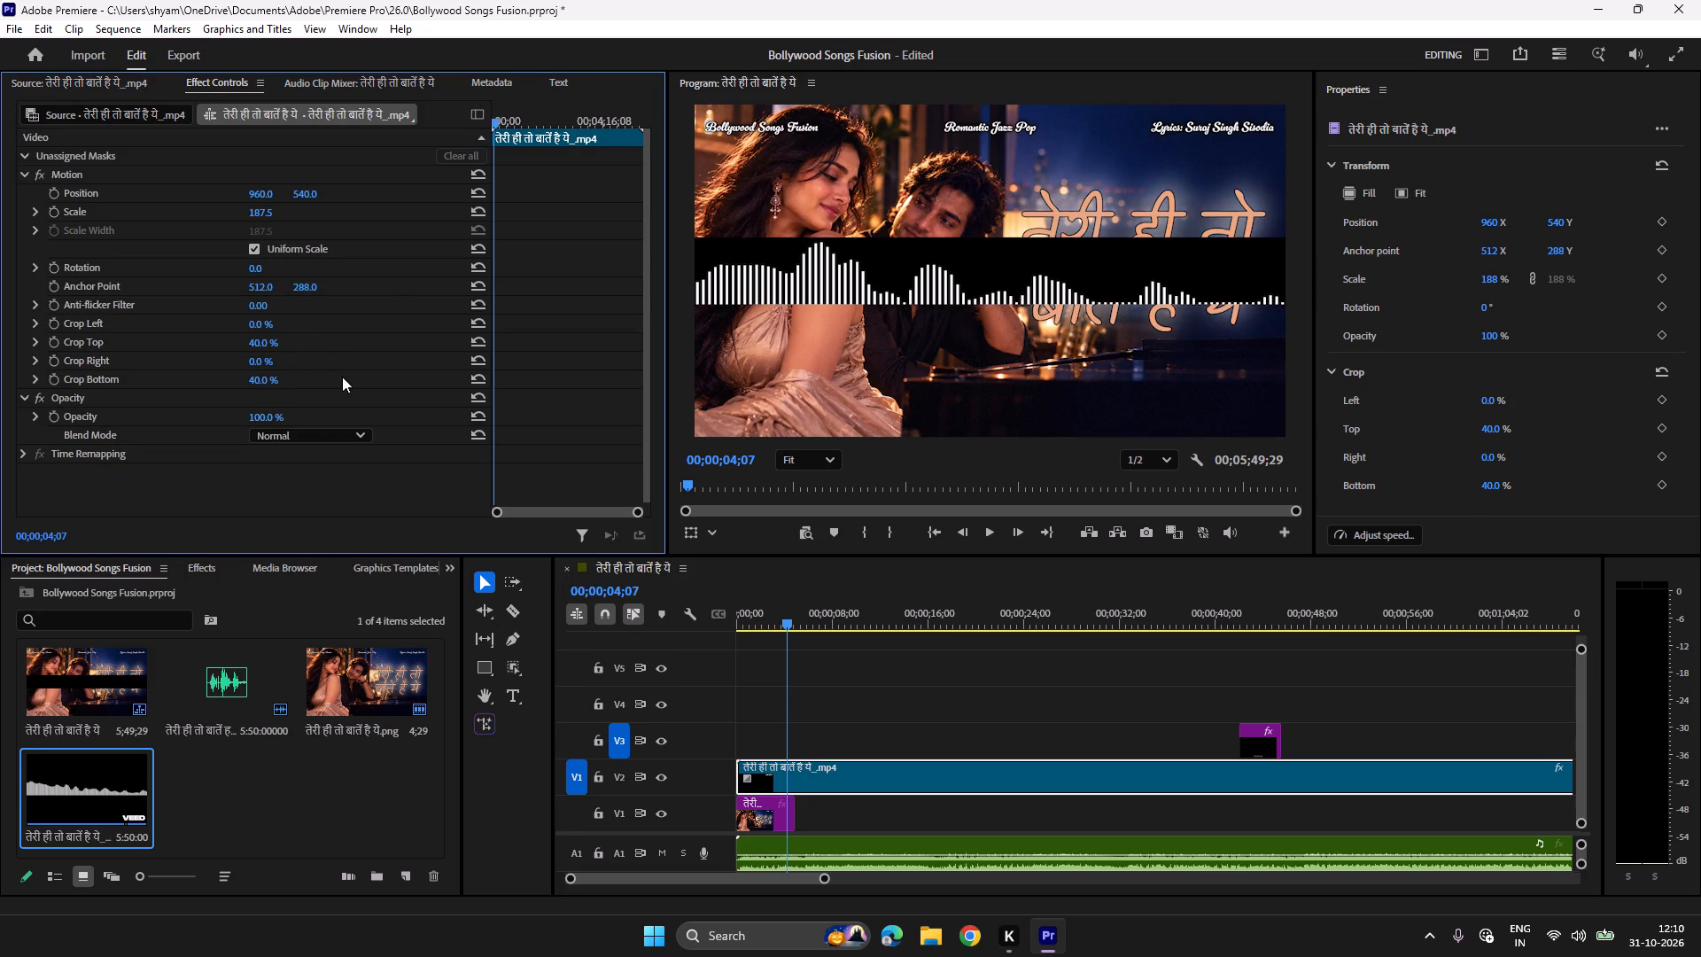
Set the waveform video's vertical position to 972 so it sits along the bottom of the frame.
{"action": "left_click", "coordinate": [311, 196]}
{"action": "type", "text": "972"}
{"action": "key", "text": "Return"}
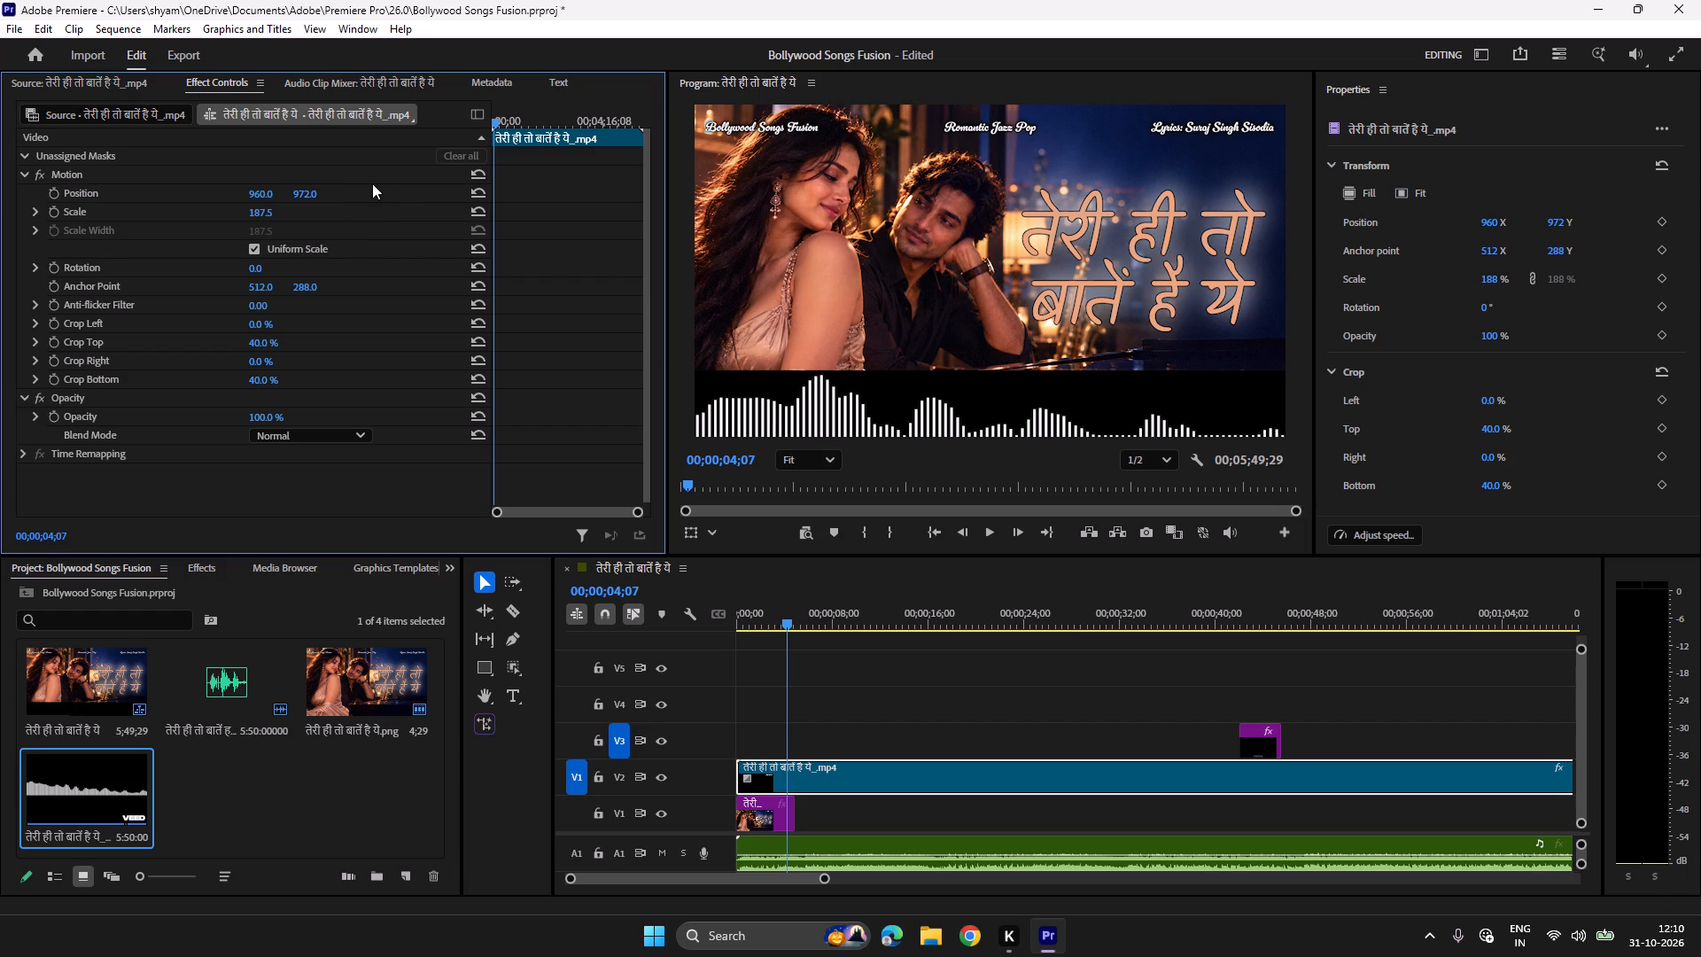
Apply the Luma Key keying effect to the waveform video to remove its black background.
{"action": "left_click", "coordinate": [211, 564]}
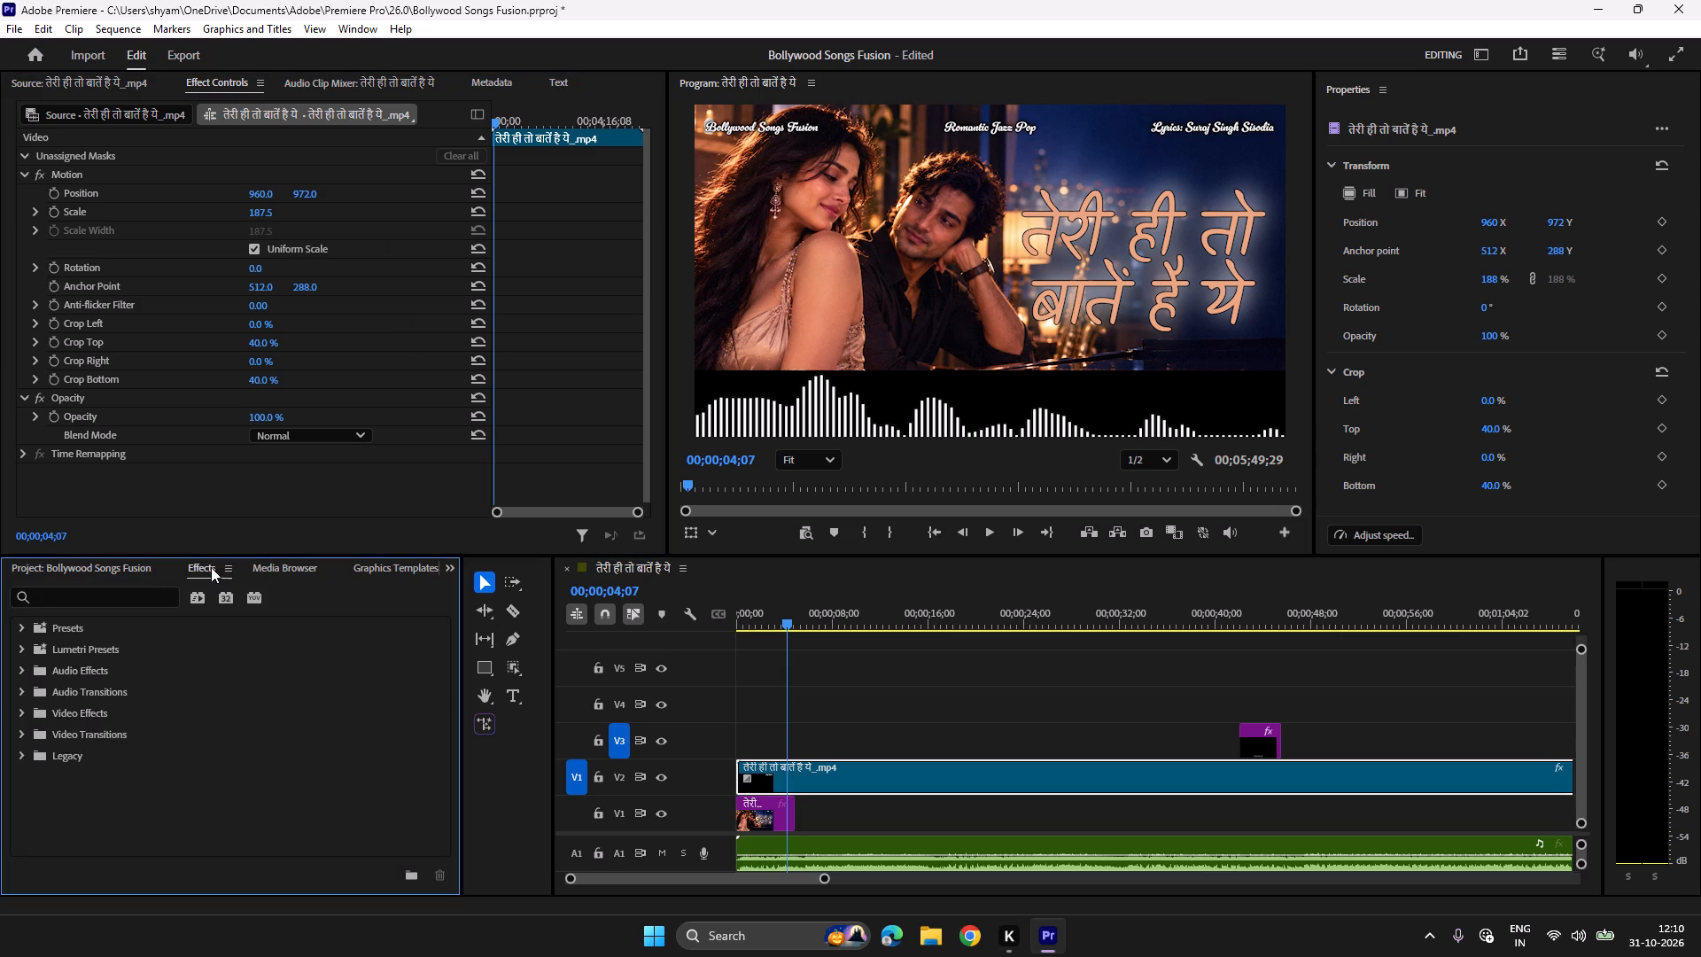
{"action": "left_click", "coordinate": [26, 712]}
{"action": "scroll", "coordinate": [226, 760], "scroll_direction": "down", "scroll_amount": 4}
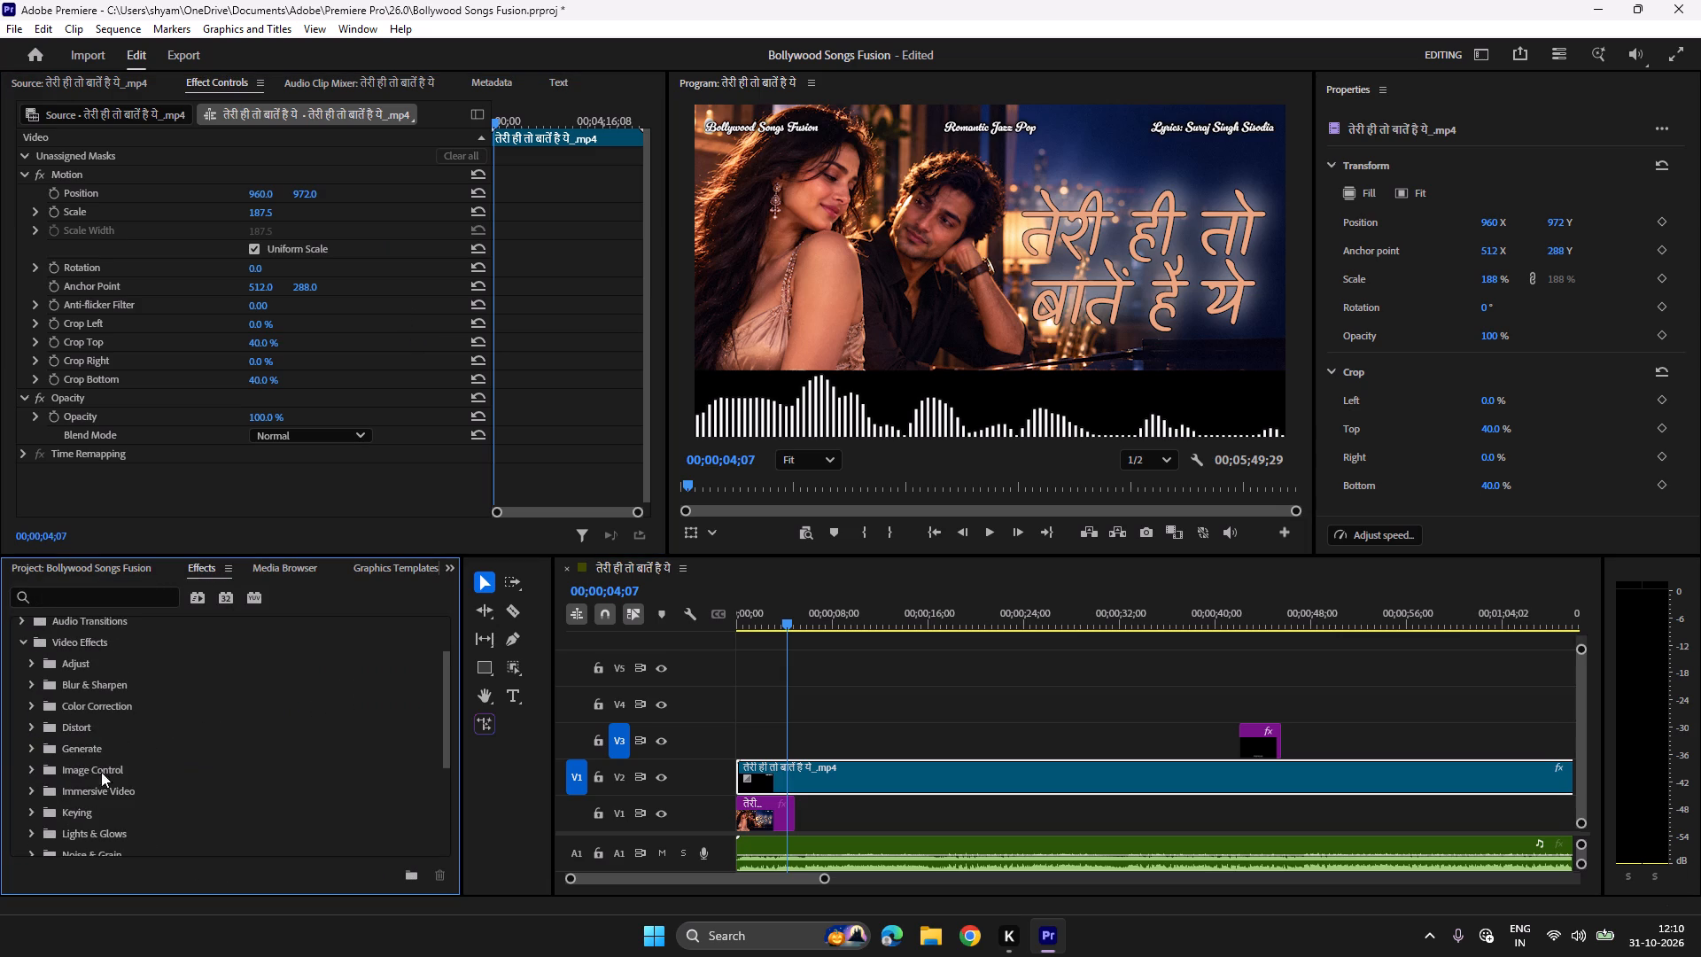
{"action": "left_click", "coordinate": [27, 814]}
{"action": "scroll", "coordinate": [176, 799], "scroll_direction": "down", "scroll_amount": 5}
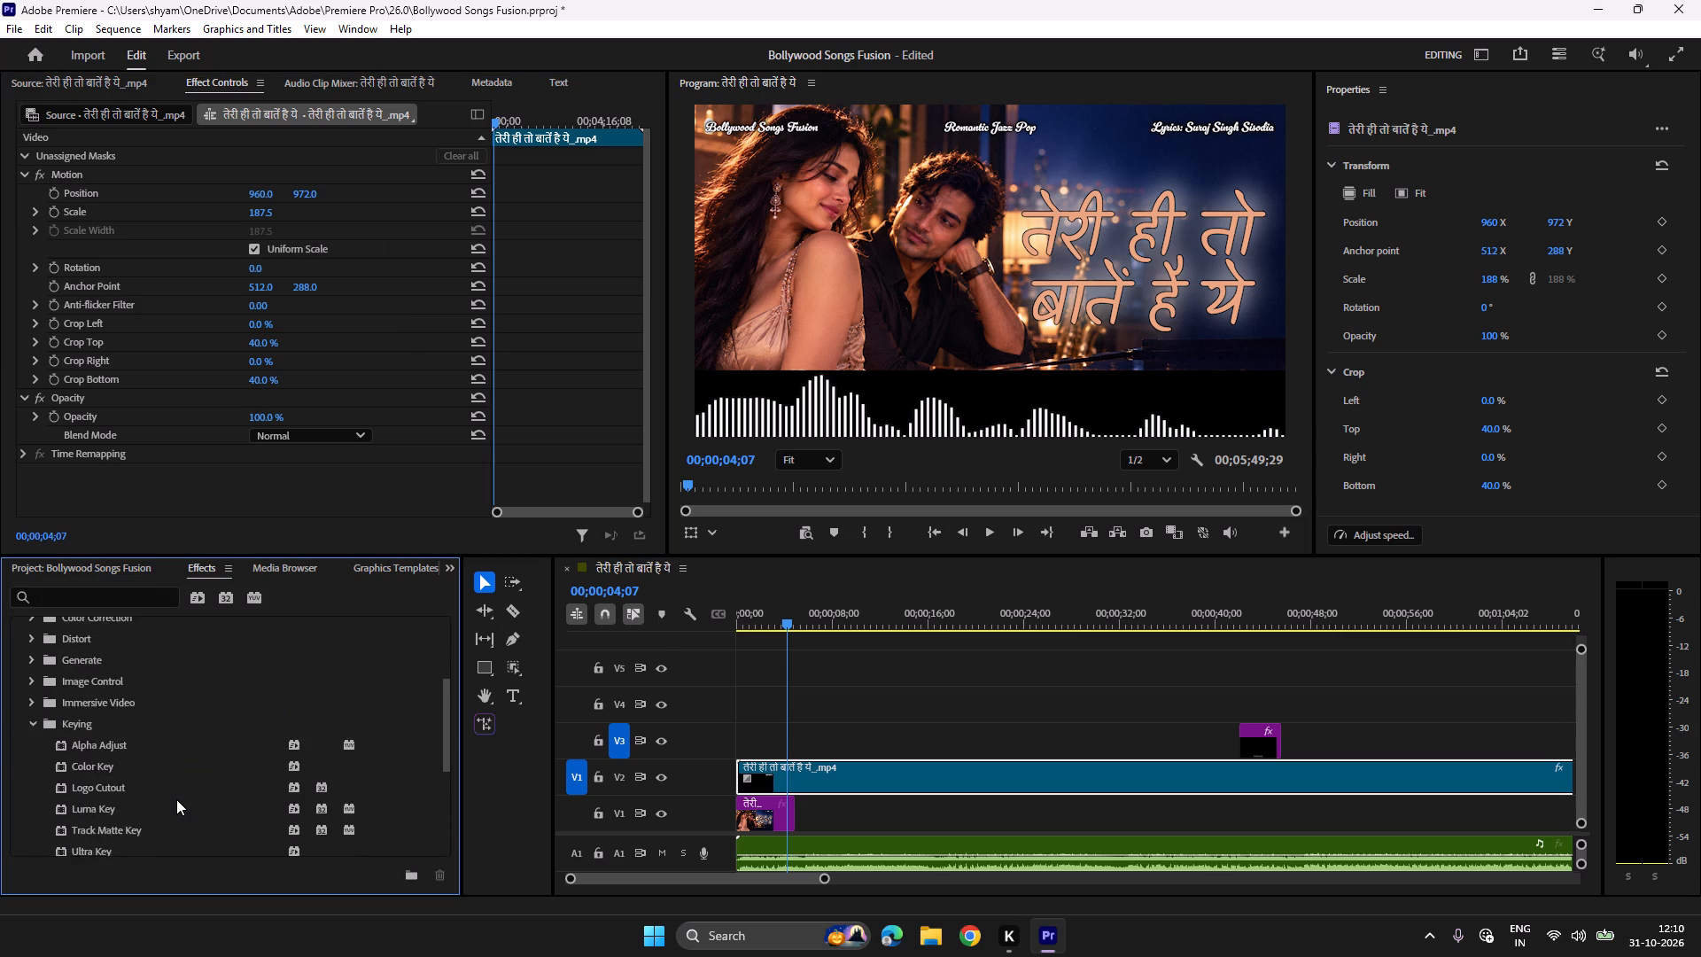
{"action": "scroll", "coordinate": [176, 799], "scroll_direction": "down", "scroll_amount": 2}
{"action": "double_click", "coordinate": [108, 772]}
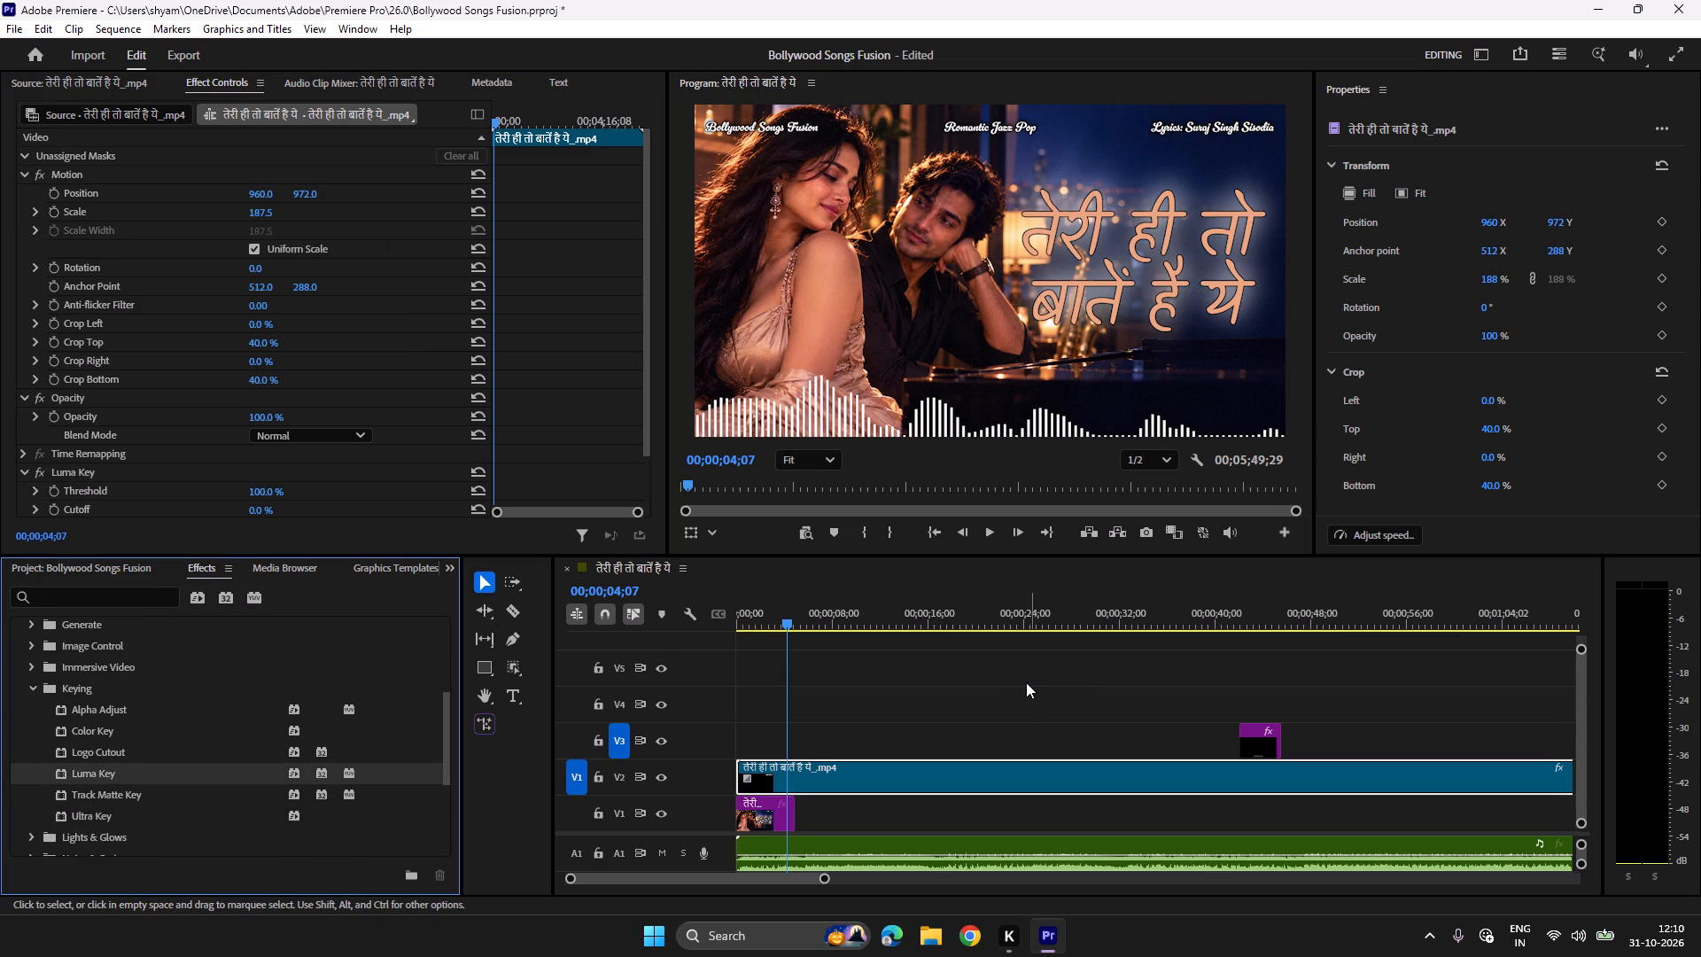
Extend the PNG image on V1 to end together with the waveform video and the song.
{"action": "left_click_drag", "start_coordinate": [824, 880], "coordinate": [909, 888]}
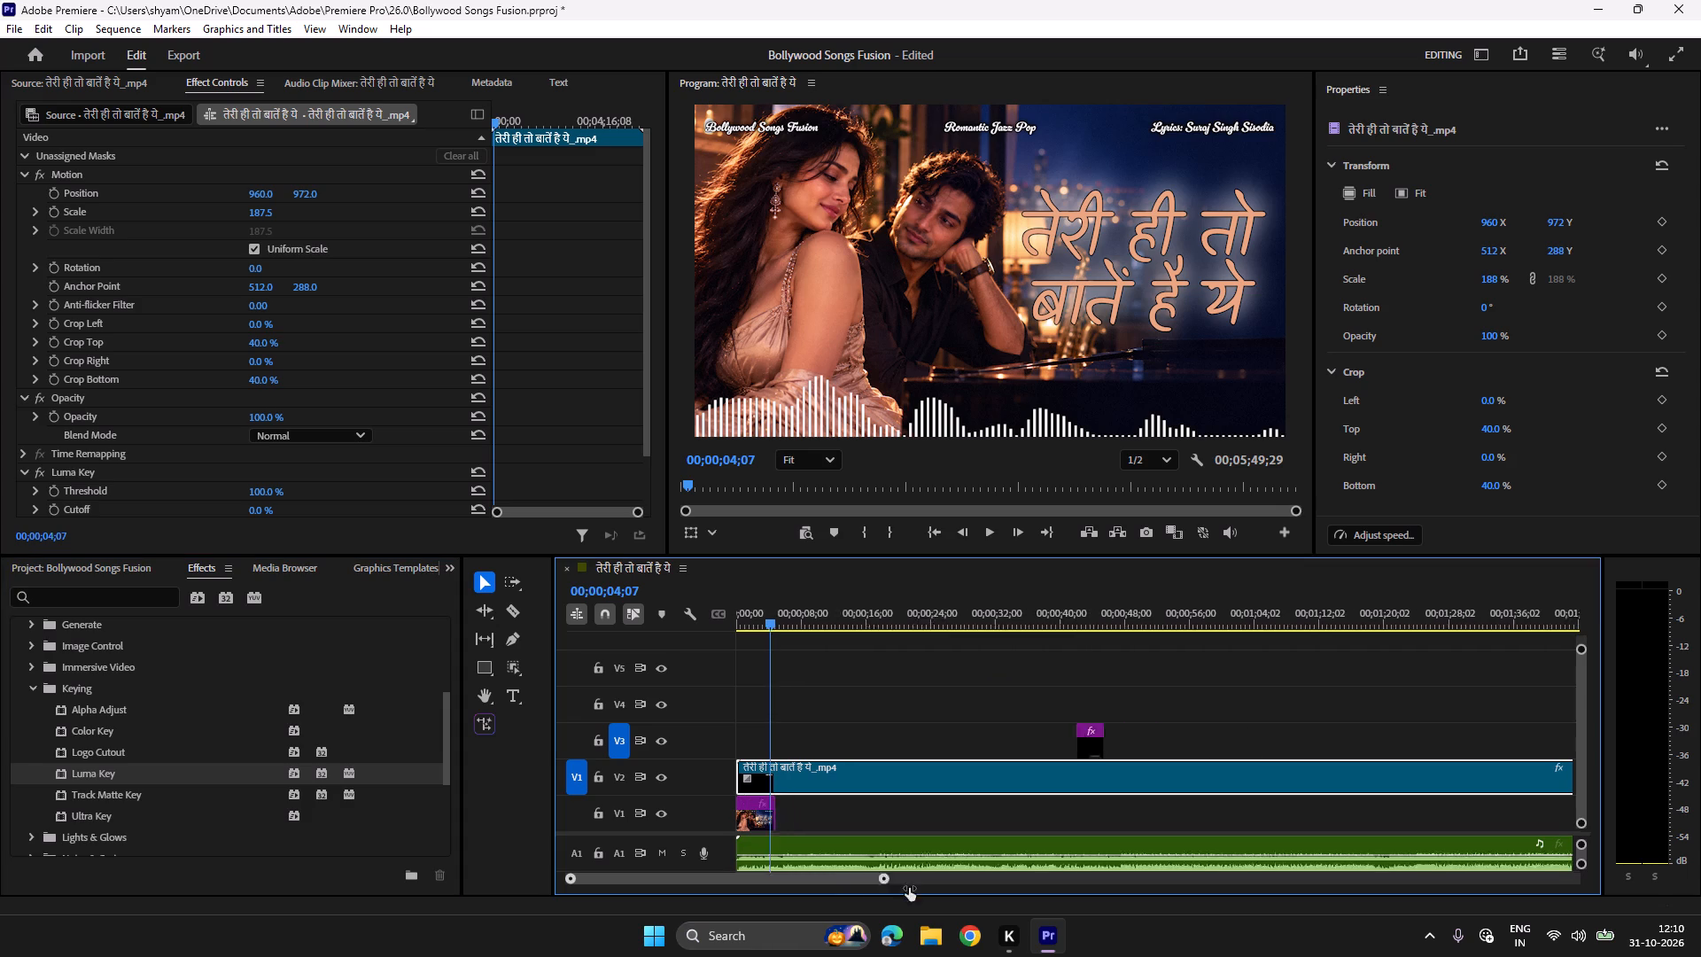
{"action": "left_click_drag", "start_coordinate": [909, 888], "coordinate": [1232, 887]}
{"action": "left_click_drag", "start_coordinate": [753, 810], "coordinate": [756, 810]}
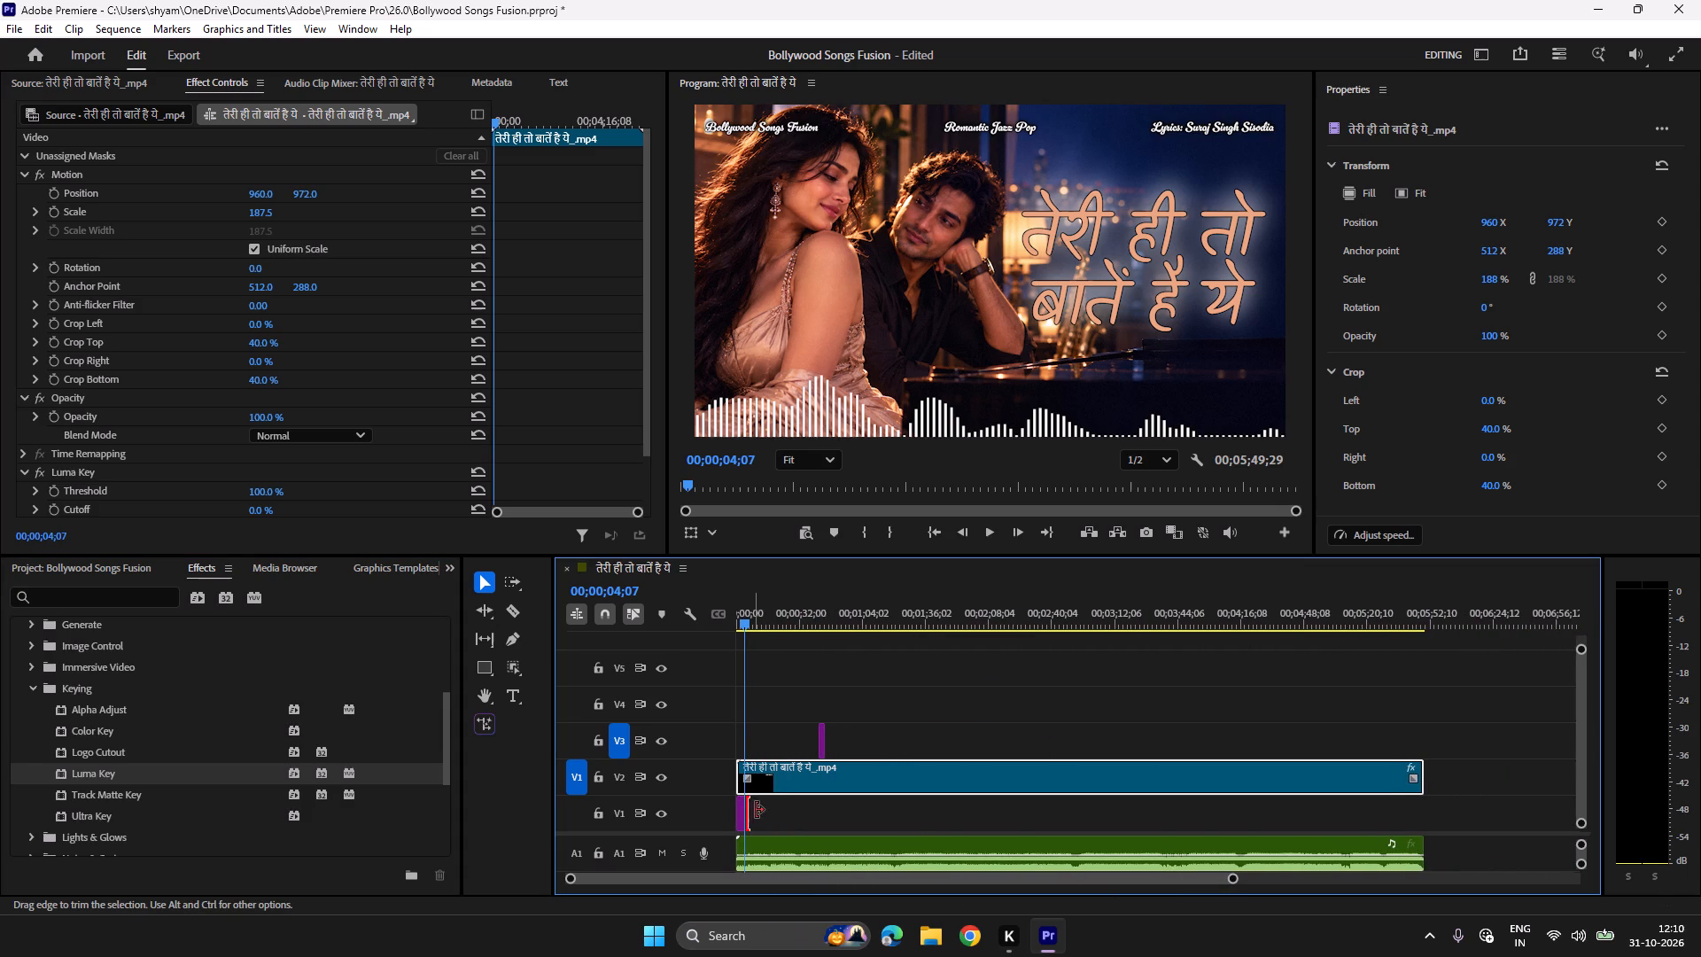
{"action": "left_click_drag", "start_coordinate": [756, 810], "coordinate": [1425, 822]}
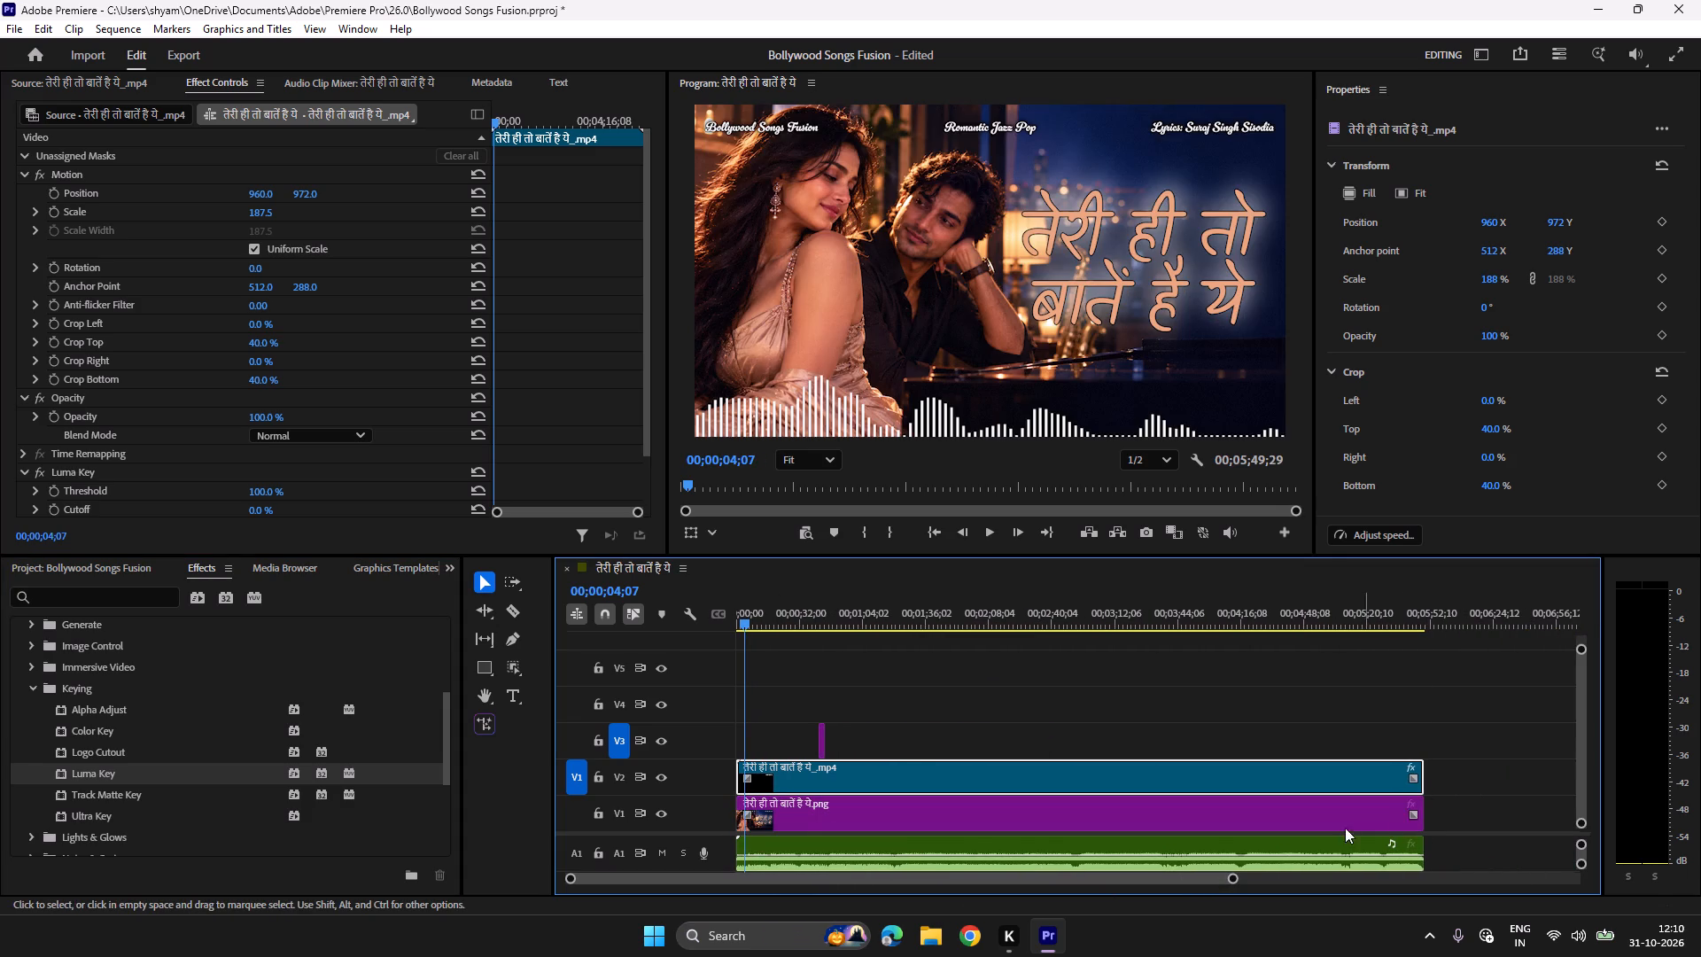
Switch to File Explorer and open the text file 277. तेरी ही तो बातें है ये in the Bollywood Songs folder.
{"action": "left_click_drag", "start_coordinate": [1231, 880], "coordinate": [793, 883]}
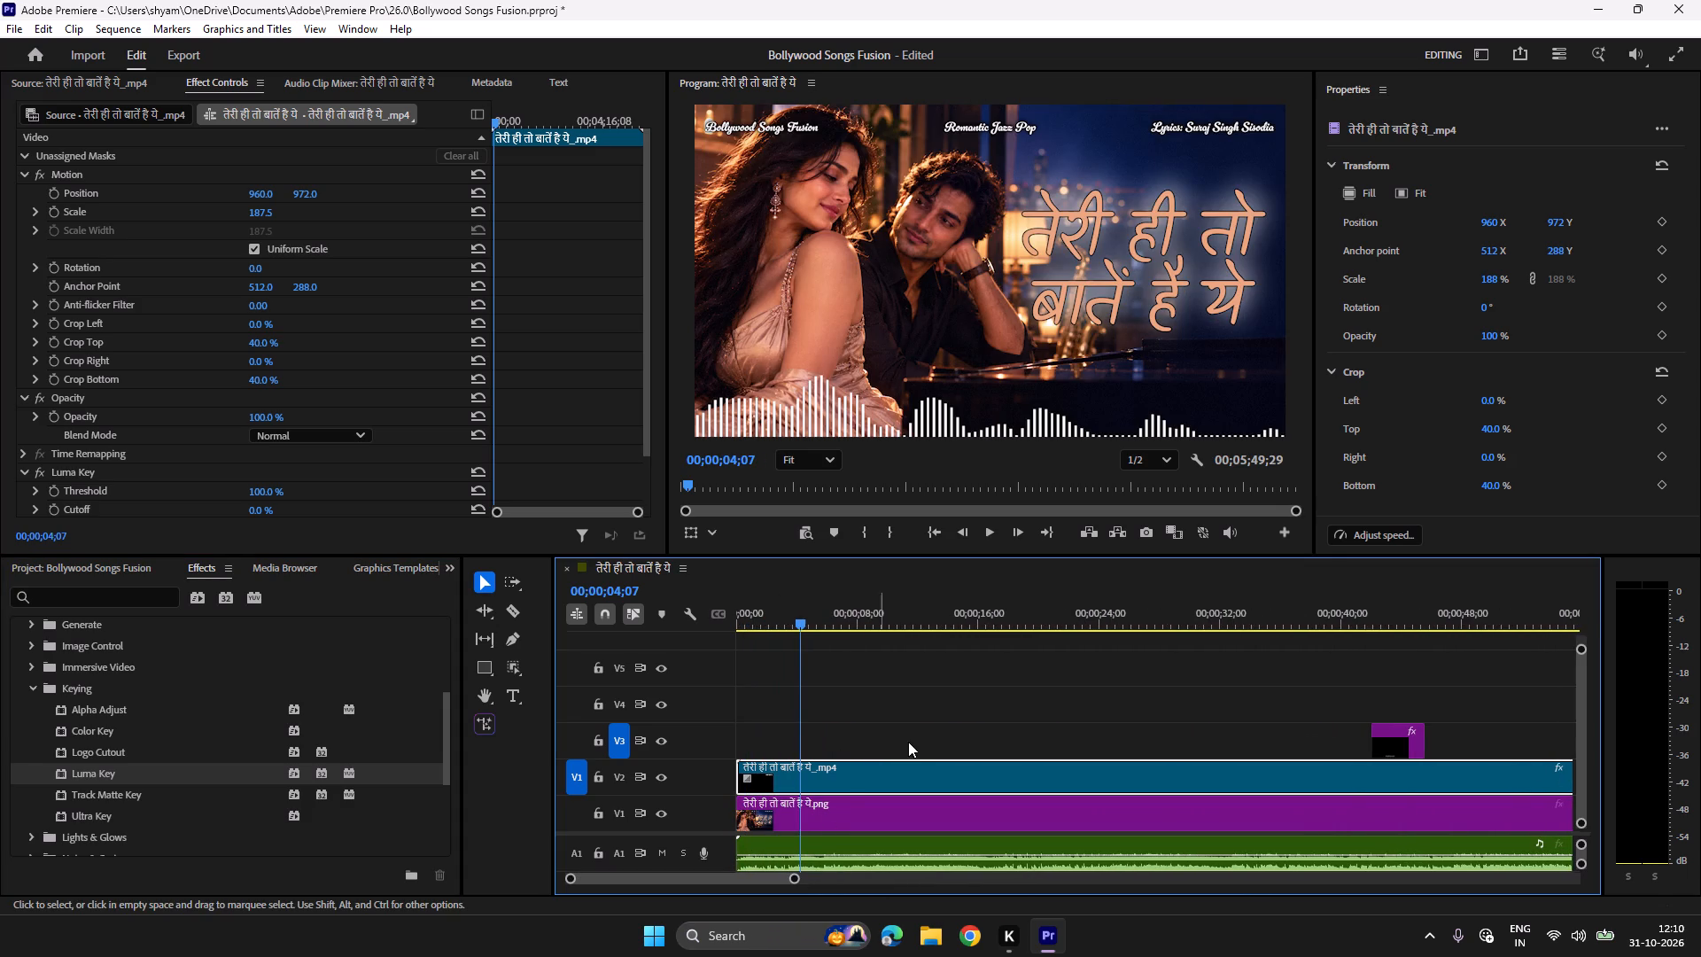
{"action": "left_click", "coordinate": [928, 930]}
{"action": "left_click", "coordinate": [96, 361]}
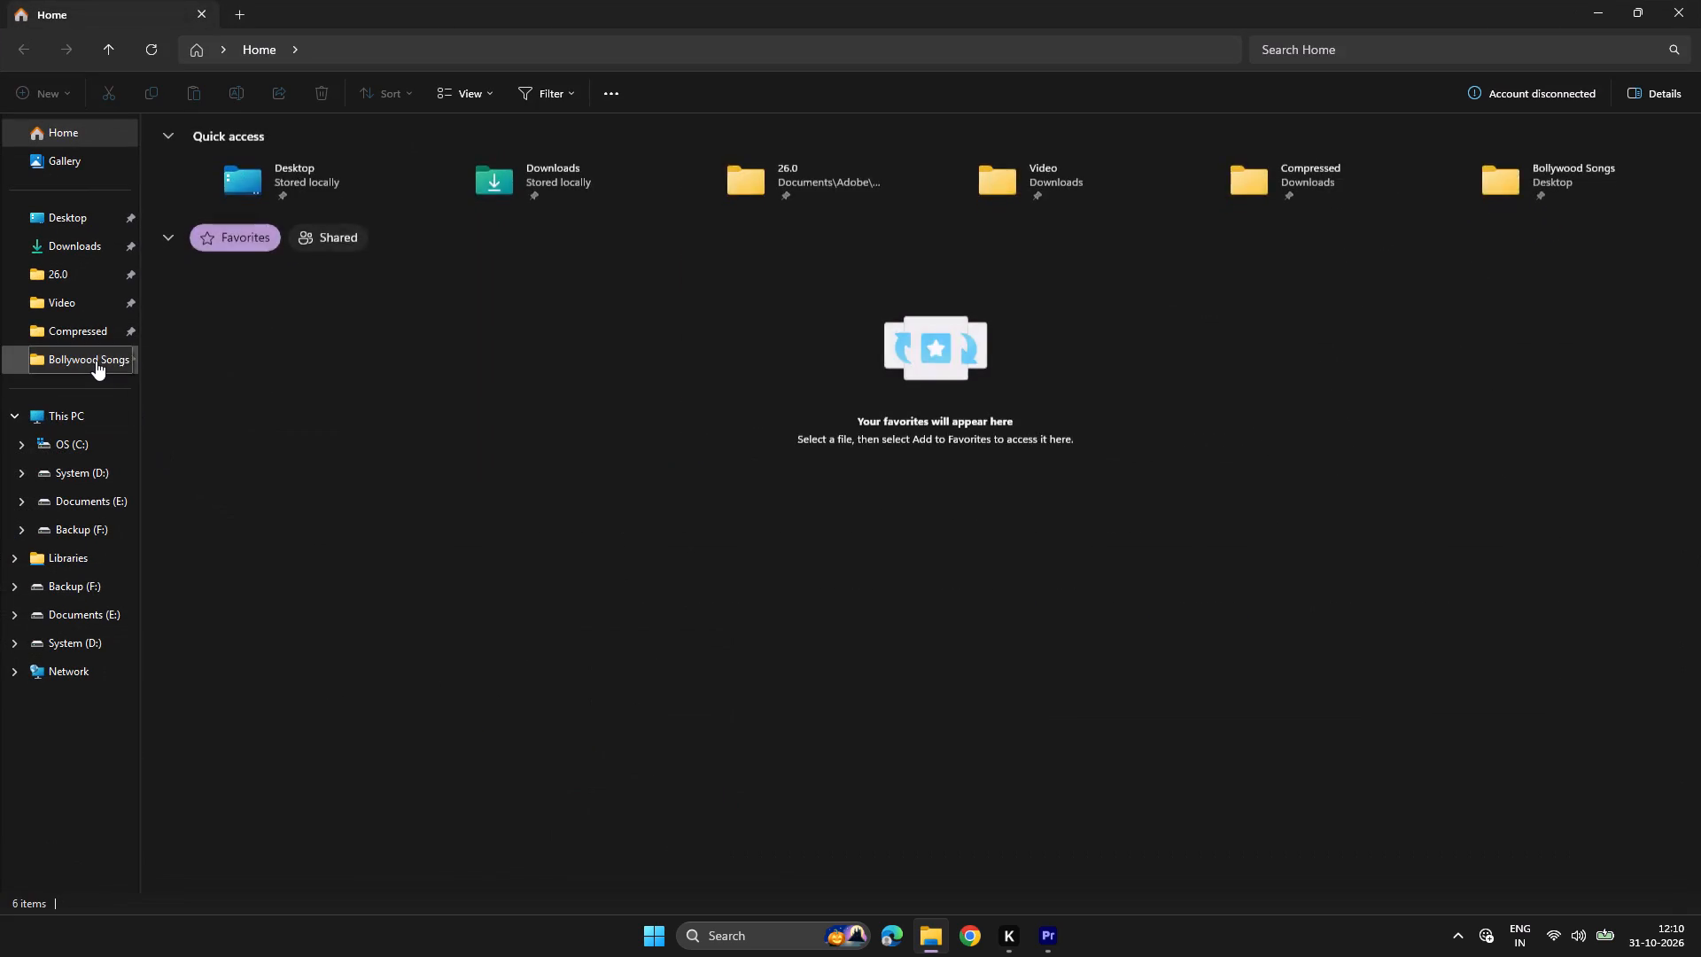
{"action": "double_click", "coordinate": [881, 167]}
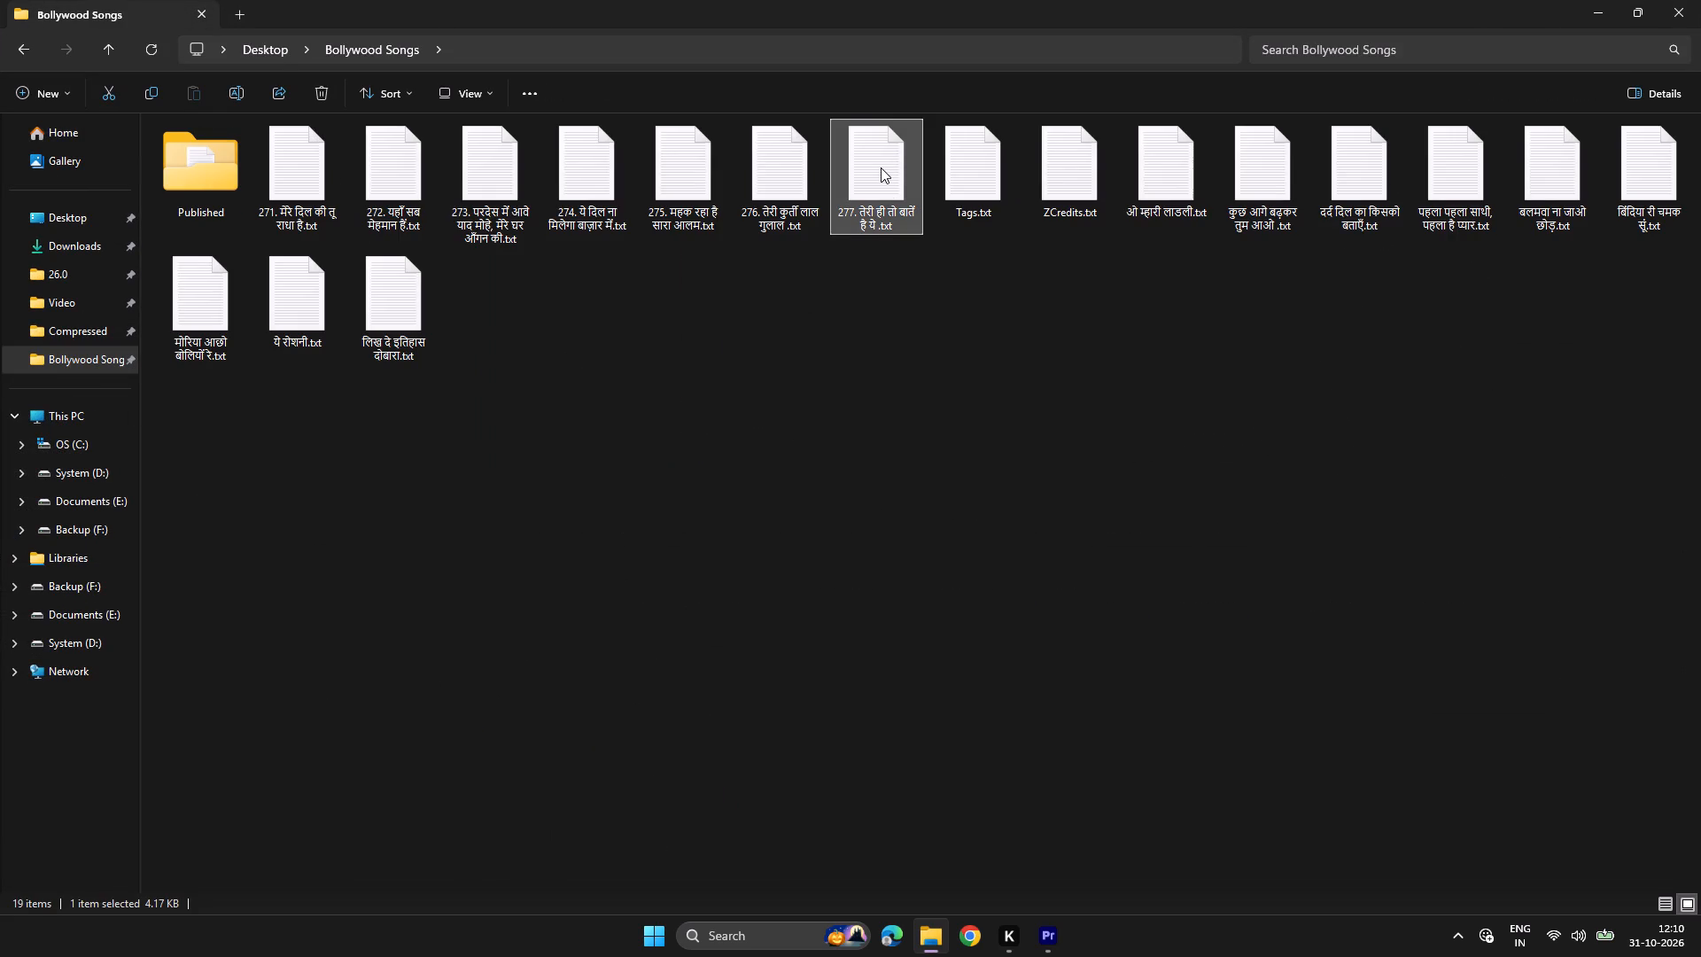
Switch to Premiere and set the volume of the song's audio clip on A1 to 5 dB.
{"action": "left_click", "coordinate": [1033, 934]}
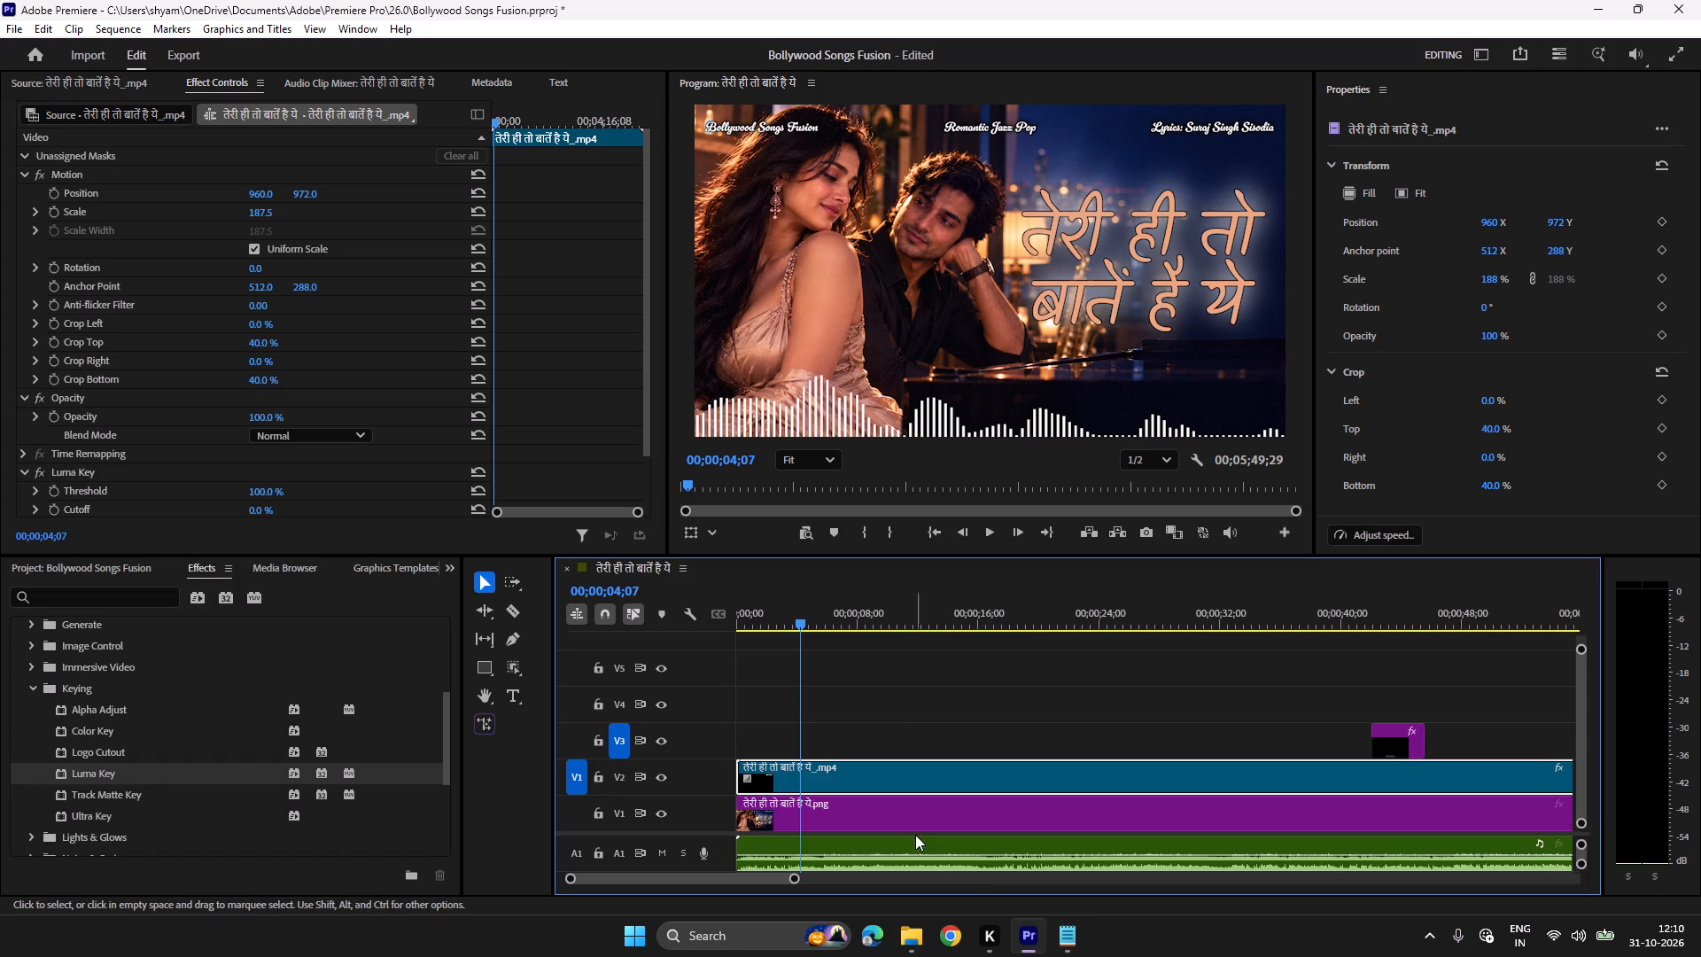
{"action": "key", "text": "space"}
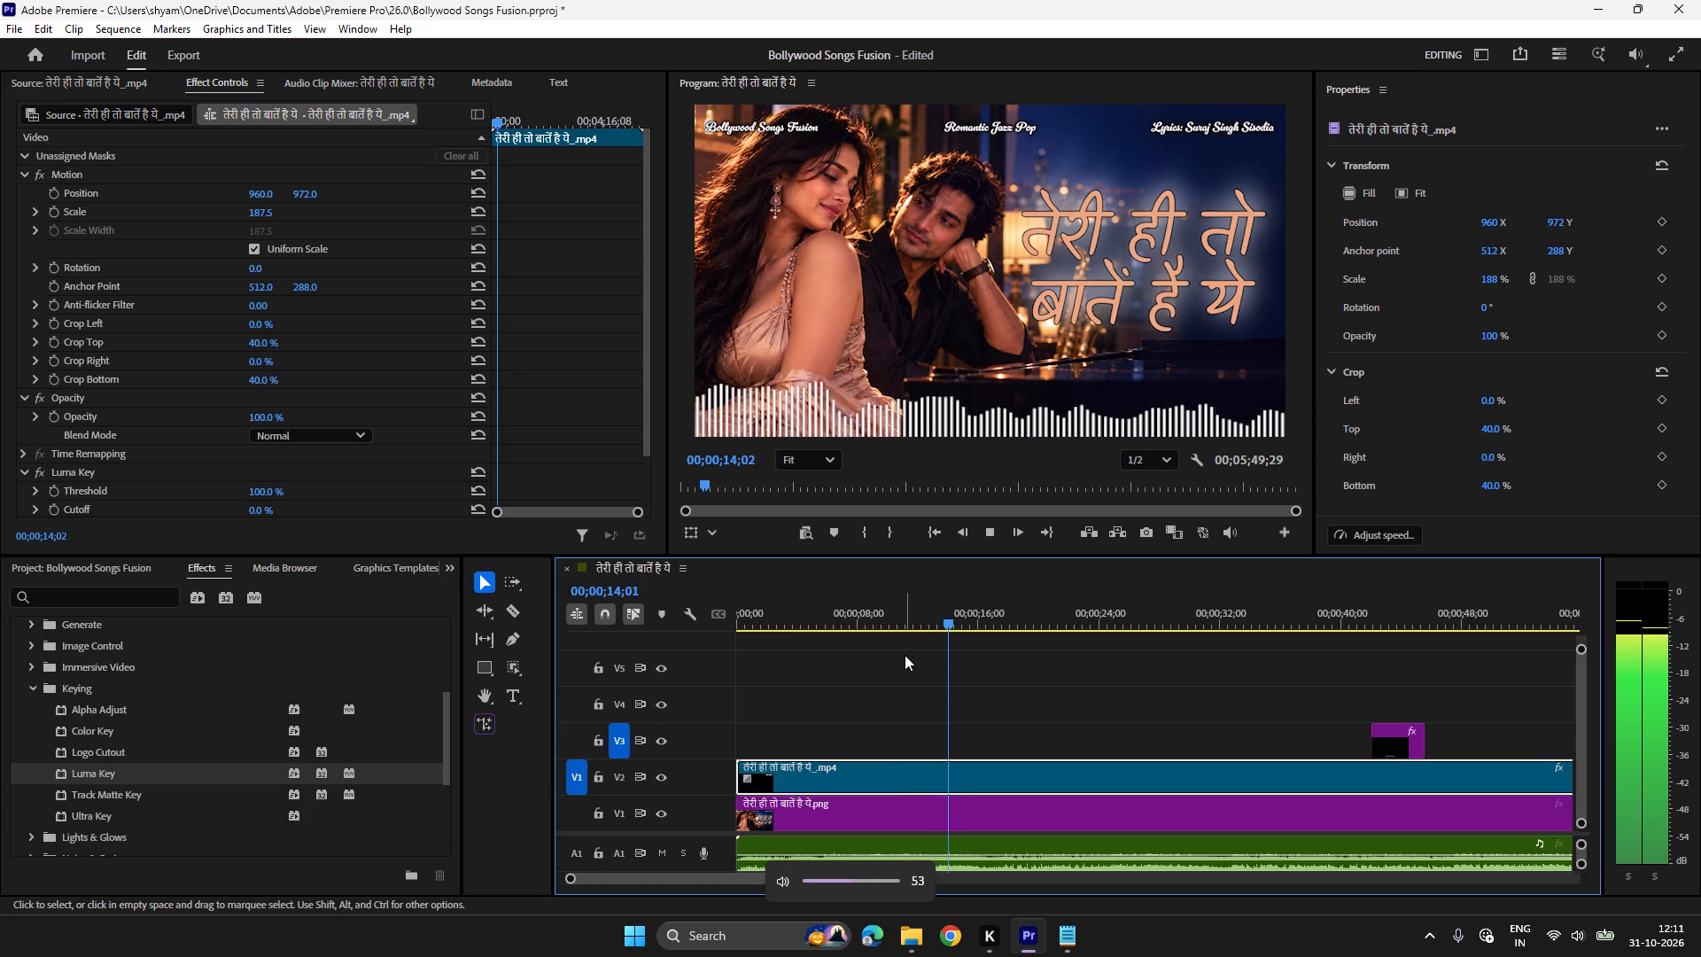
{"action": "key", "text": "space"}
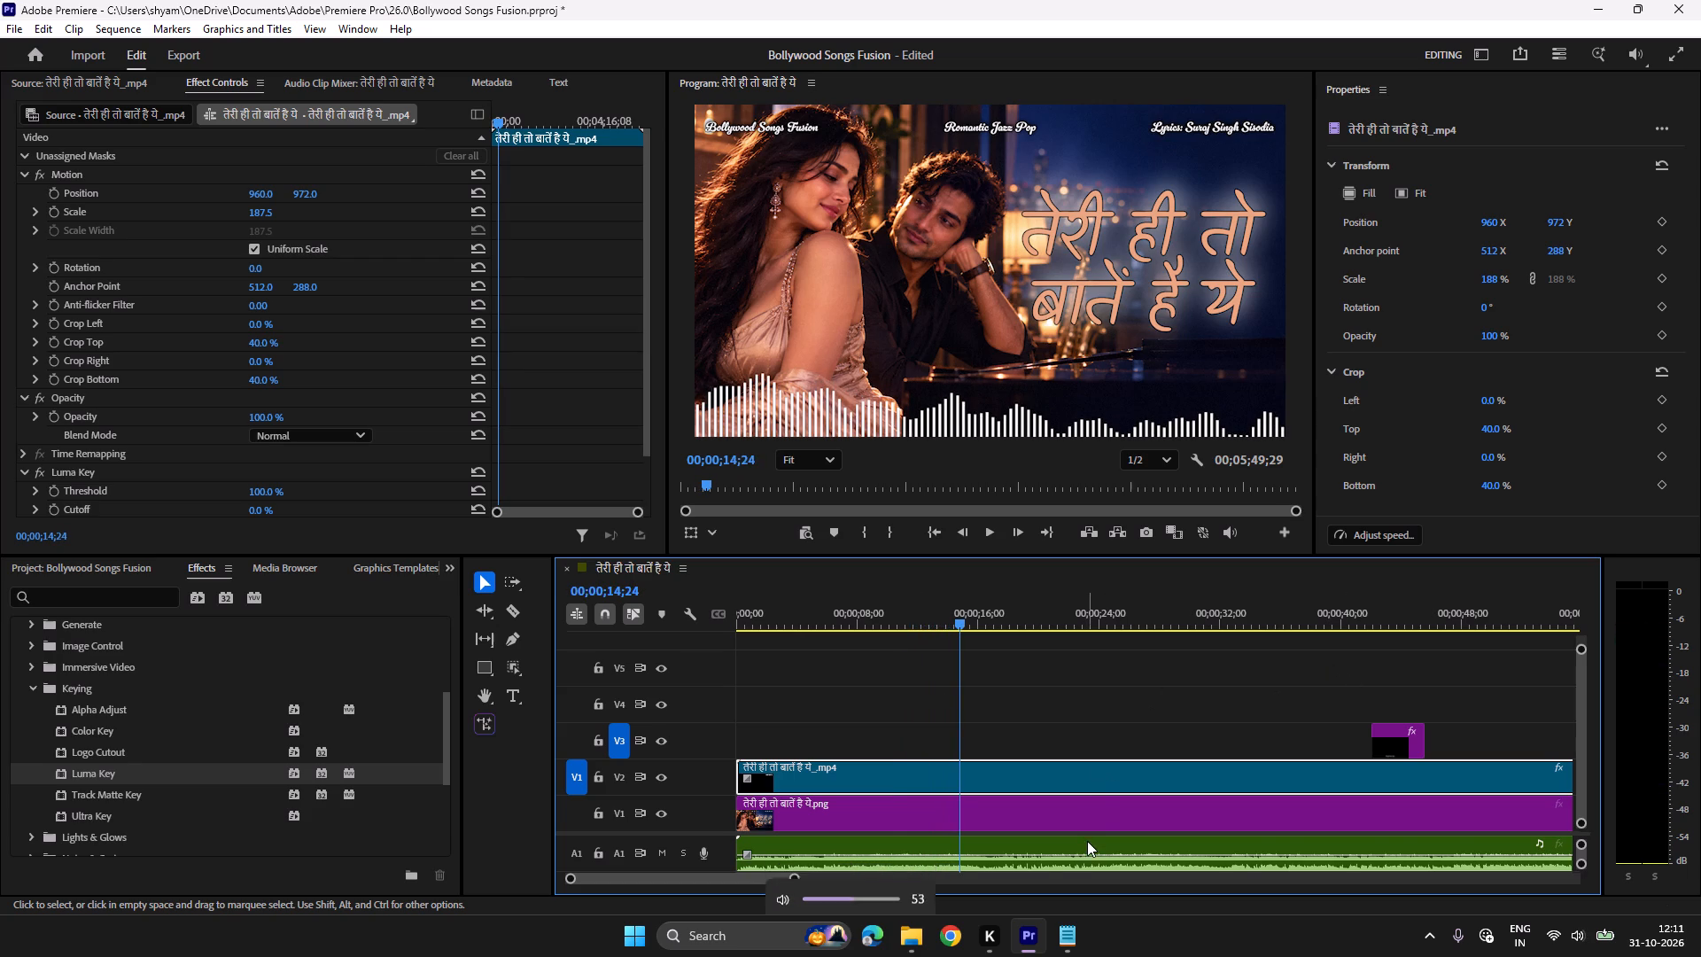
{"action": "left_click", "coordinate": [1087, 841]}
{"action": "left_click", "coordinate": [1602, 192]}
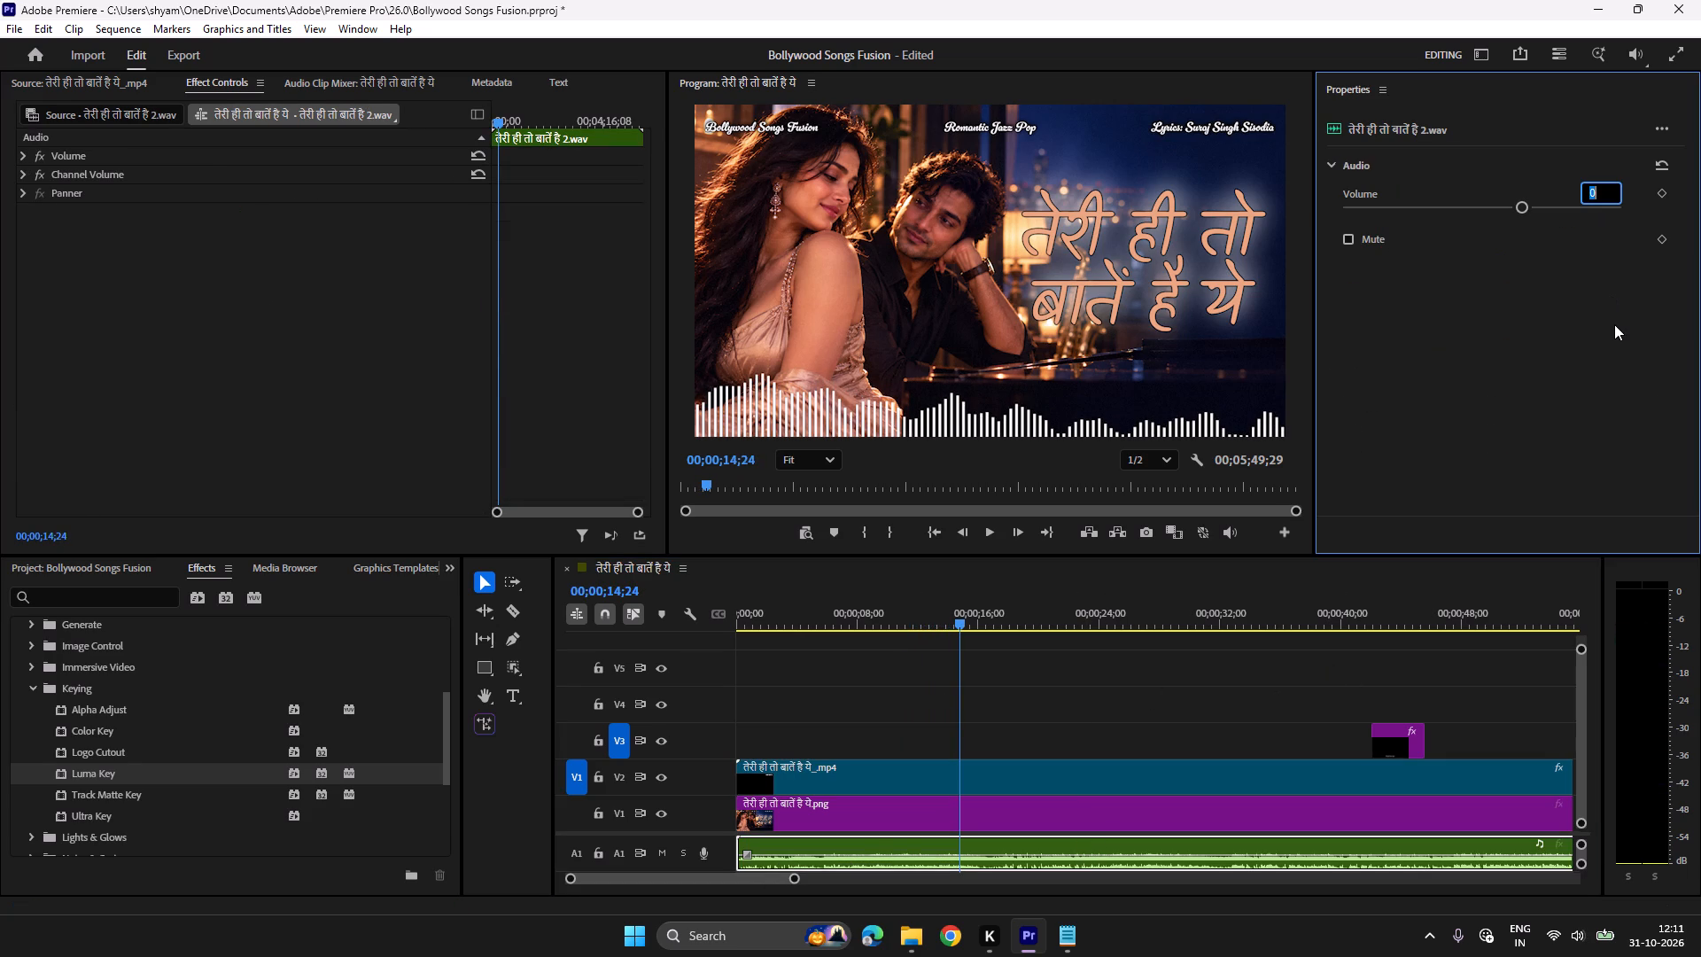
{"action": "key", "text": "5"}
{"action": "key", "text": "Return"}
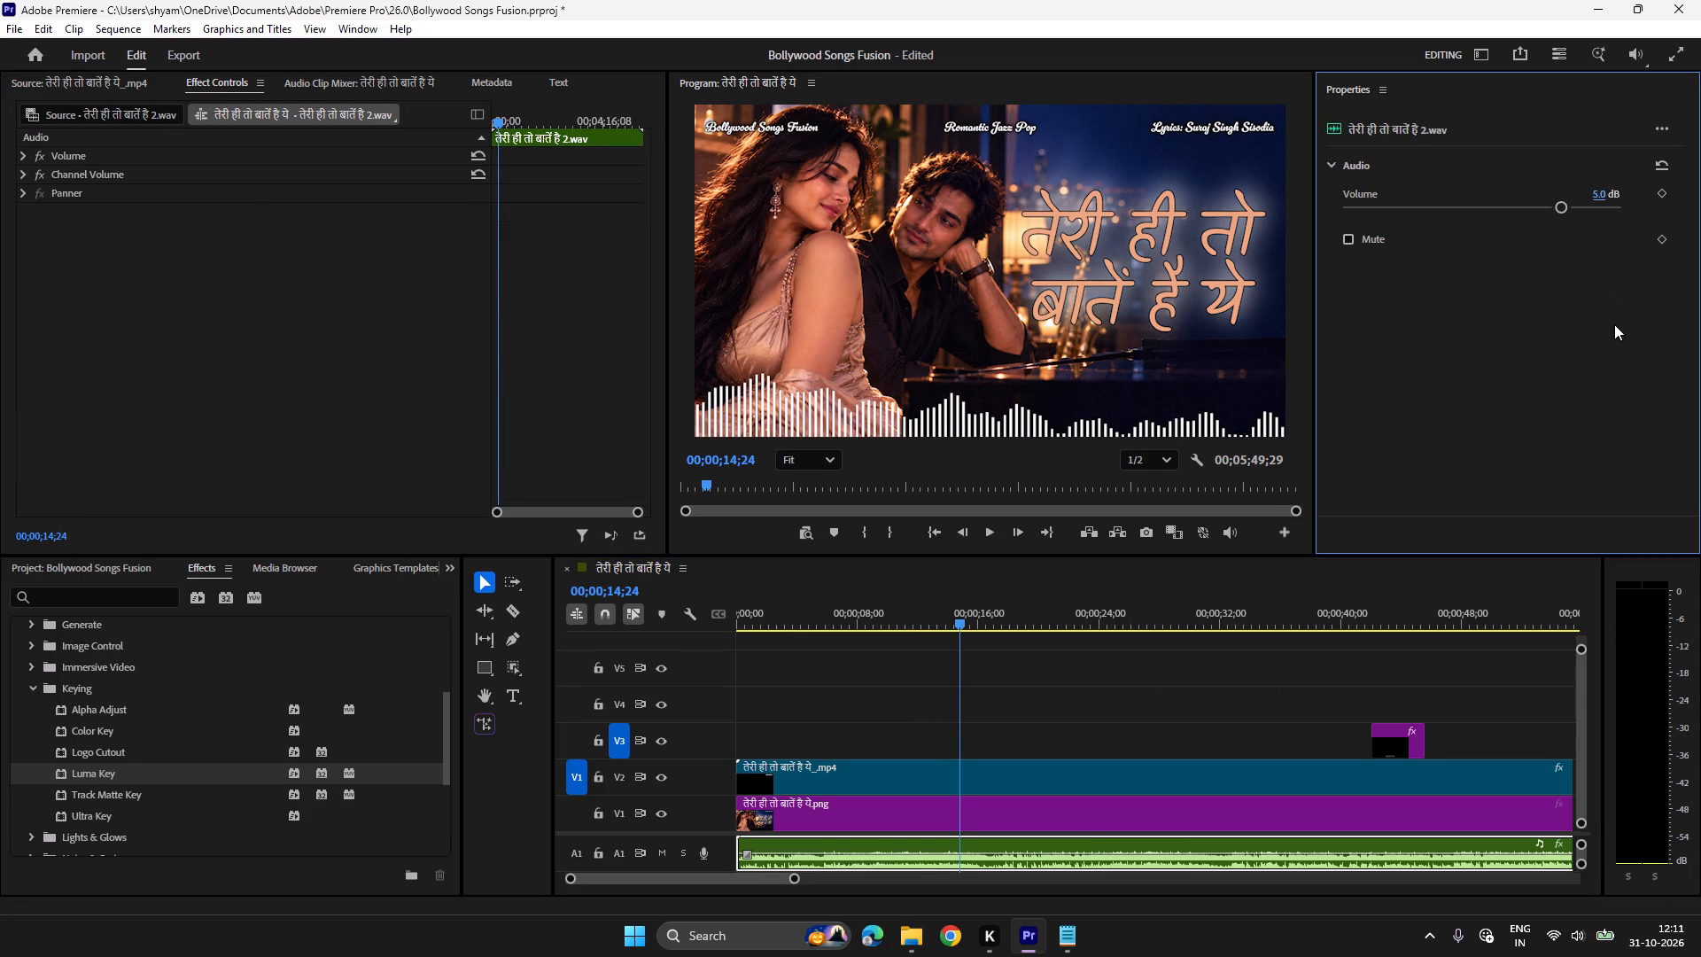
Play the song to find where the vocals begin and move the lyric title on V3 to start at 00;00;33;02.
{"action": "key", "text": "space"}
{"action": "scroll", "coordinate": [1096, 703], "scroll_direction": "down", "scroll_amount": 1}
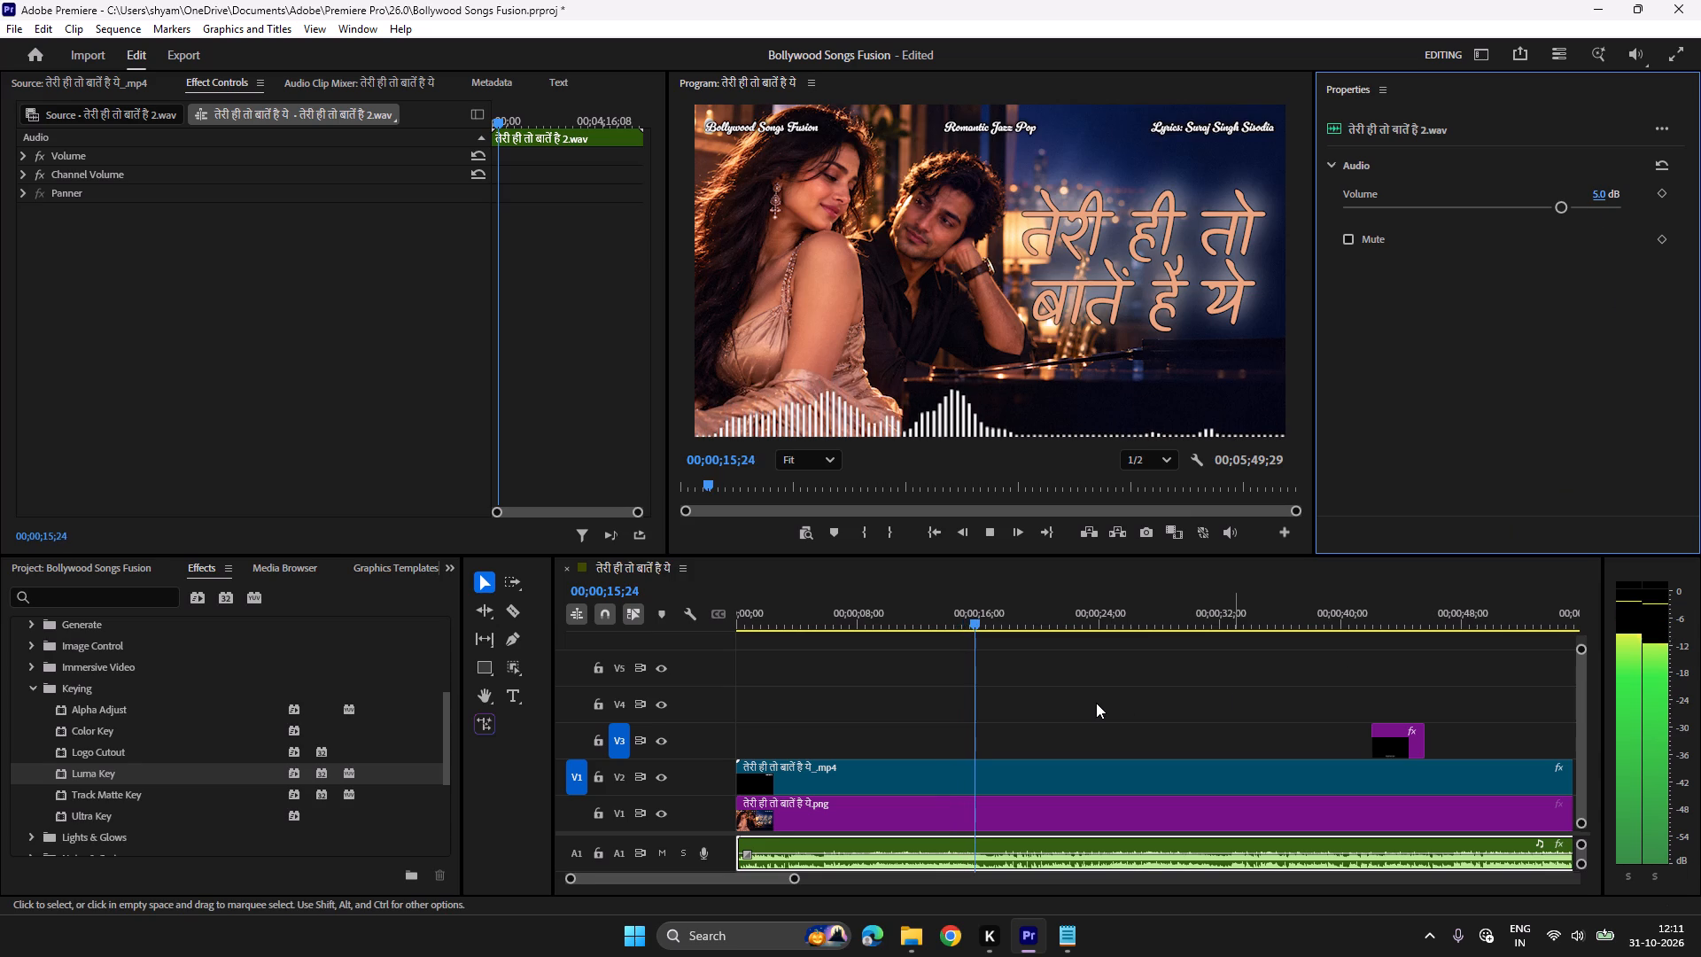
{"action": "scroll", "coordinate": [1096, 703], "scroll_direction": "down", "scroll_amount": 2}
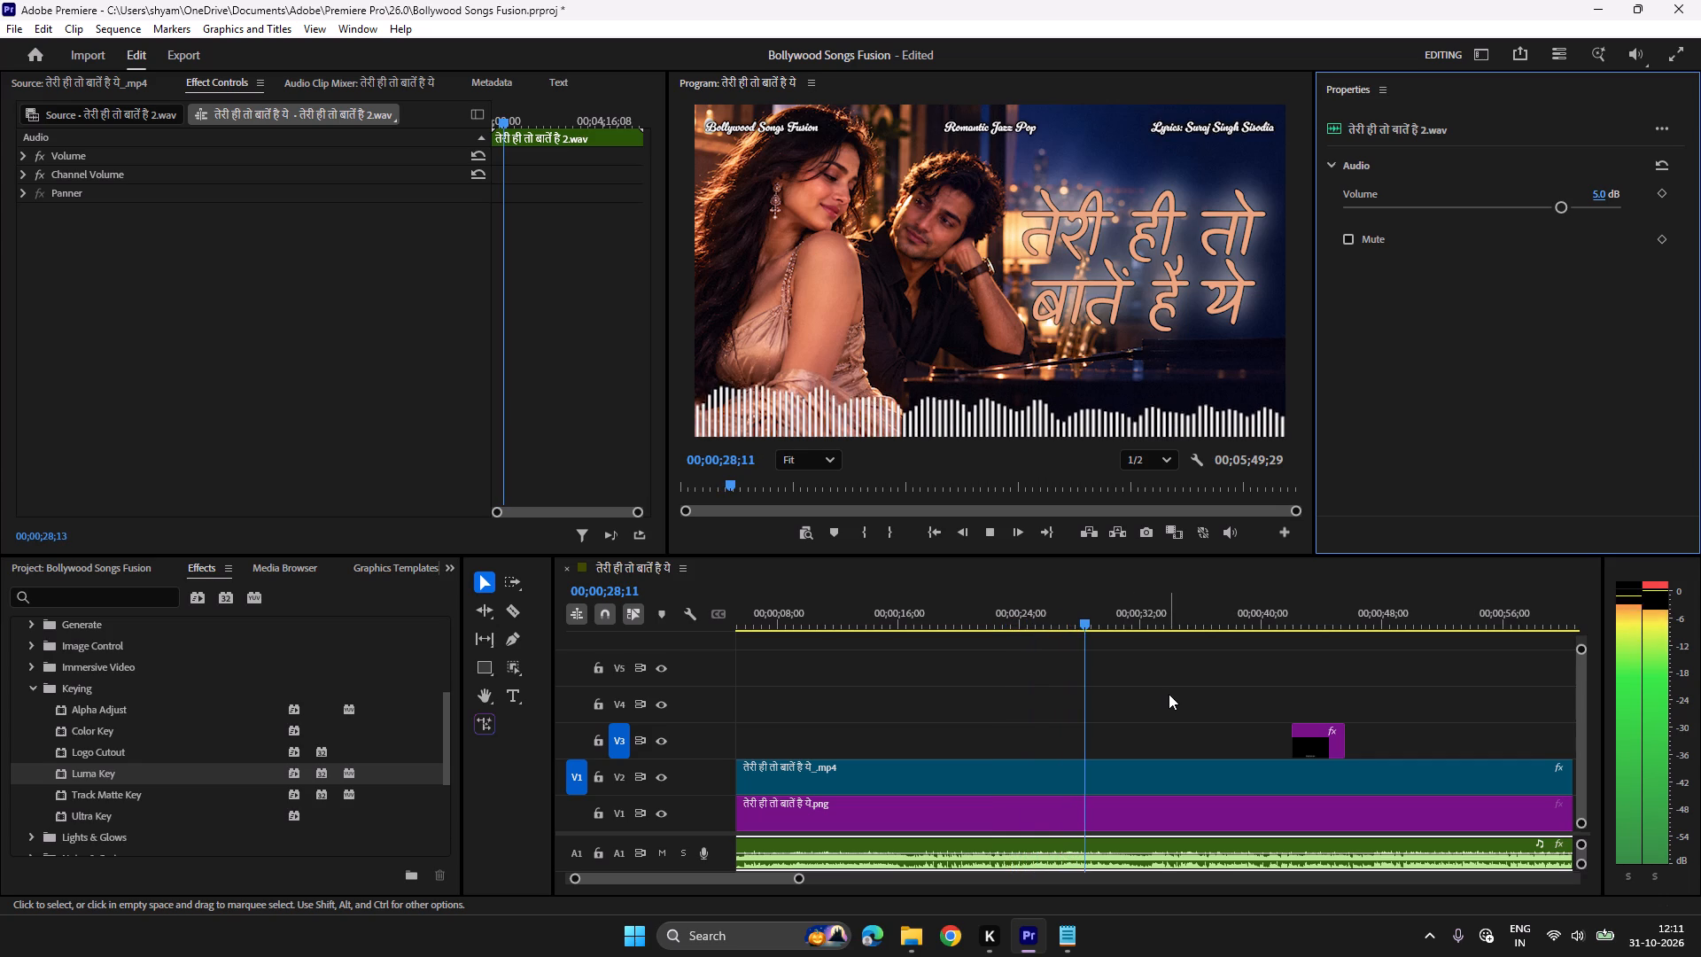
{"action": "key", "text": "space"}
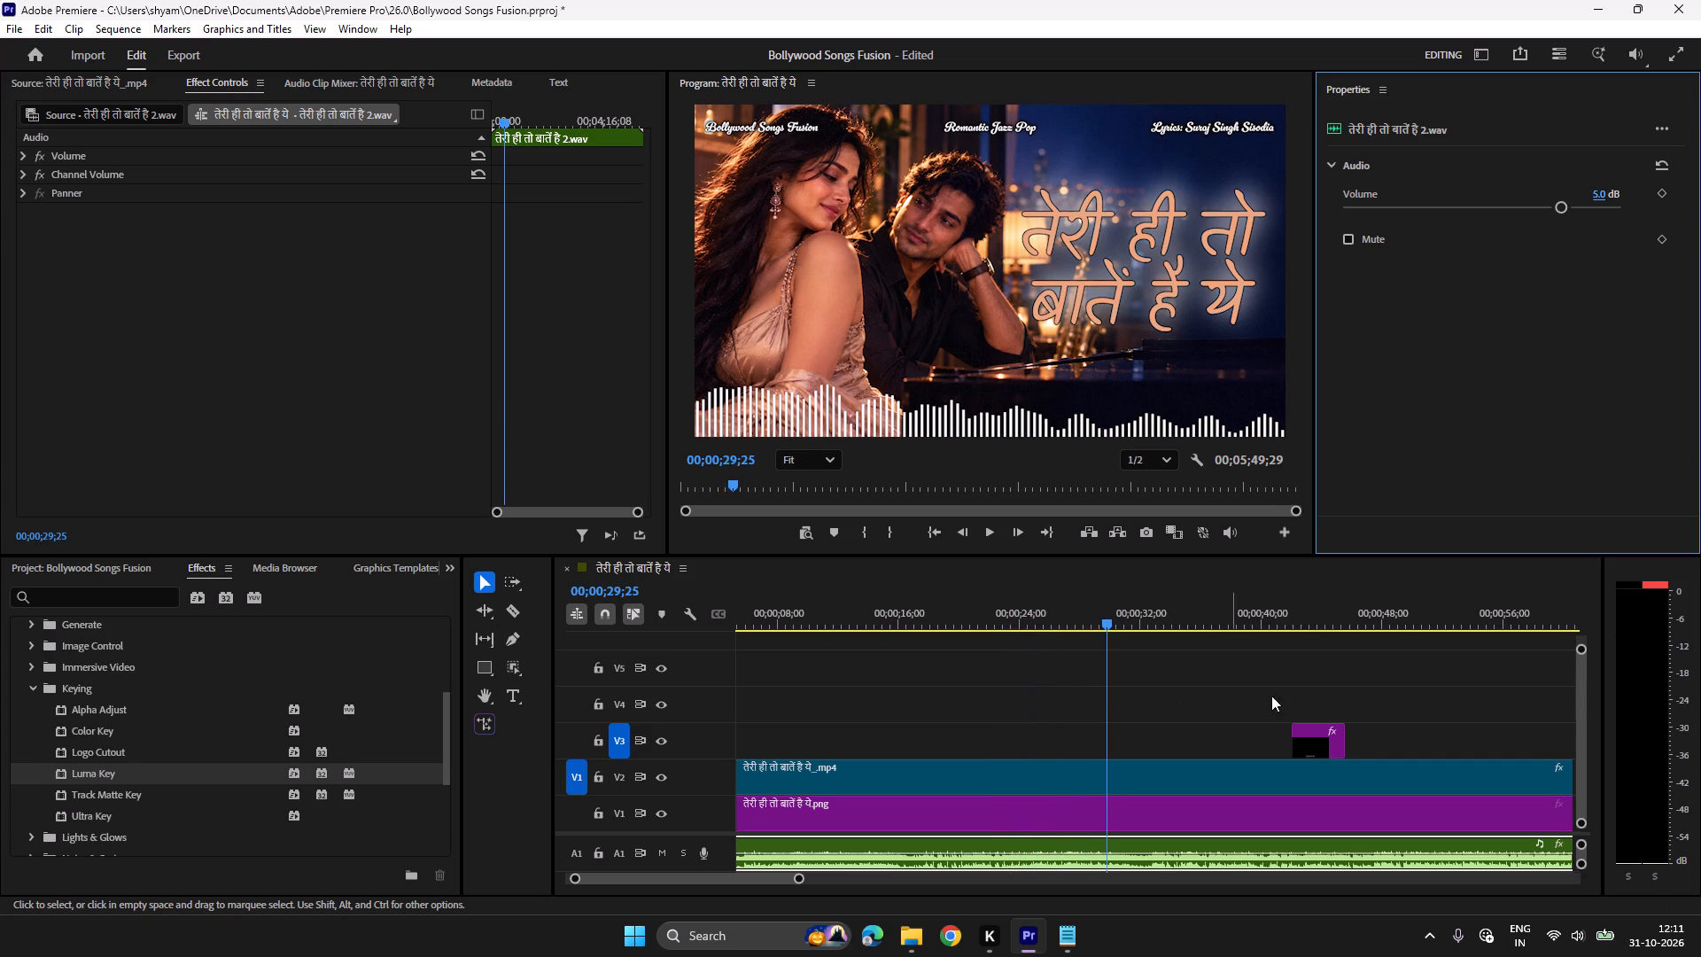
{"action": "key", "text": "space"}
{"action": "scroll", "coordinate": [1180, 689], "scroll_direction": "down", "scroll_amount": 2}
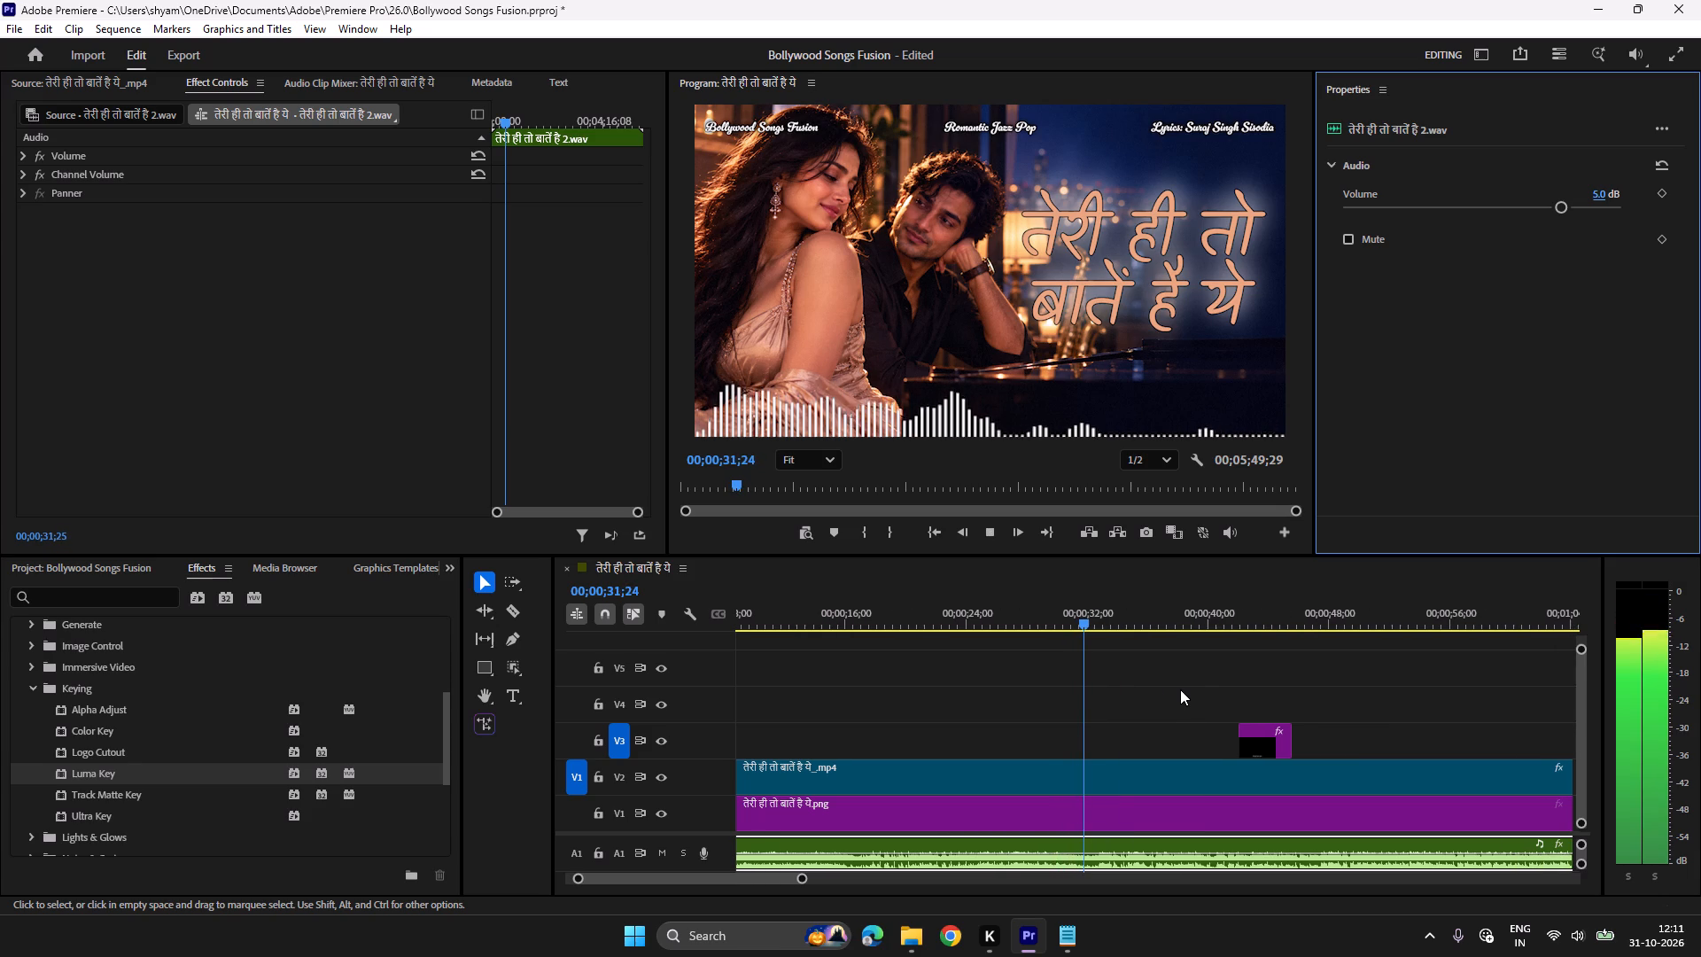
{"action": "key", "text": "space"}
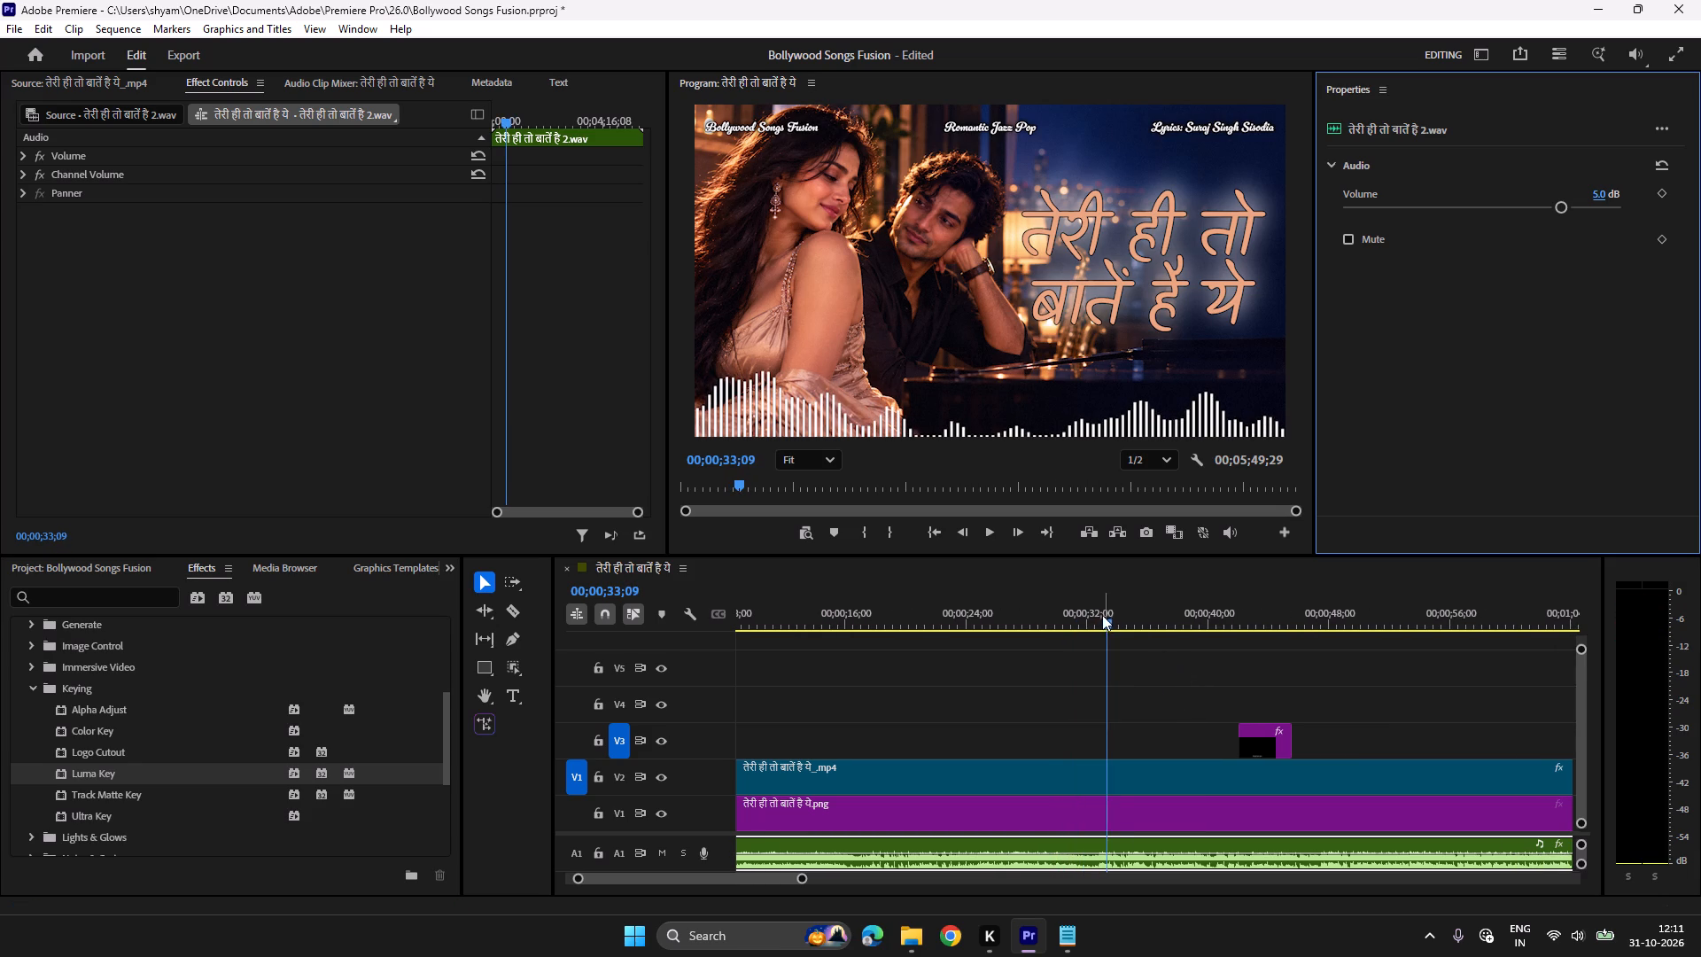
{"action": "left_click", "coordinate": [1099, 613]}
{"action": "key", "text": "space"}
{"action": "key", "text": "space"}
{"action": "key", "text": "space"}
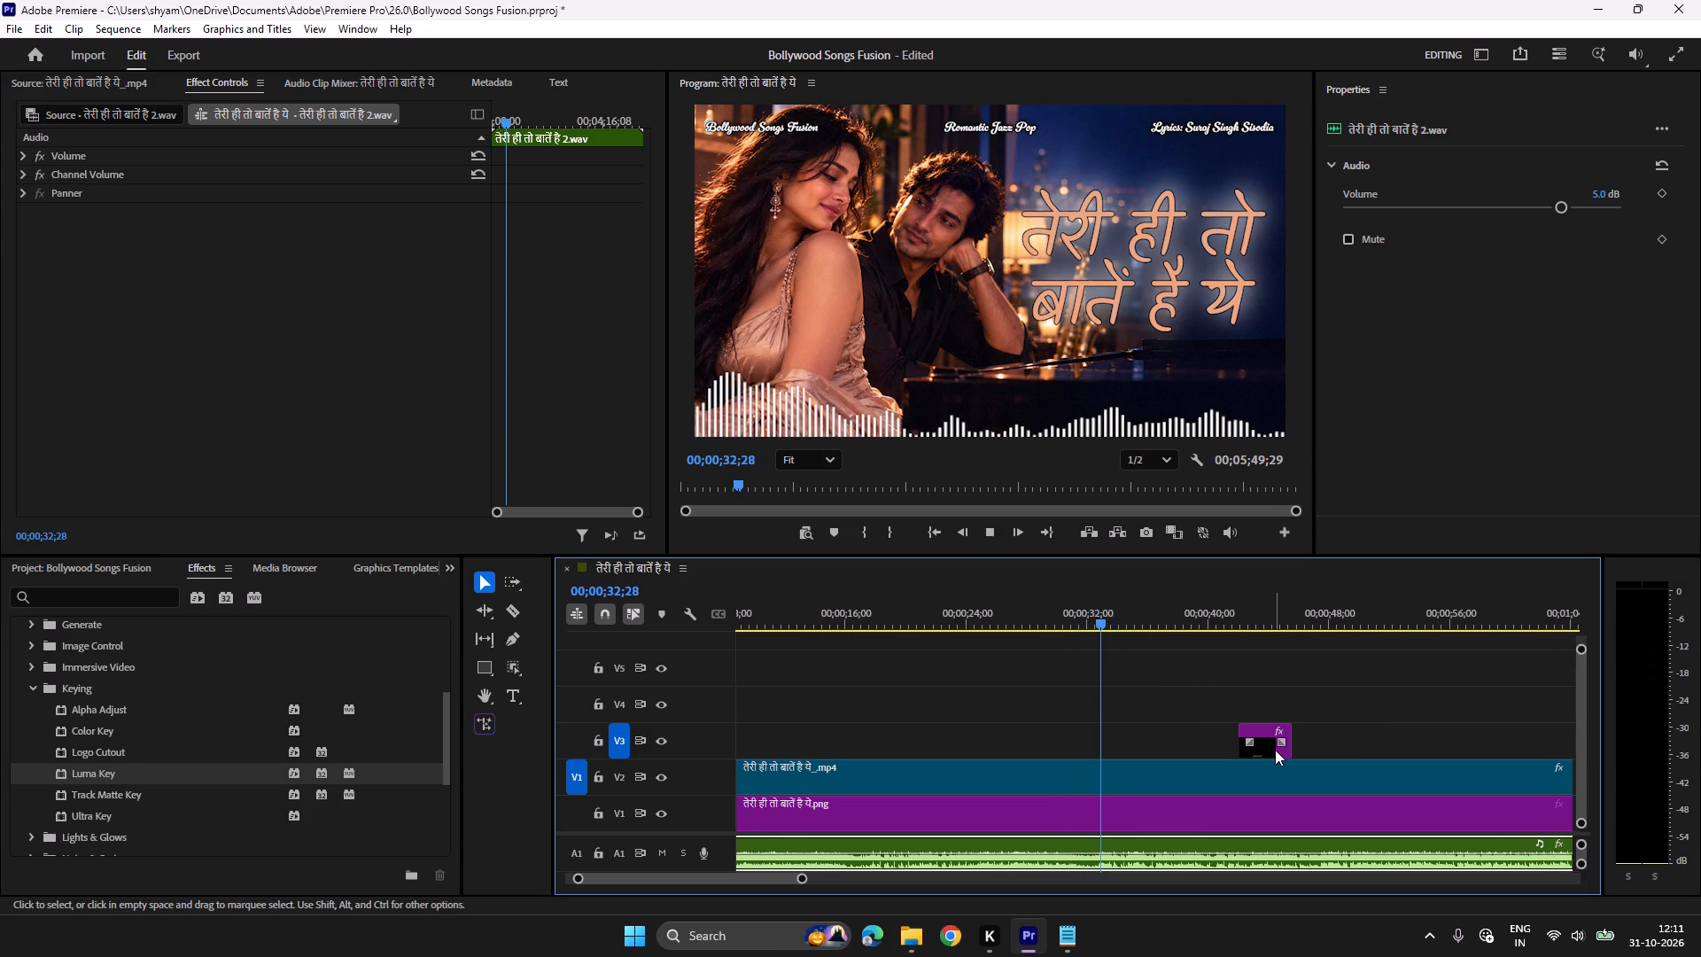
{"action": "key", "text": "space"}
{"action": "left_click_drag", "start_coordinate": [1273, 743], "coordinate": [1146, 743]}
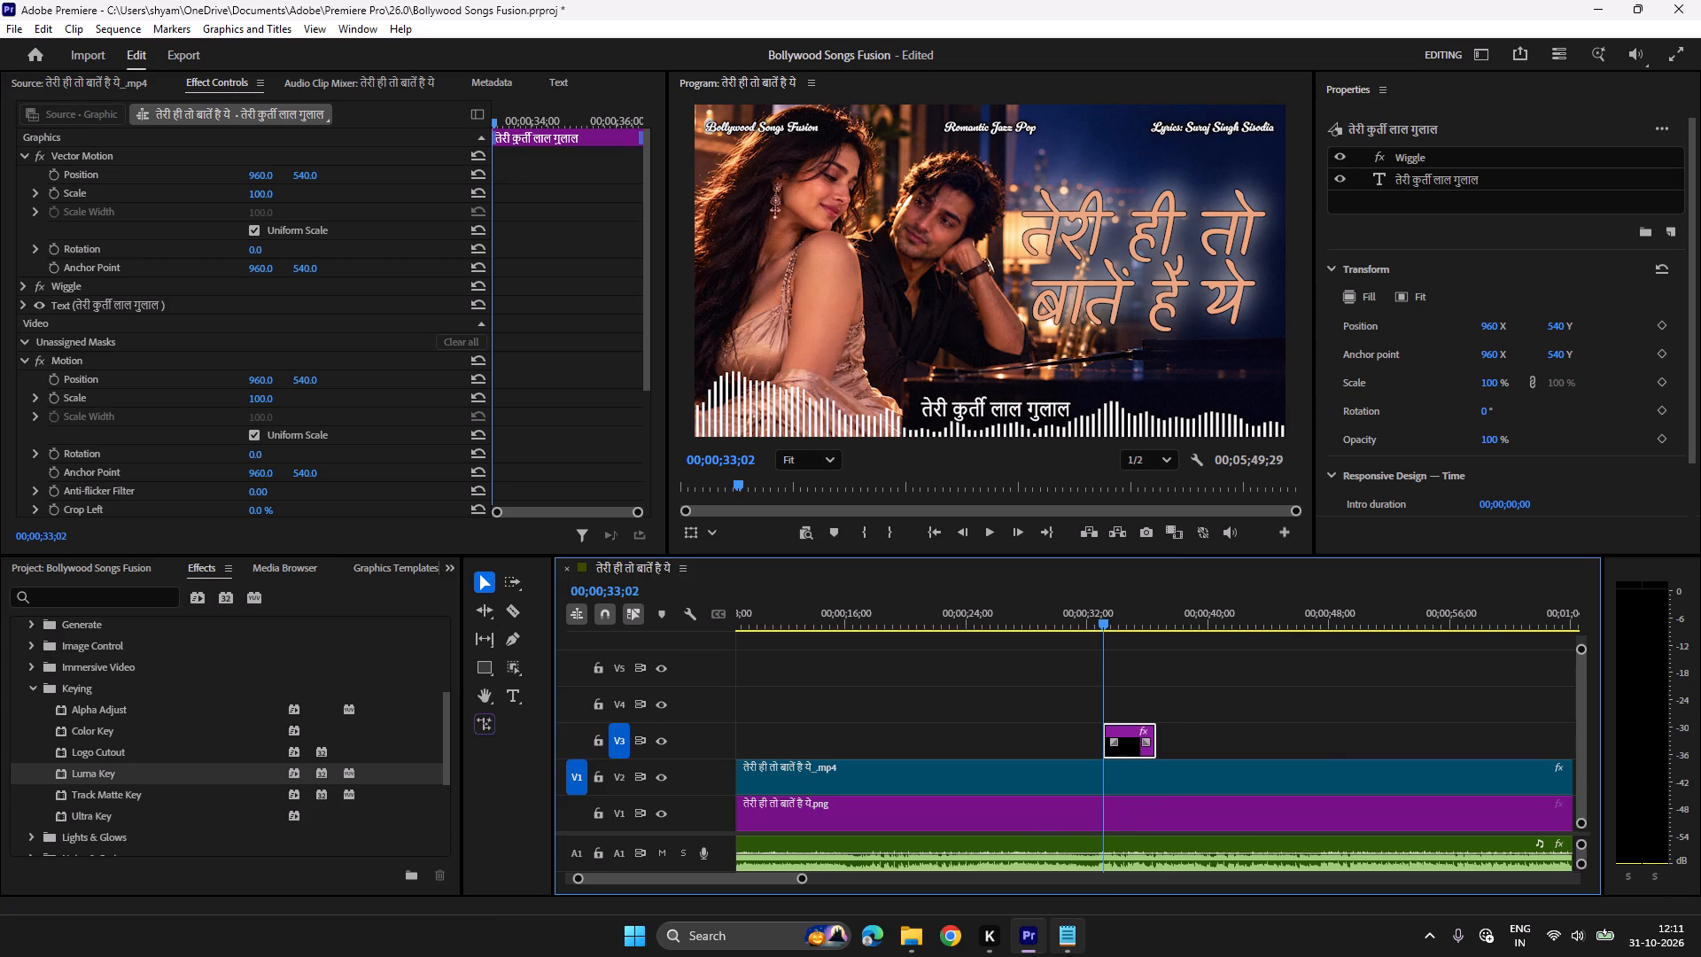
Replace the lyric title's text with तेरी ही तो बातें है ये.
{"action": "key", "text": "space"}
{"action": "scroll", "coordinate": [1213, 710], "scroll_direction": "down", "scroll_amount": 4}
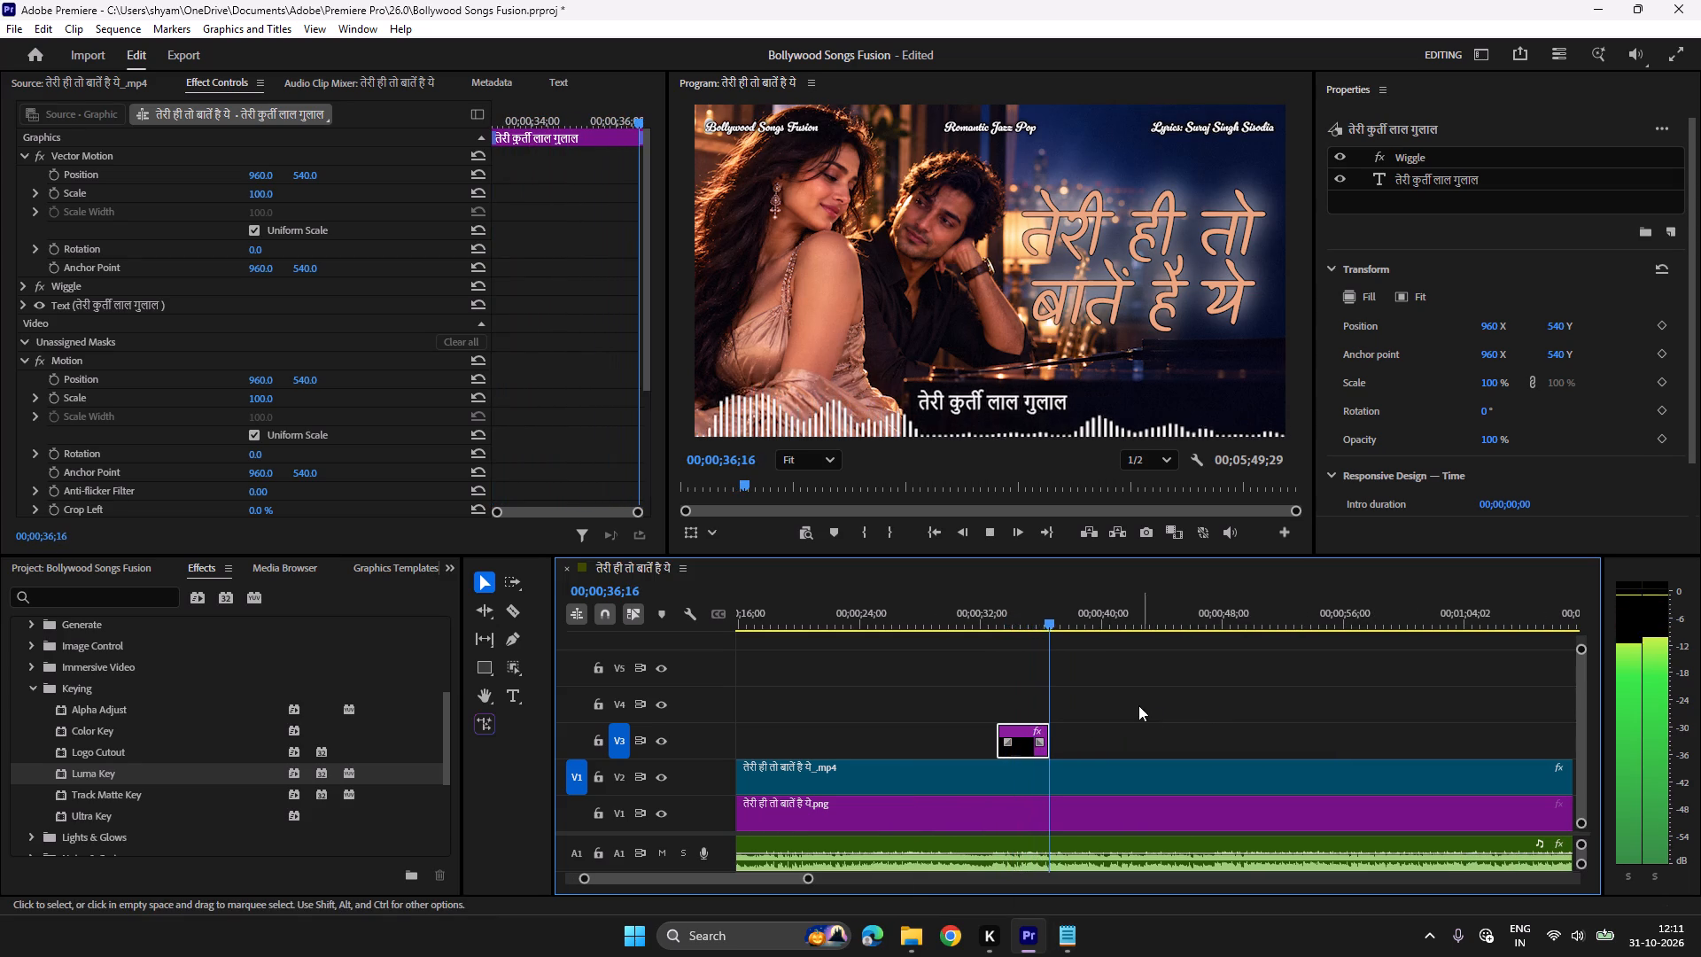
{"action": "key", "text": "space"}
{"action": "left_click", "coordinate": [1030, 604]}
{"action": "key", "text": "t"}
{"action": "left_click", "coordinate": [1000, 389]}
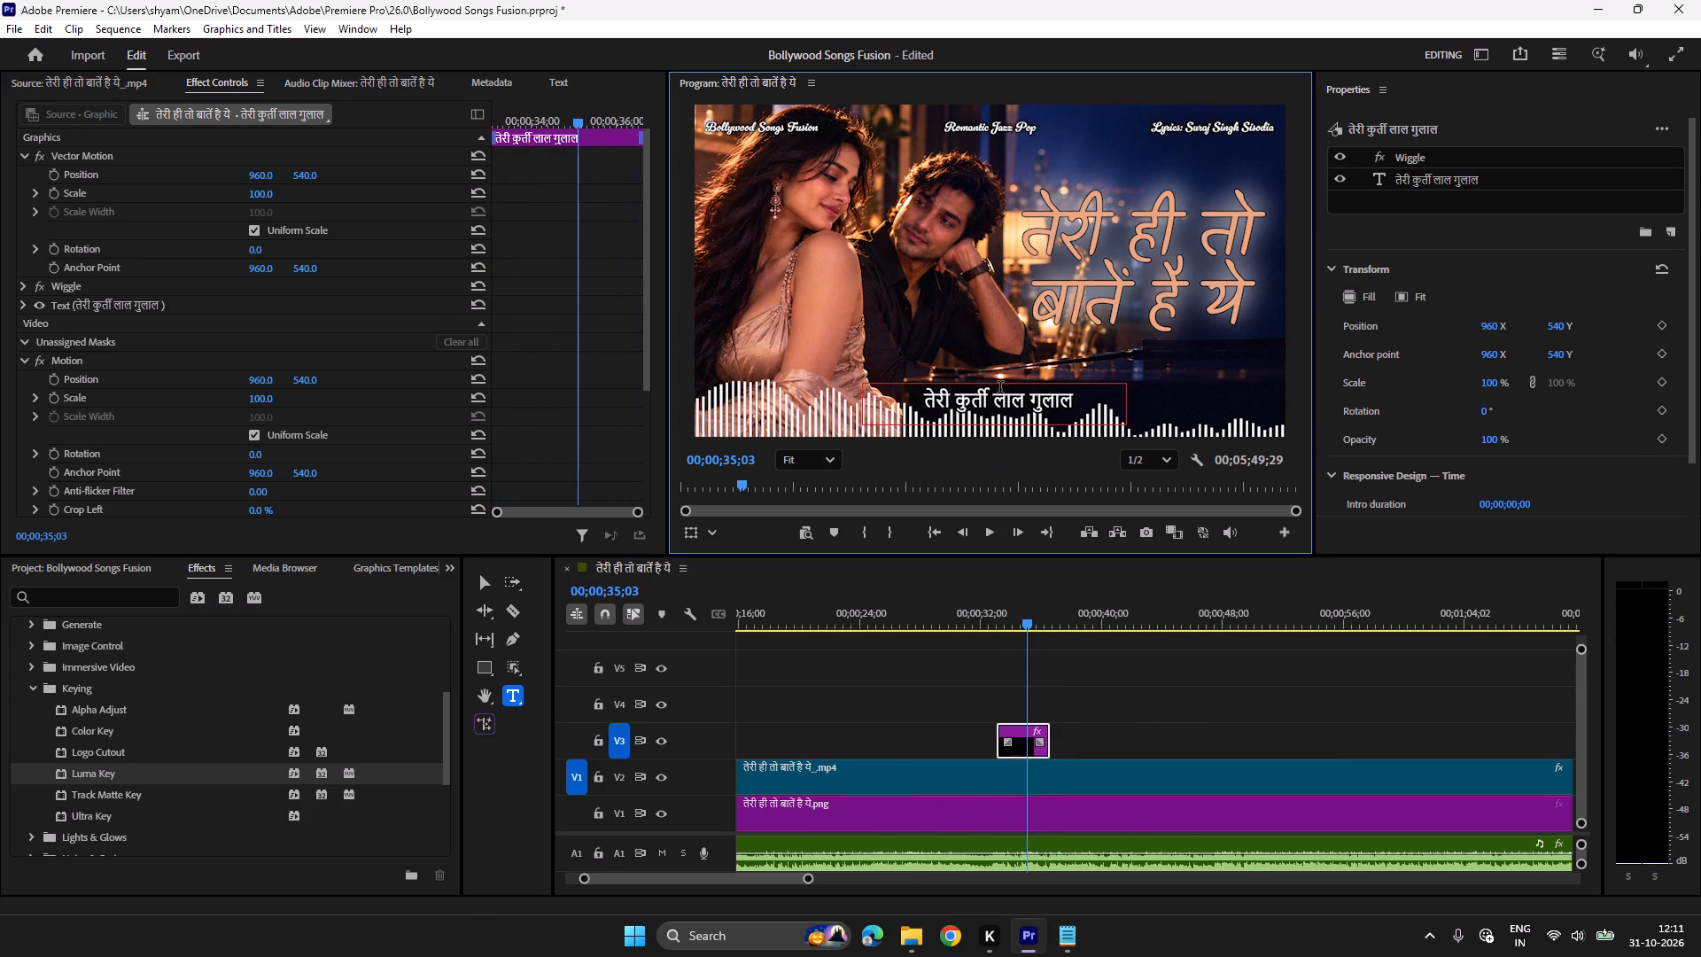
{"action": "key", "text": "ctrl+a"}
{"action": "key", "text": "super+v"}
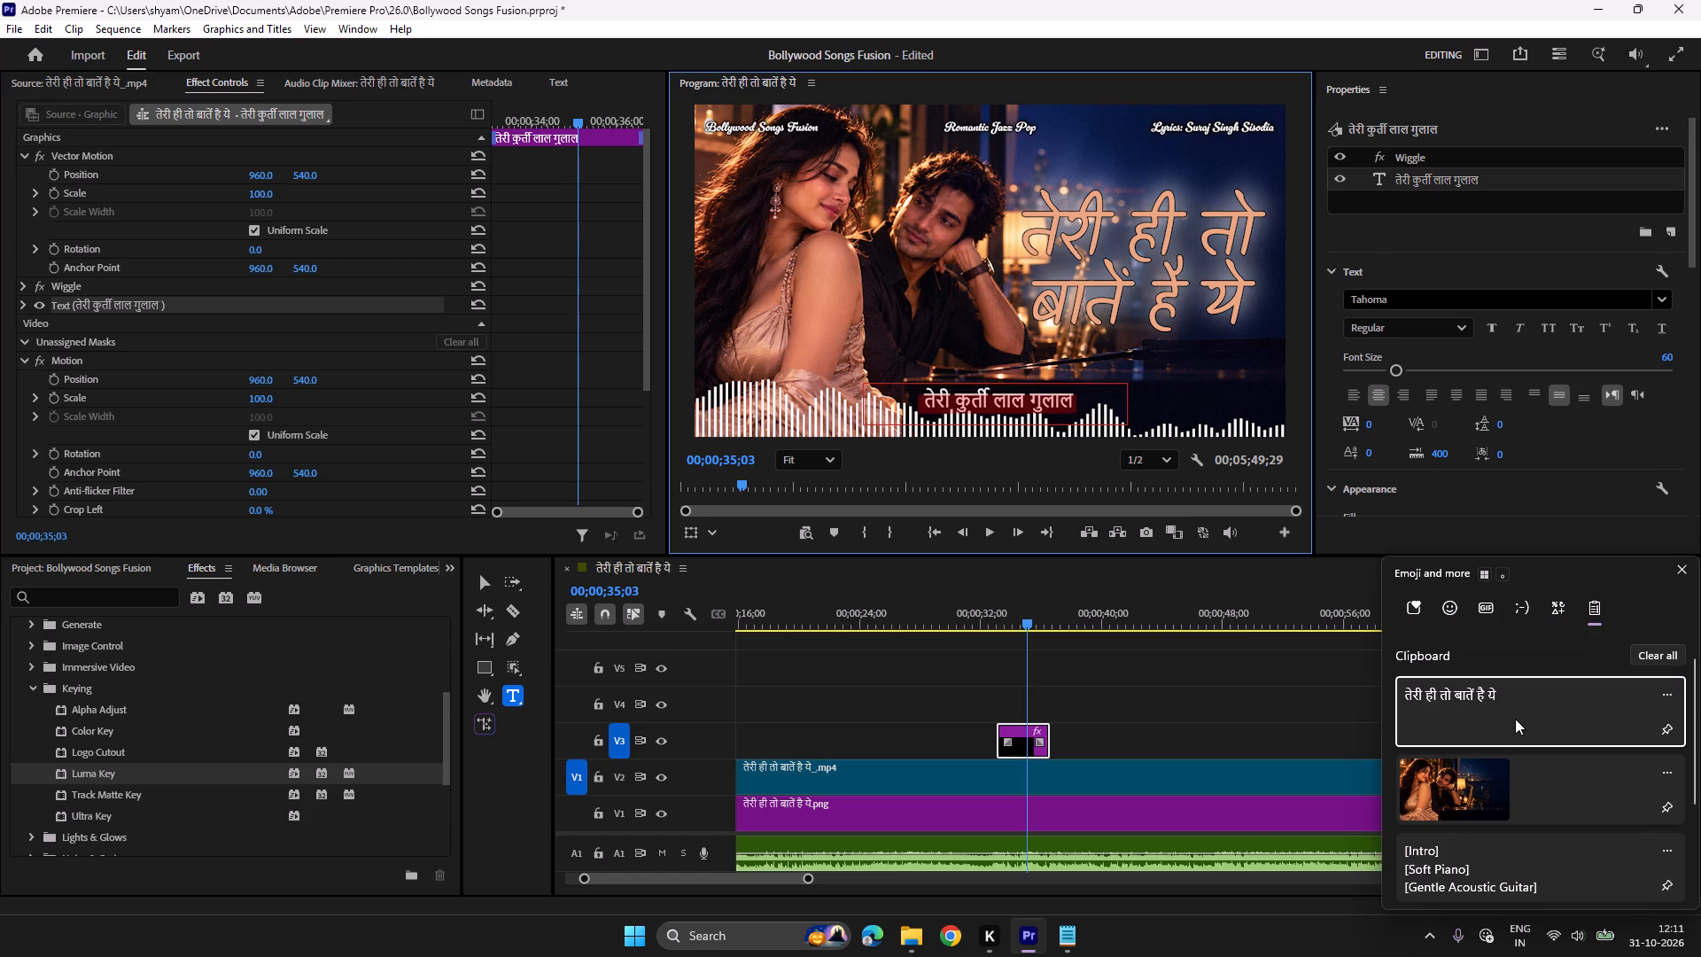
{"action": "left_click", "coordinate": [1539, 708]}
{"action": "key", "text": "ctrl+v"}
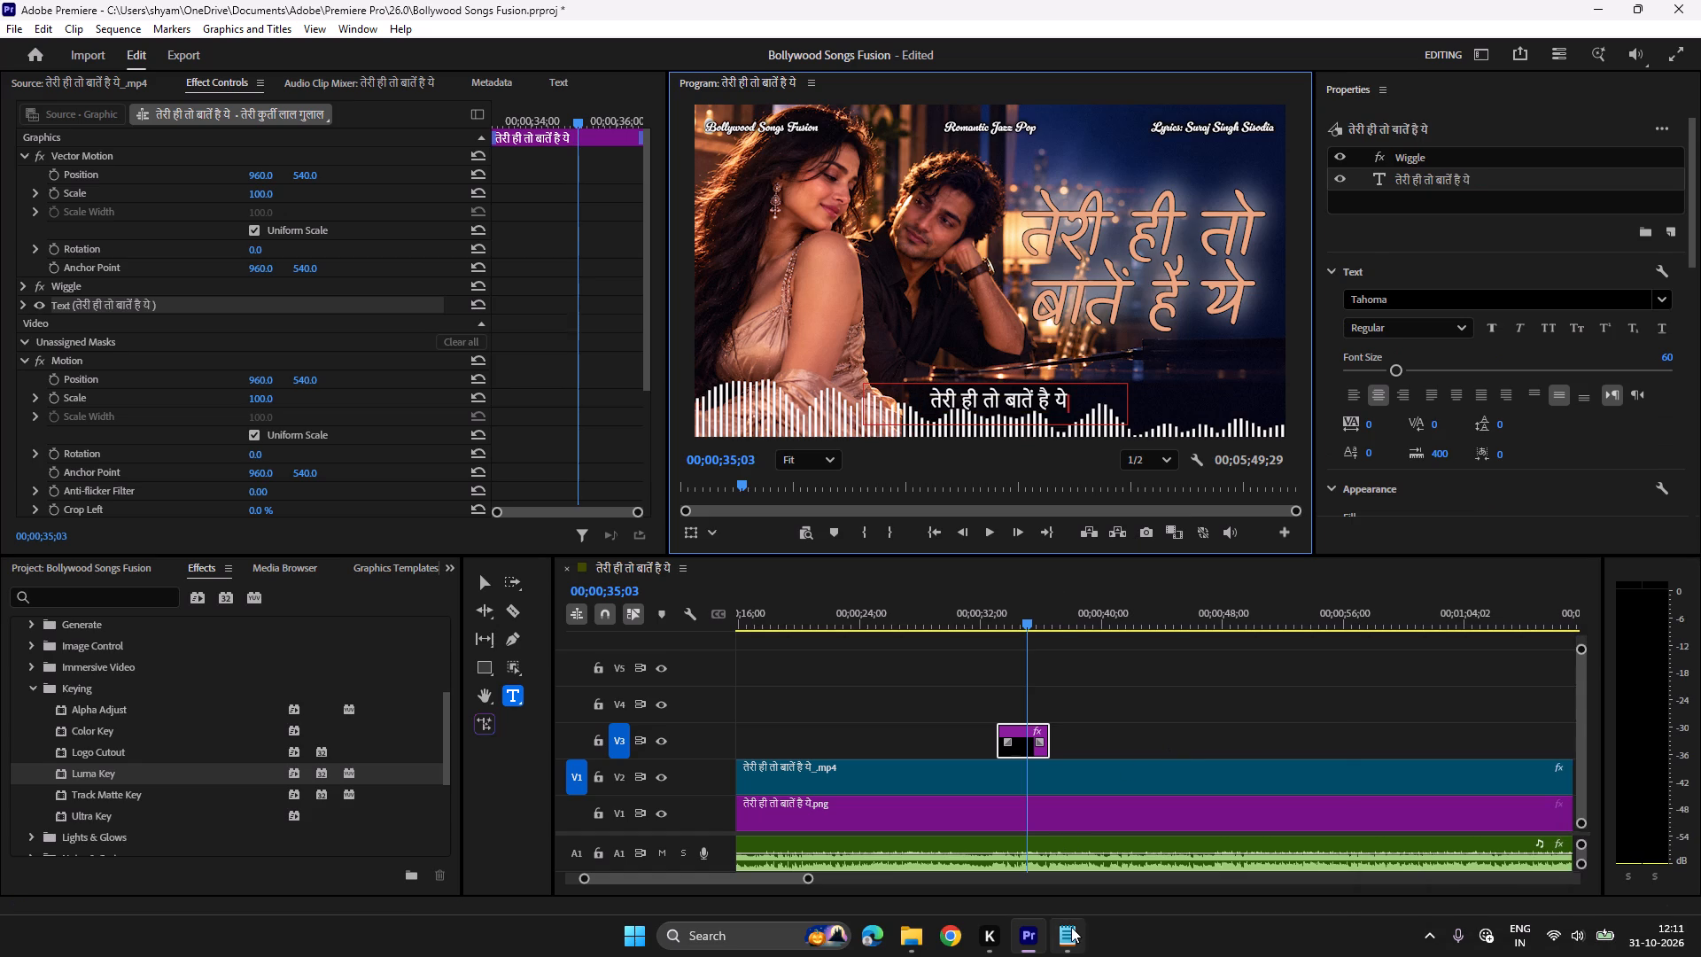
Duplicate the lyric title on V3 at 00;00;36;27 and replace its text with जो खुद से मैं करता रहता हूँ from the Notepad lyrics.
{"action": "left_click", "coordinate": [1032, 608]}
{"action": "key", "text": "space"}
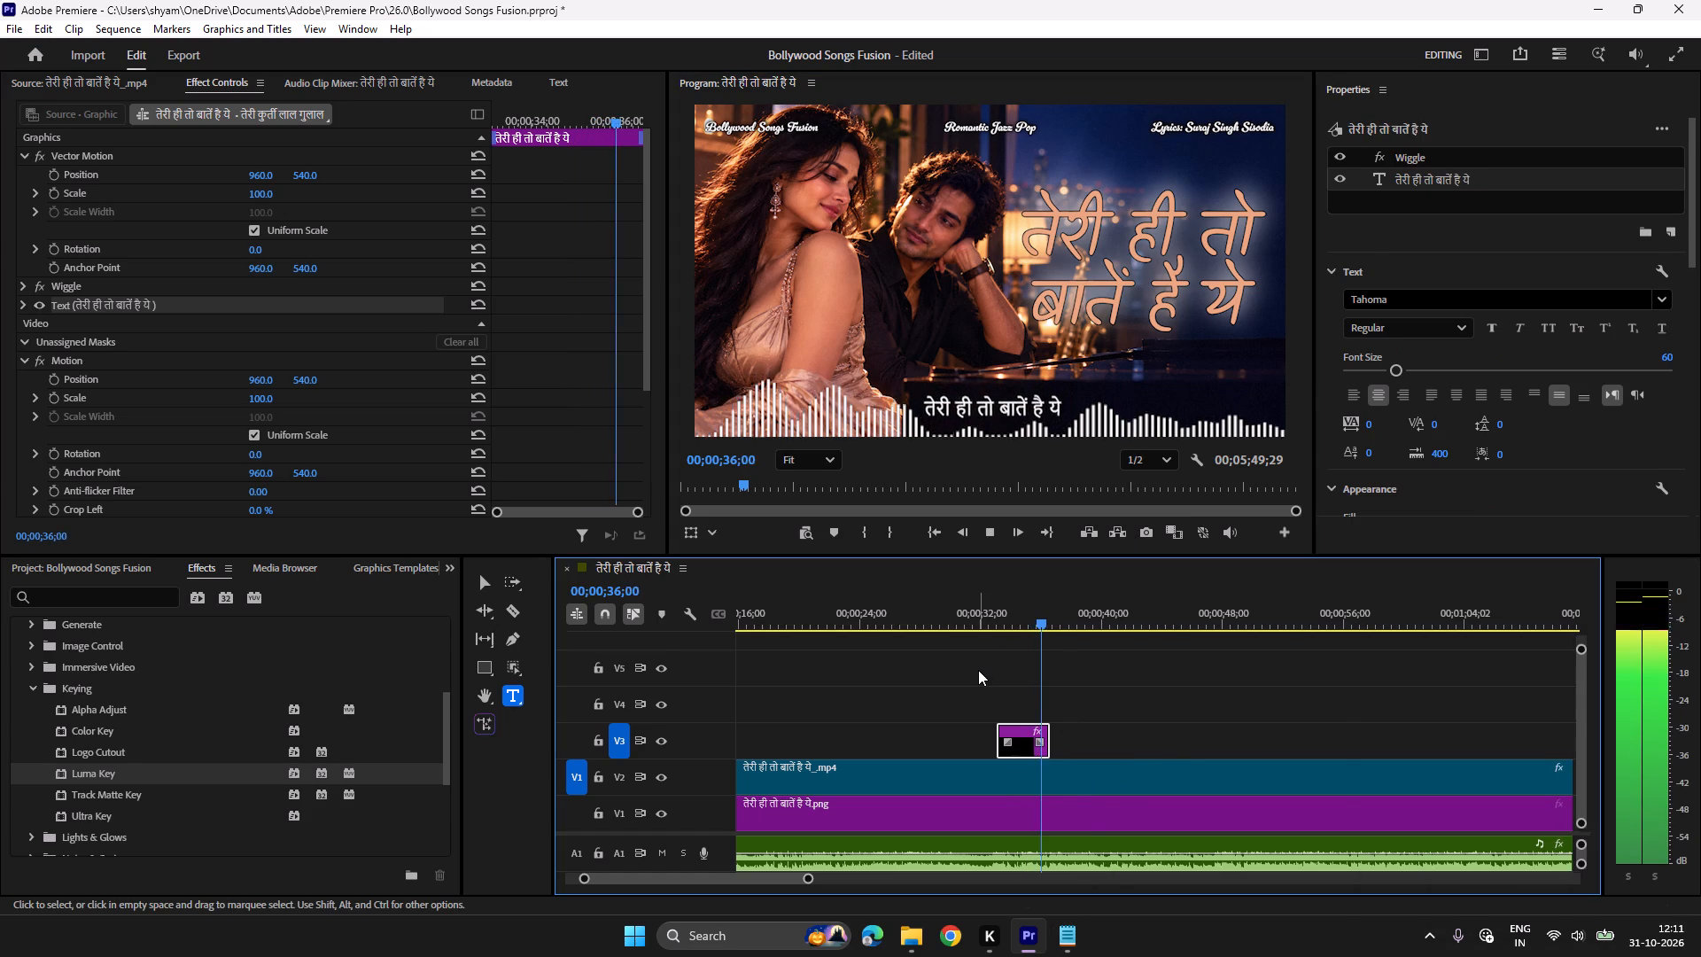
{"action": "key", "text": "space"}
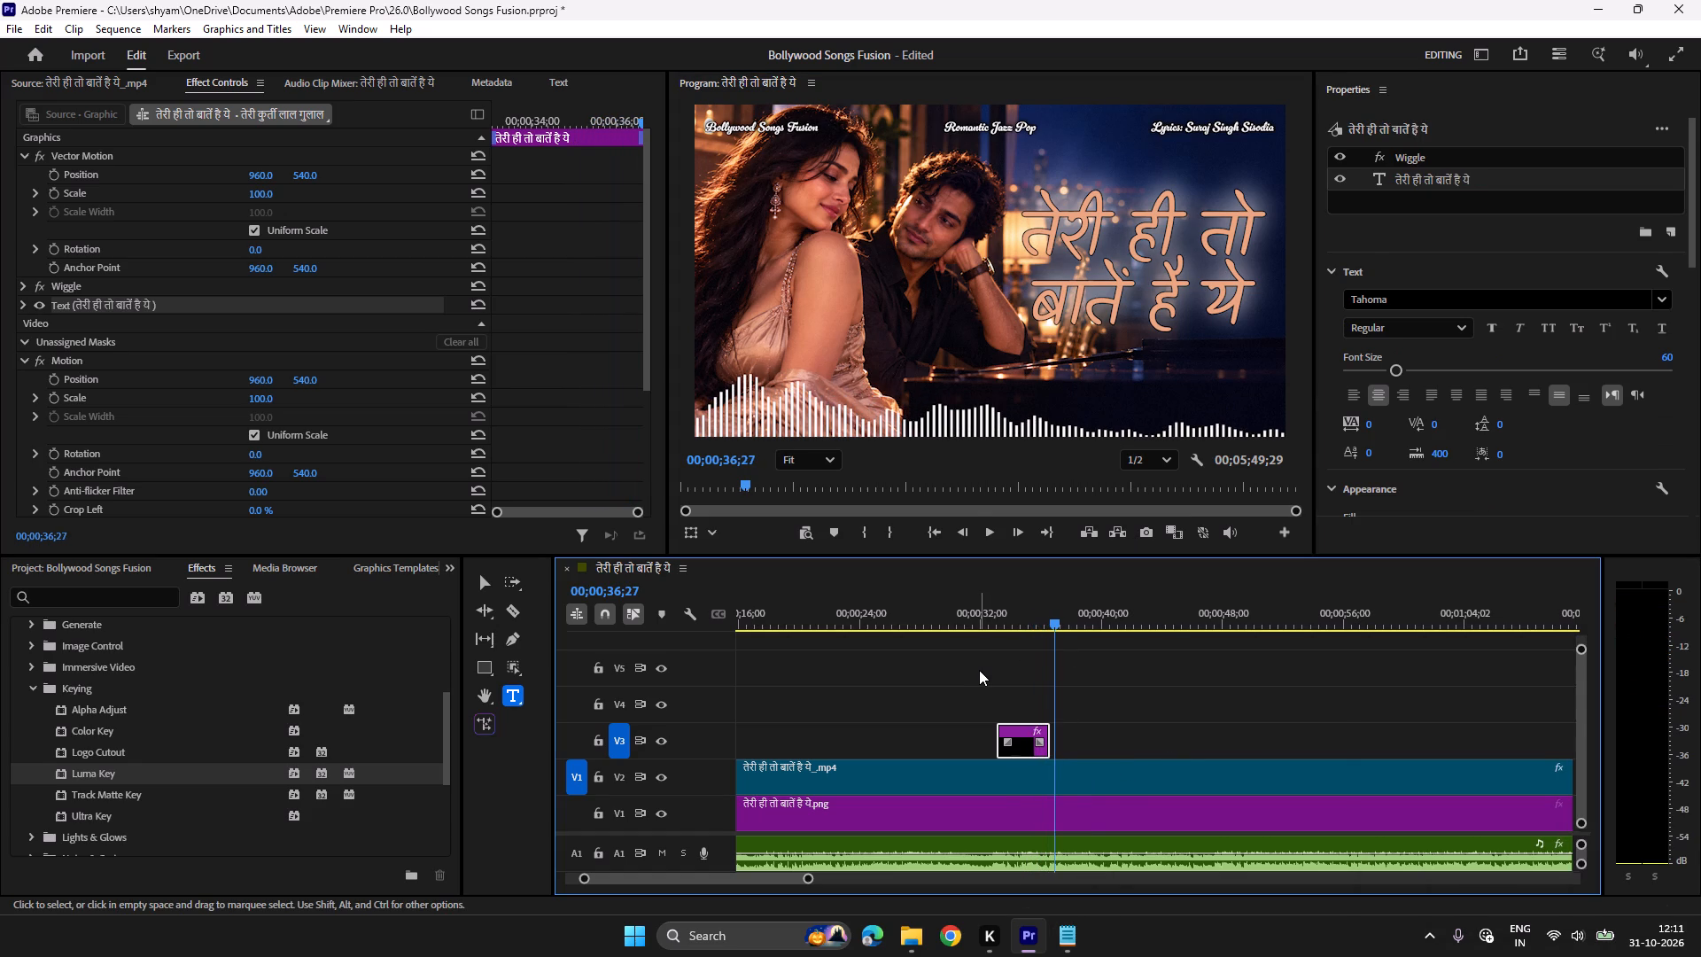
{"action": "key", "text": "ctrl+c"}
{"action": "key", "text": "ctrl+v"}
{"action": "left_click", "coordinate": [1071, 945]}
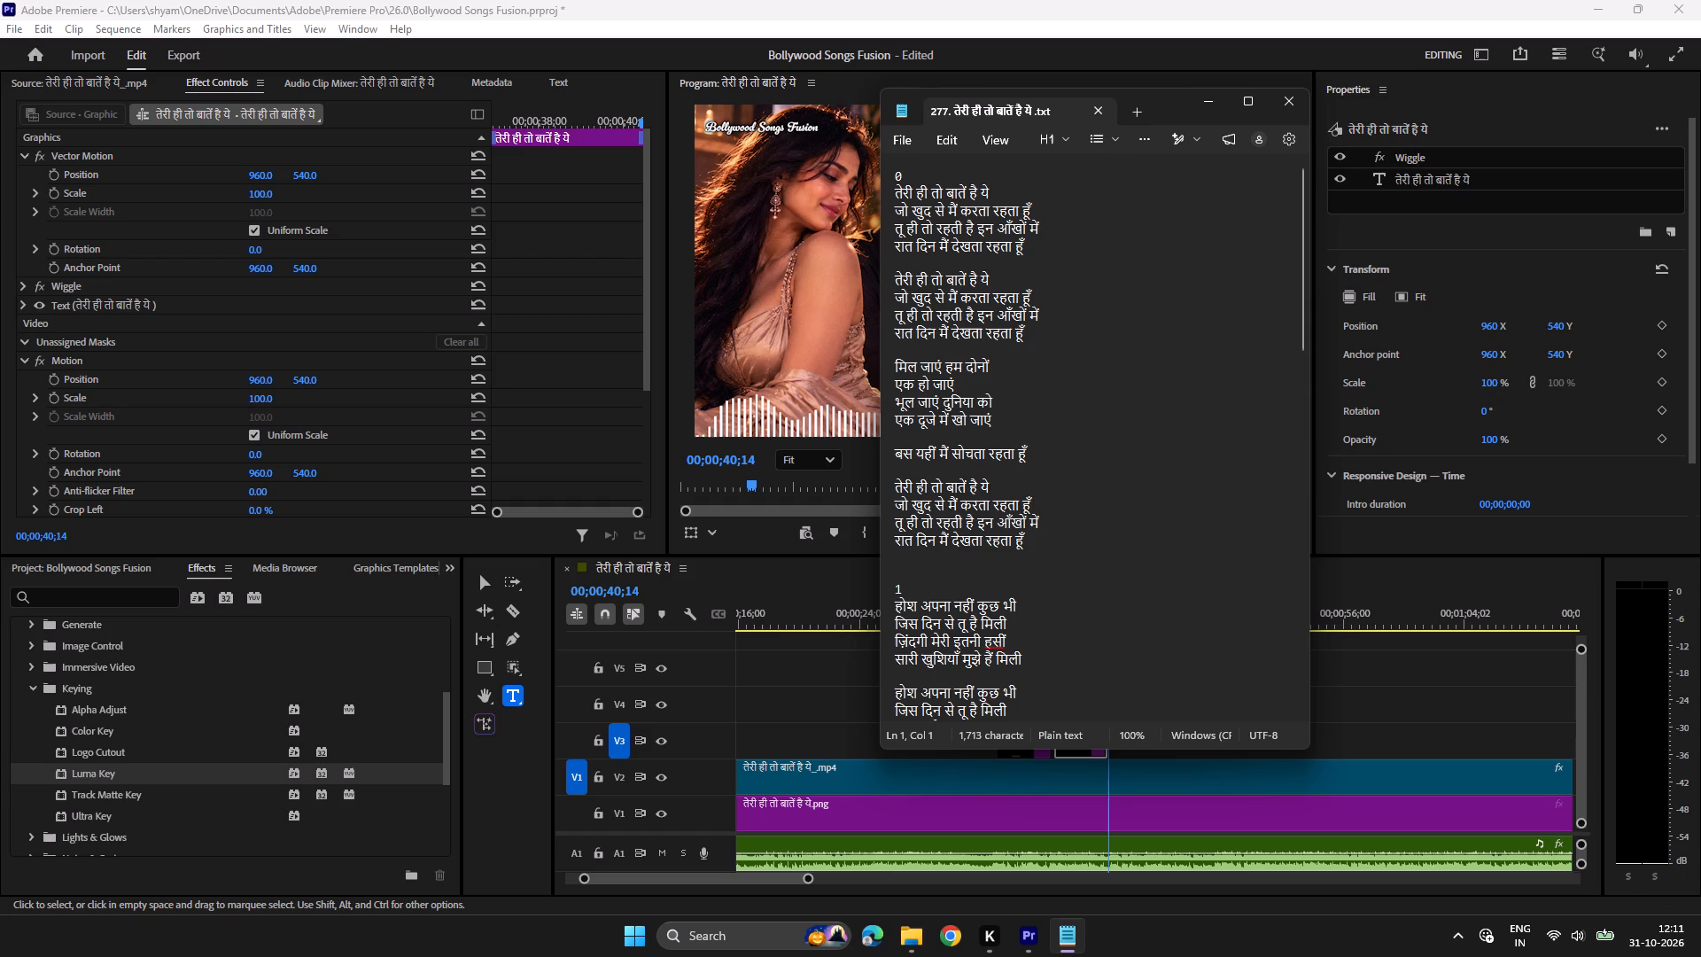
{"action": "left_click_drag", "start_coordinate": [1041, 203], "coordinate": [856, 210]}
{"action": "key", "text": "ctrl+c"}
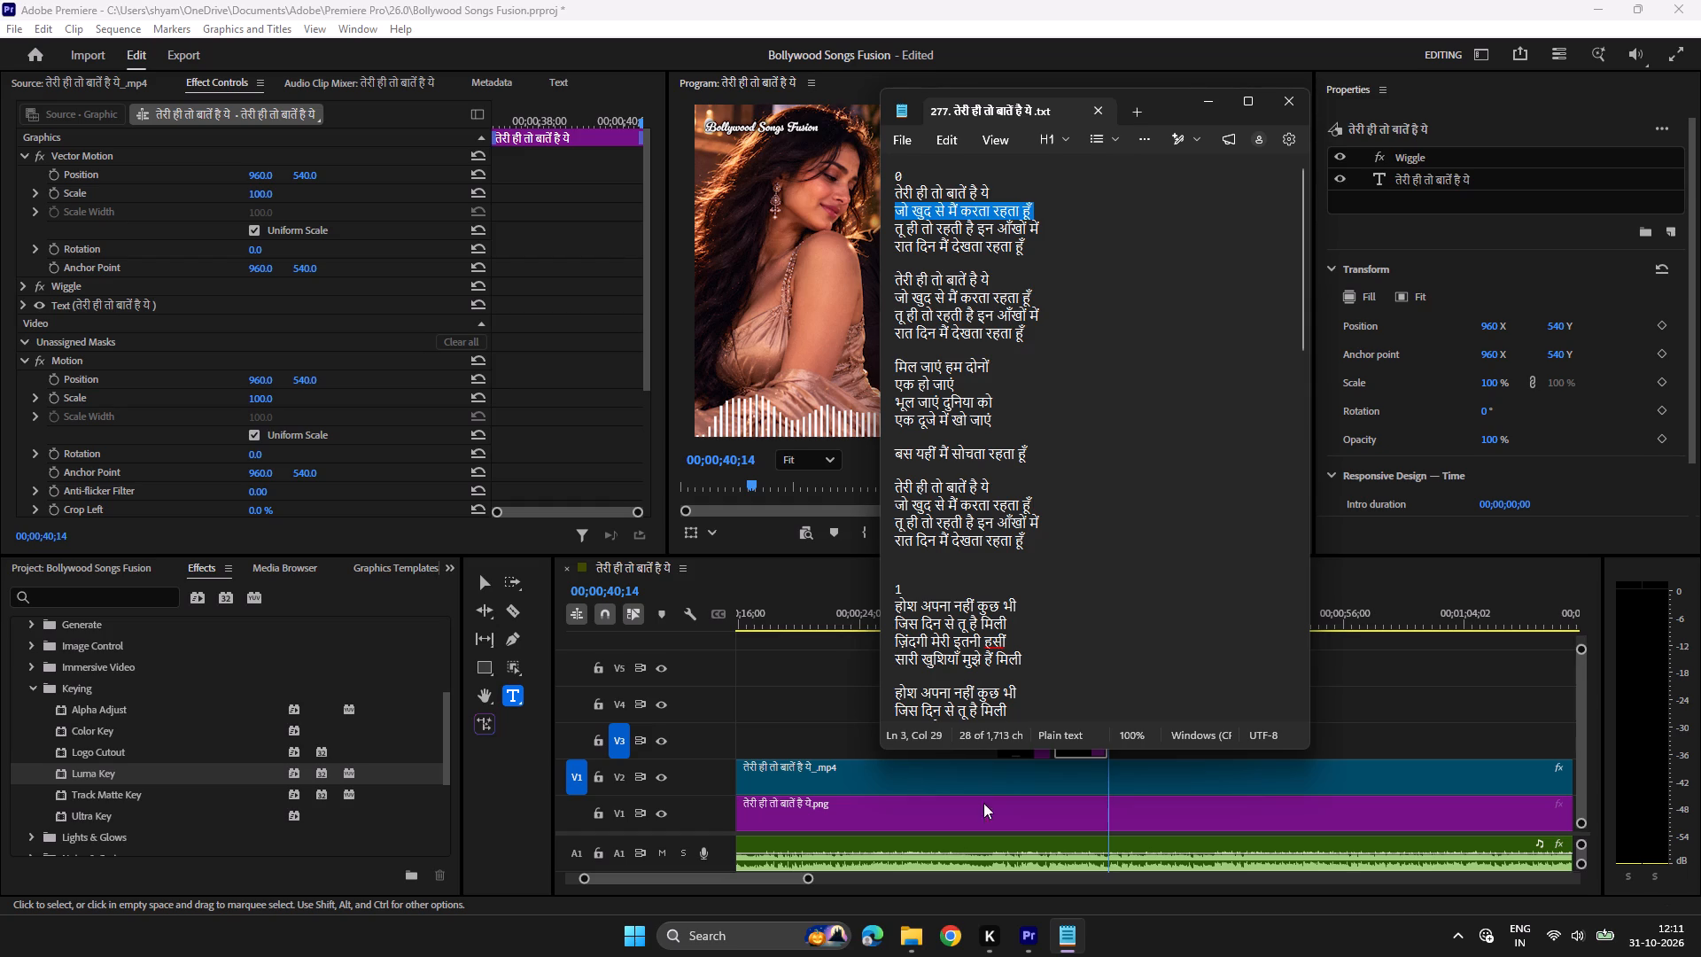
{"action": "left_click", "coordinate": [1038, 938]}
{"action": "left_click", "coordinate": [1076, 619]}
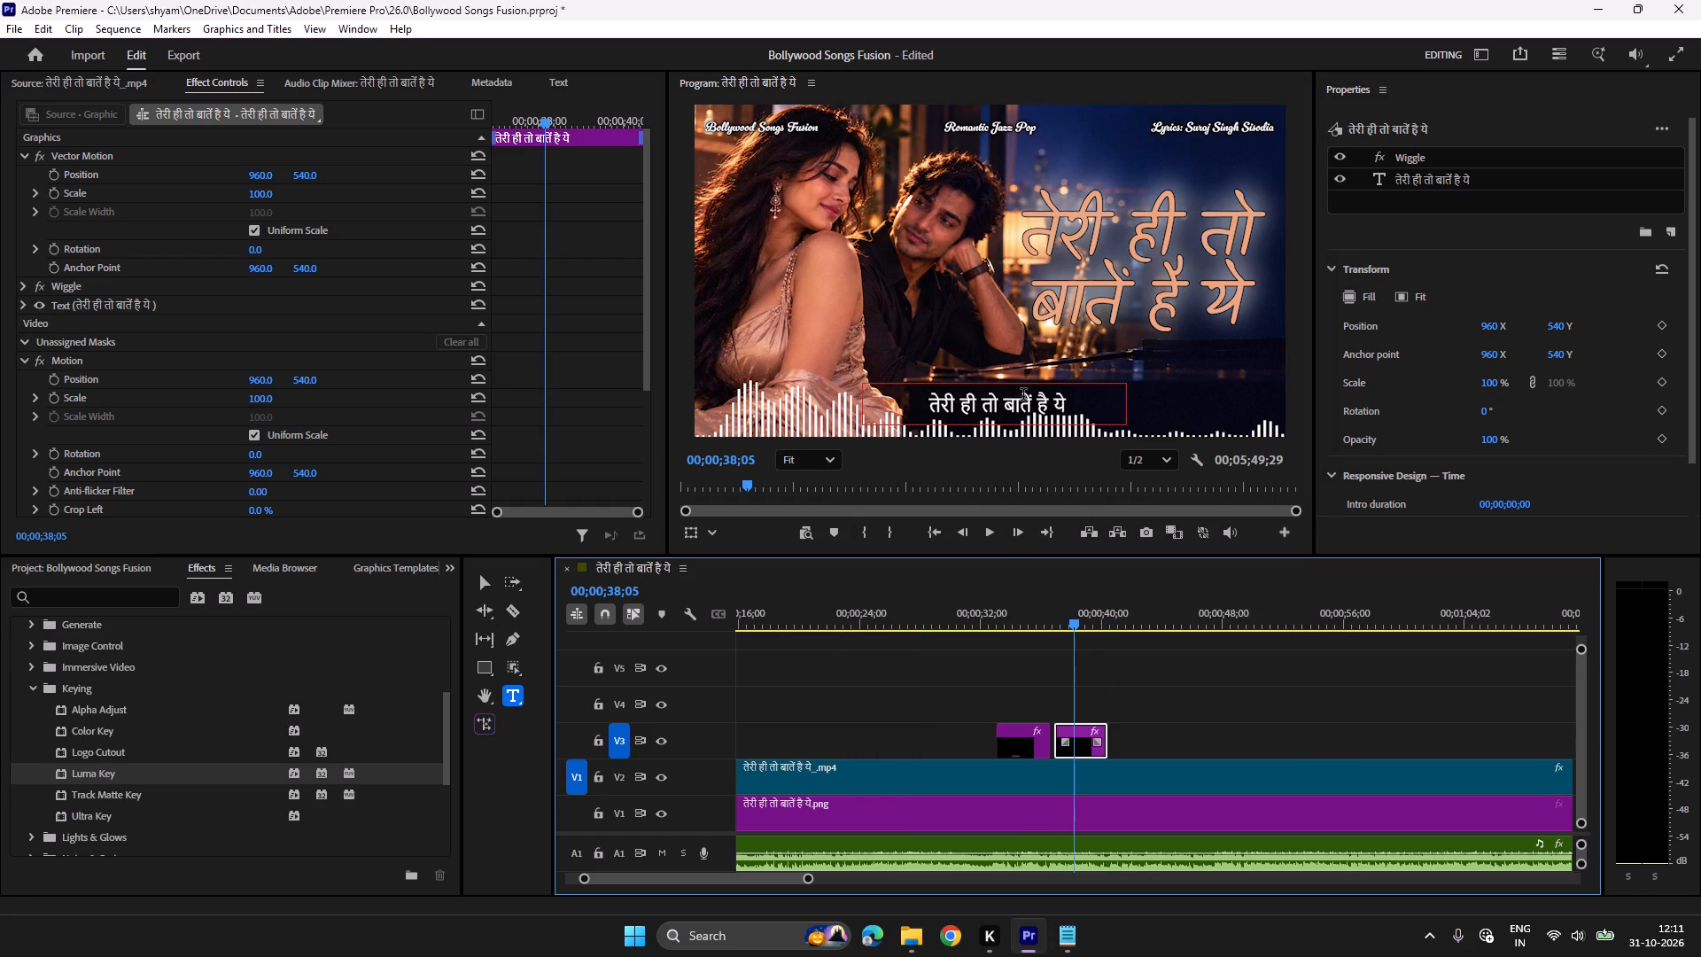
{"action": "left_click", "coordinate": [1023, 396]}
{"action": "key", "text": "ctrl+a"}
{"action": "key", "text": "ctrl+v"}
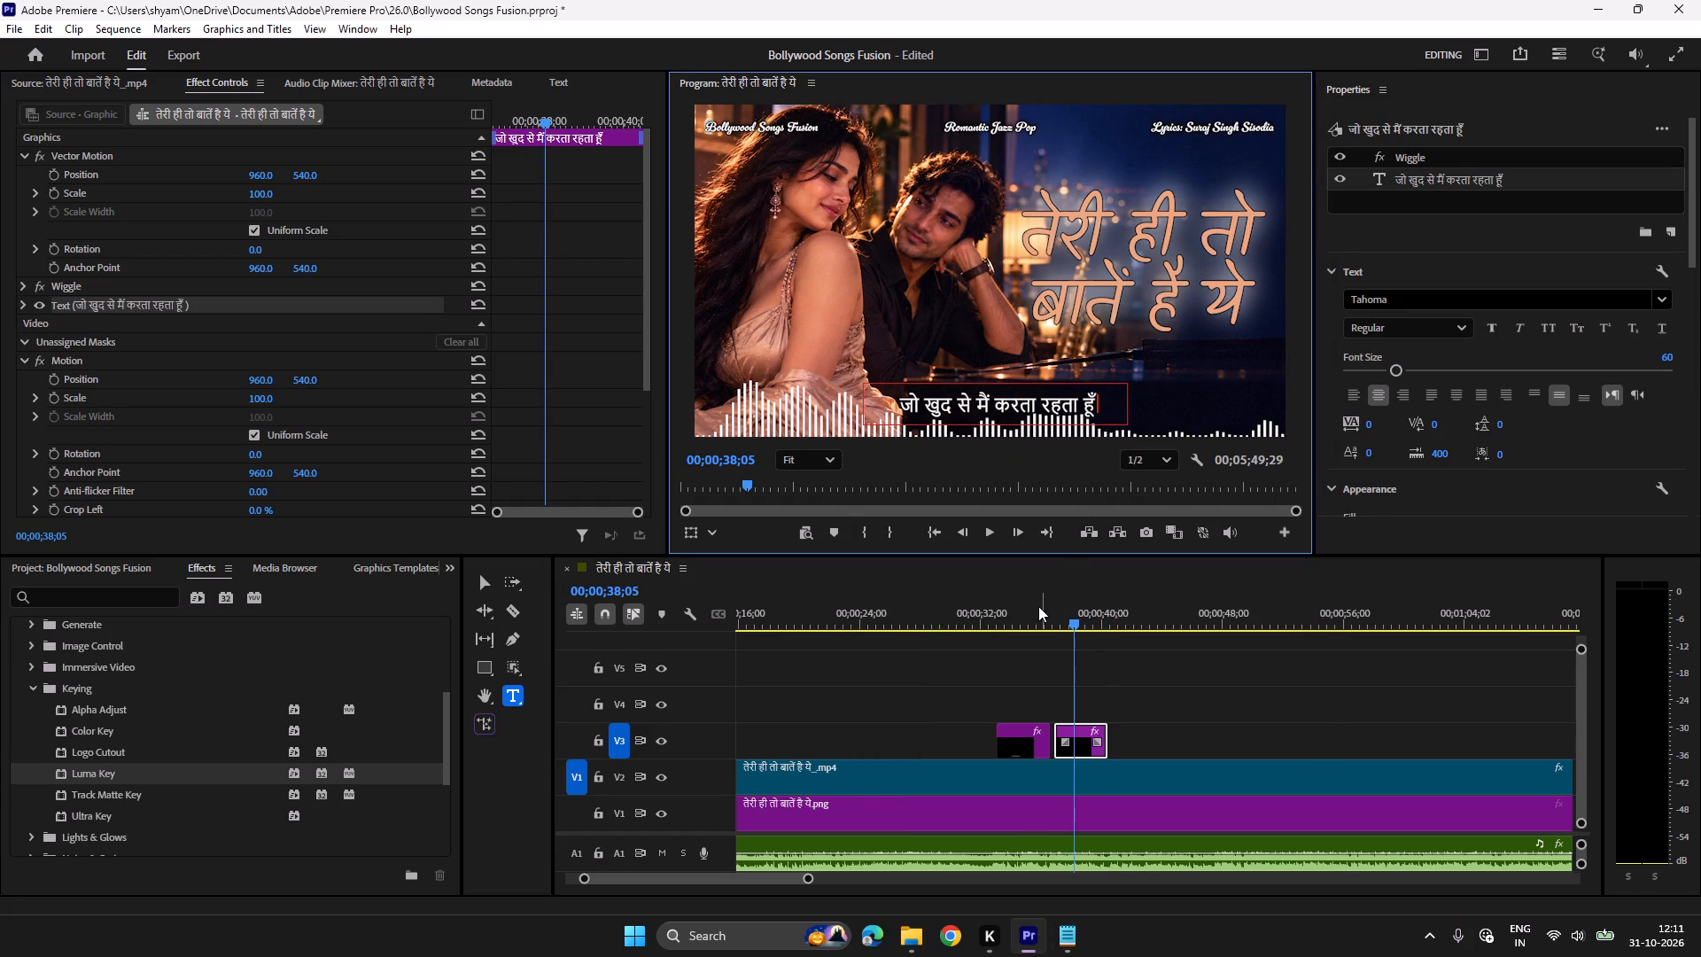
Duplicate the second lyric title at 00;00;40;25 on V3 and replace its text with तू ही तो रहती है इन आँखों में from the Notepad lyrics.
{"action": "left_click", "coordinate": [1046, 609]}
{"action": "key", "text": "space"}
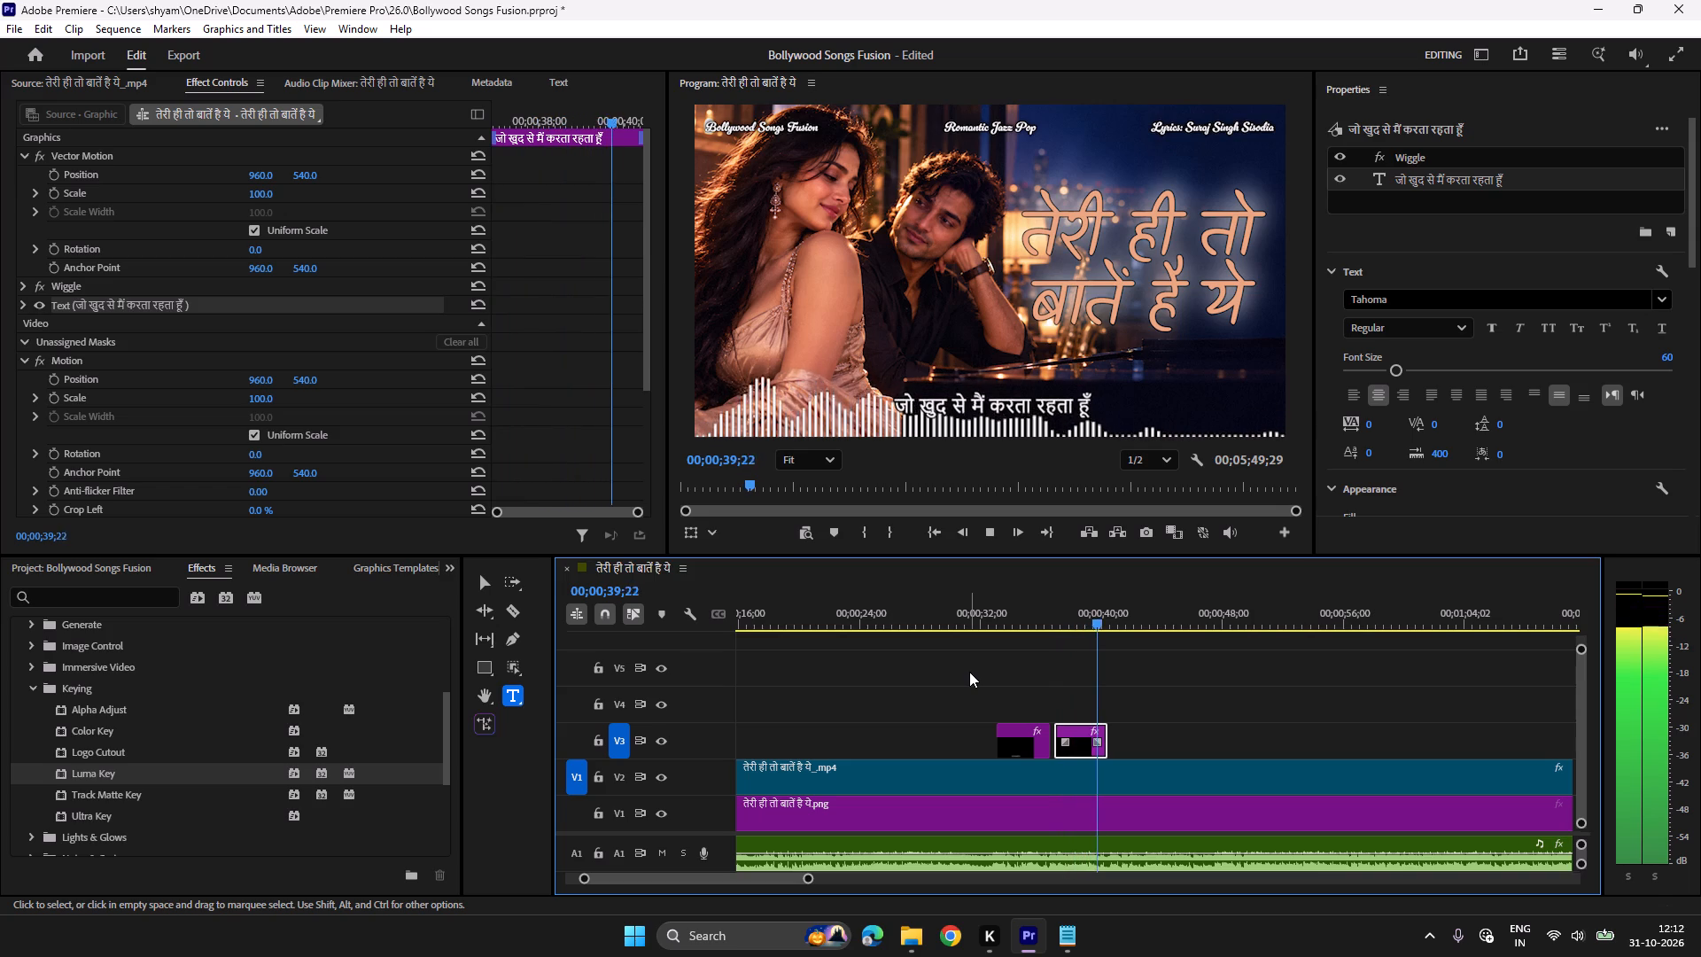
{"action": "key", "text": "space"}
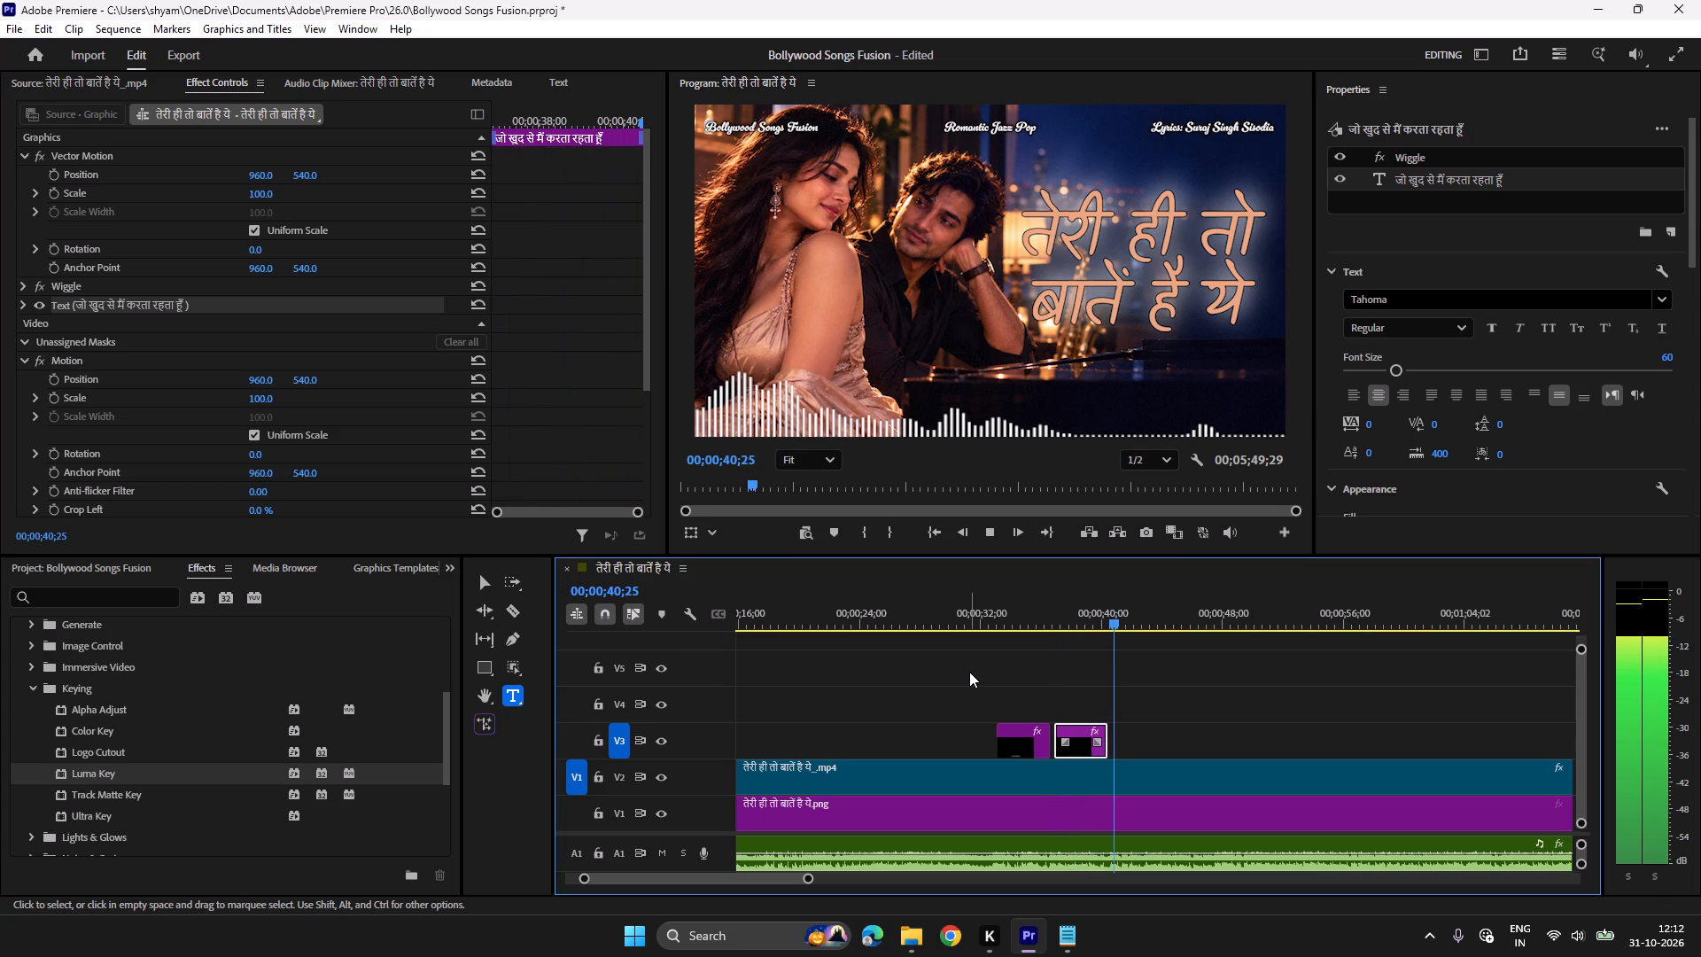
{"action": "key", "text": "ctrl+c"}
{"action": "key", "text": "ctrl+v"}
{"action": "left_click", "coordinate": [1060, 953]}
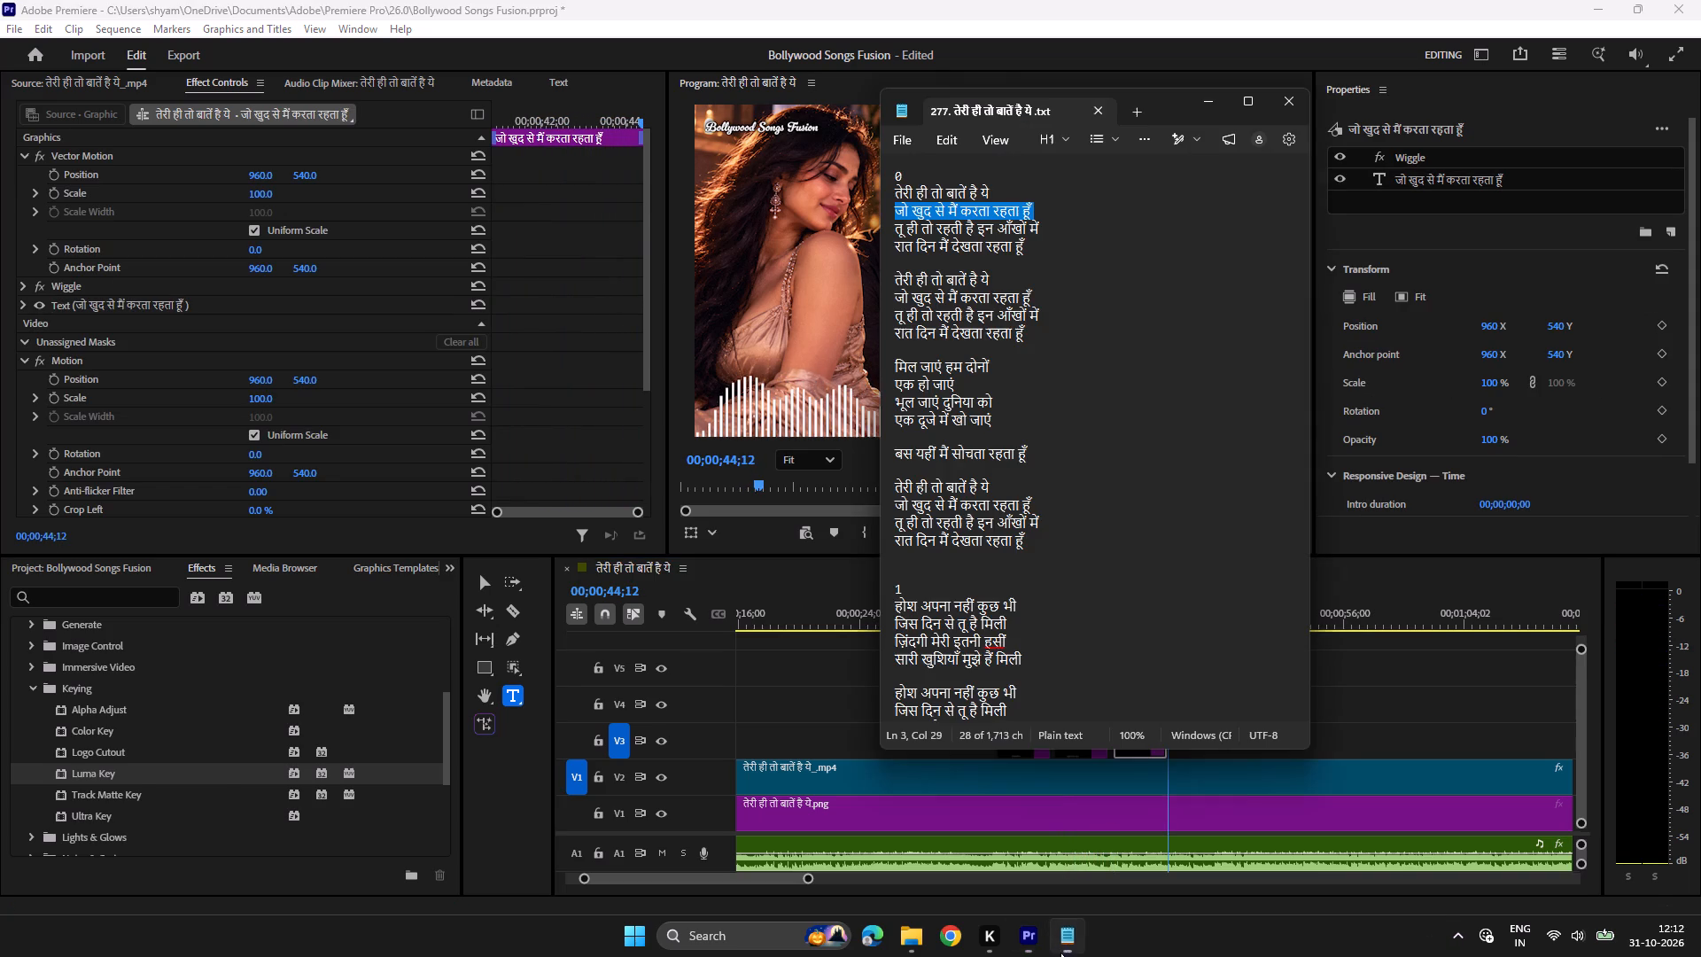
{"action": "left_click_drag", "start_coordinate": [1046, 225], "coordinate": [865, 225]}
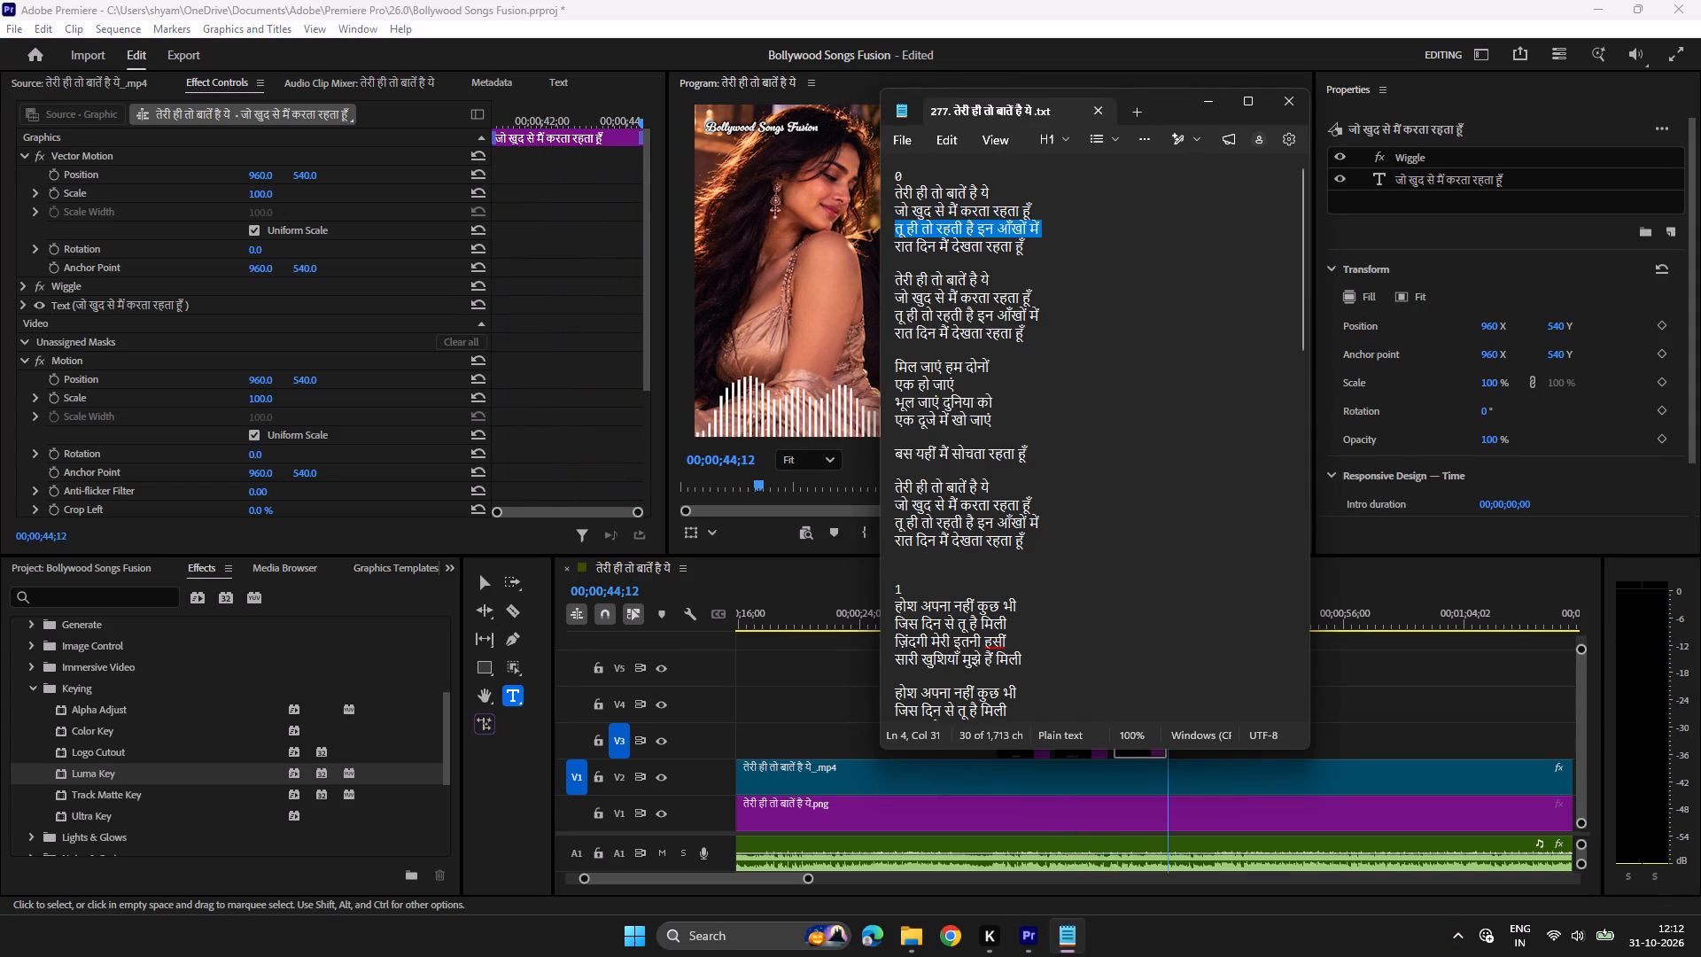
{"action": "key", "text": "ctrl+c"}
{"action": "left_click", "coordinate": [1037, 927]}
{"action": "left_click", "coordinate": [1138, 616]}
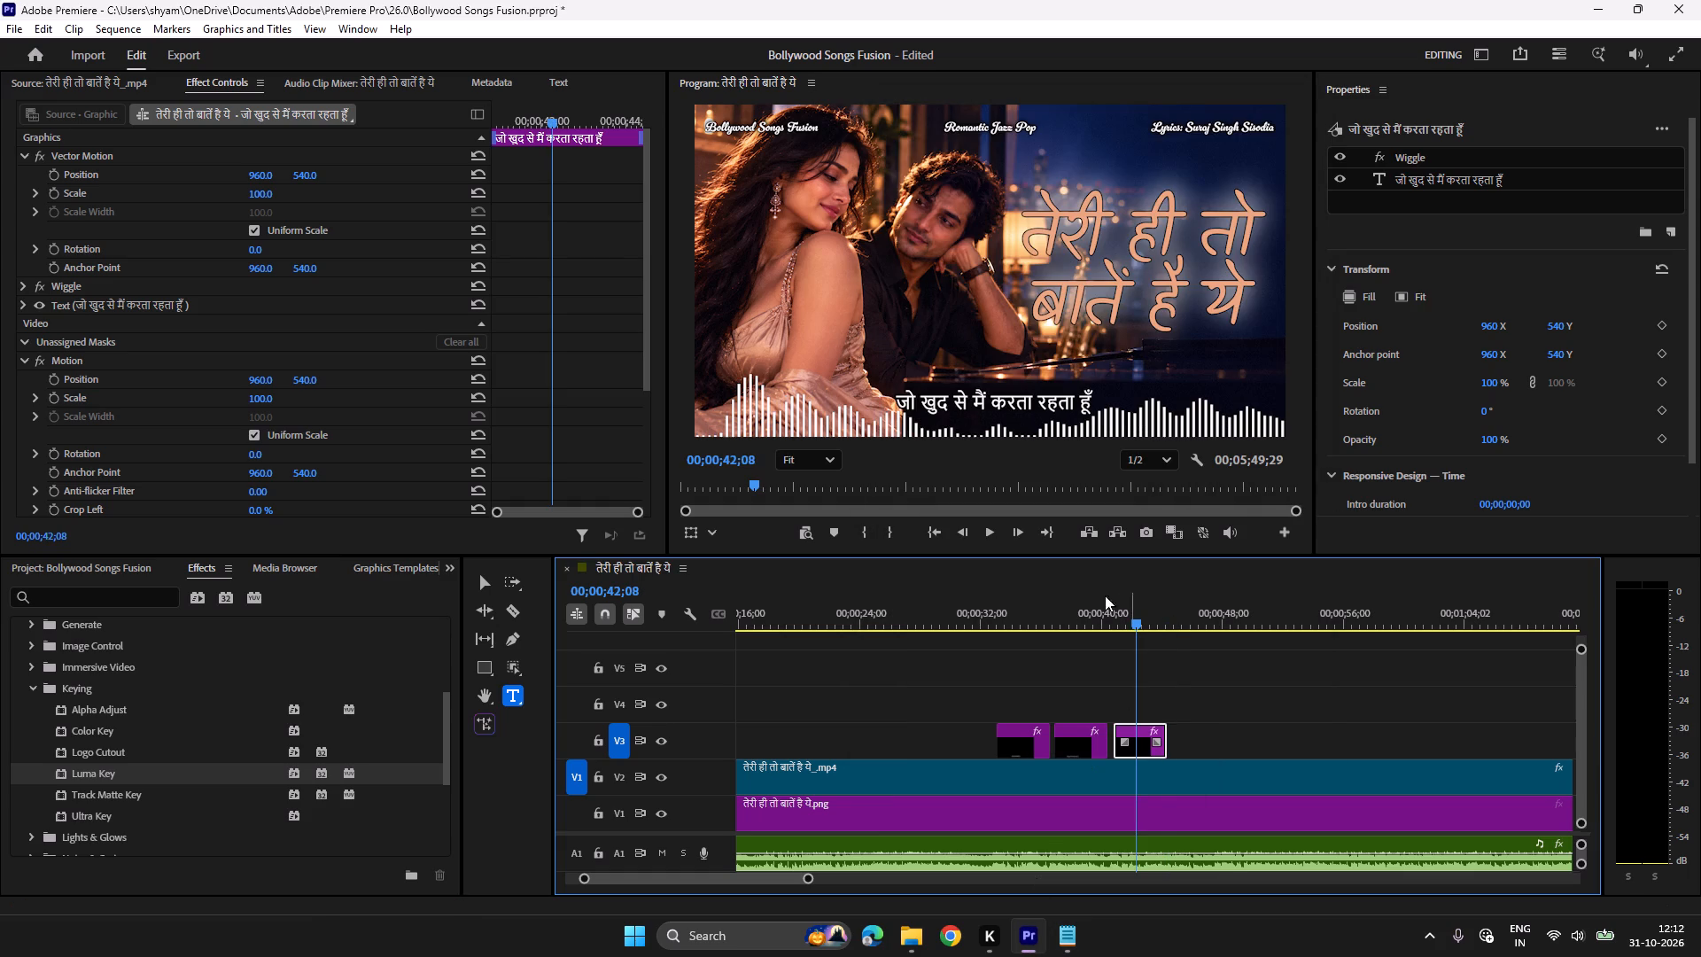
{"action": "left_click", "coordinate": [1007, 406]}
{"action": "key", "text": "ctrl+a"}
{"action": "key", "text": "ctrl+v"}
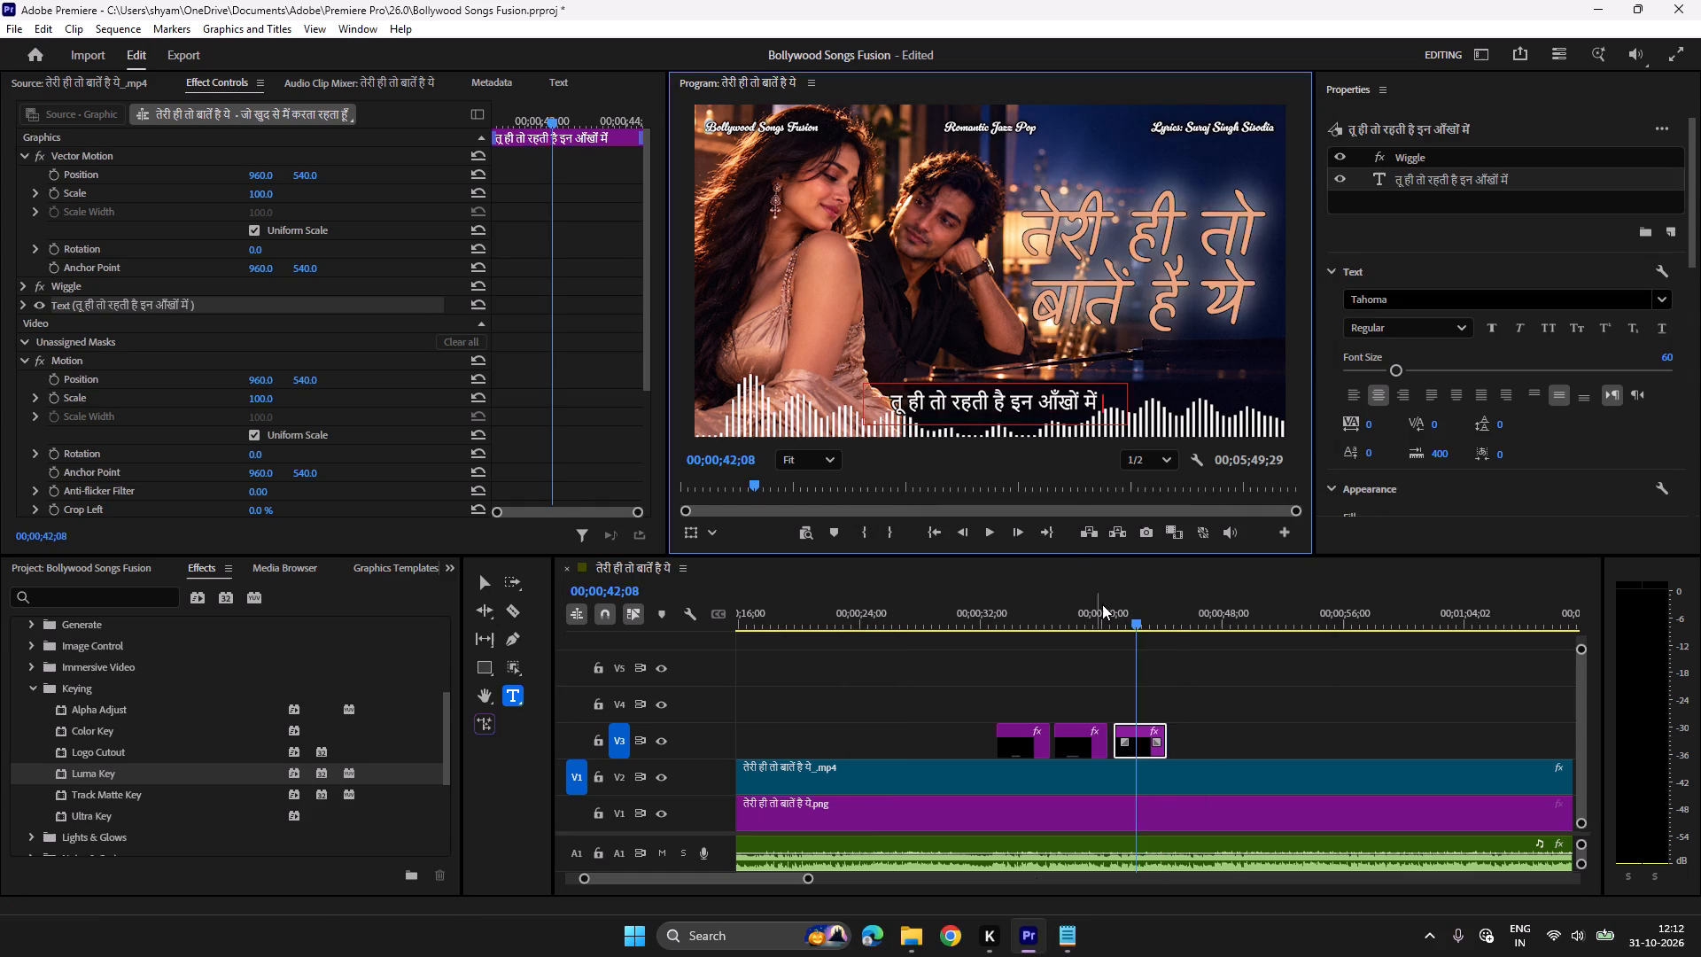
Play through the third lyric line and extend its title on V3 to end at 00;00;44;18.
{"action": "left_click", "coordinate": [1109, 609]}
{"action": "key", "text": "space"}
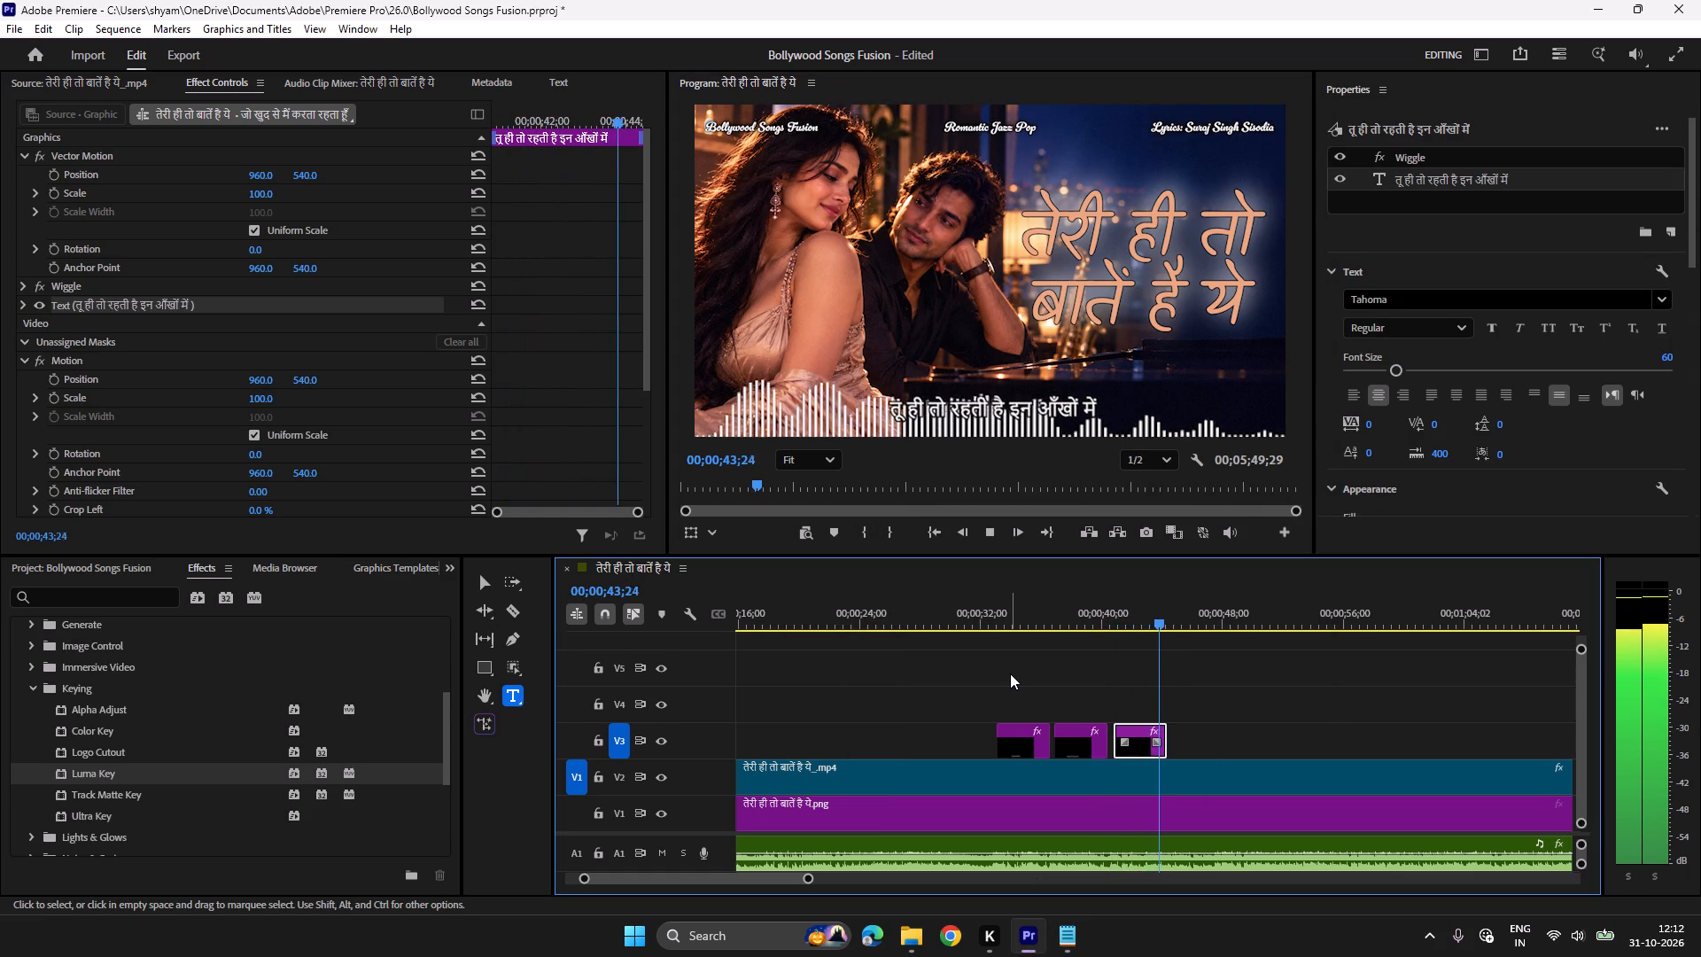
{"action": "key", "text": "space"}
{"action": "left_click", "coordinate": [1158, 618]}
{"action": "key", "text": "space"}
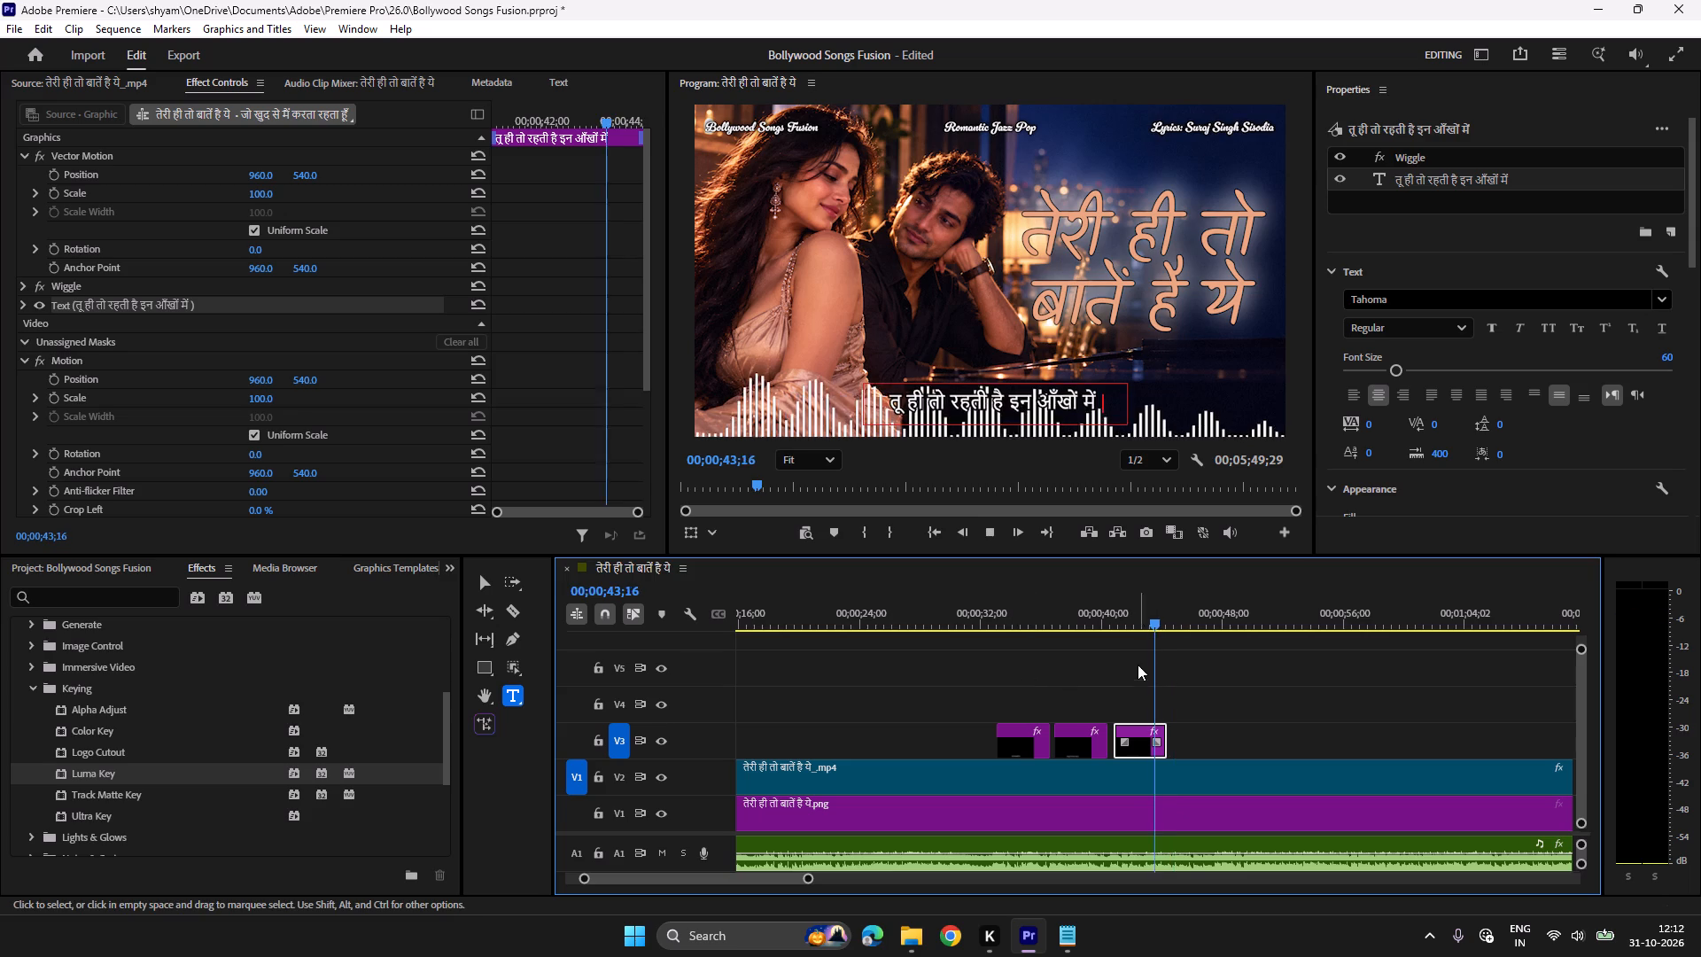
{"action": "key", "text": "space"}
{"action": "left_click", "coordinate": [1167, 735]}
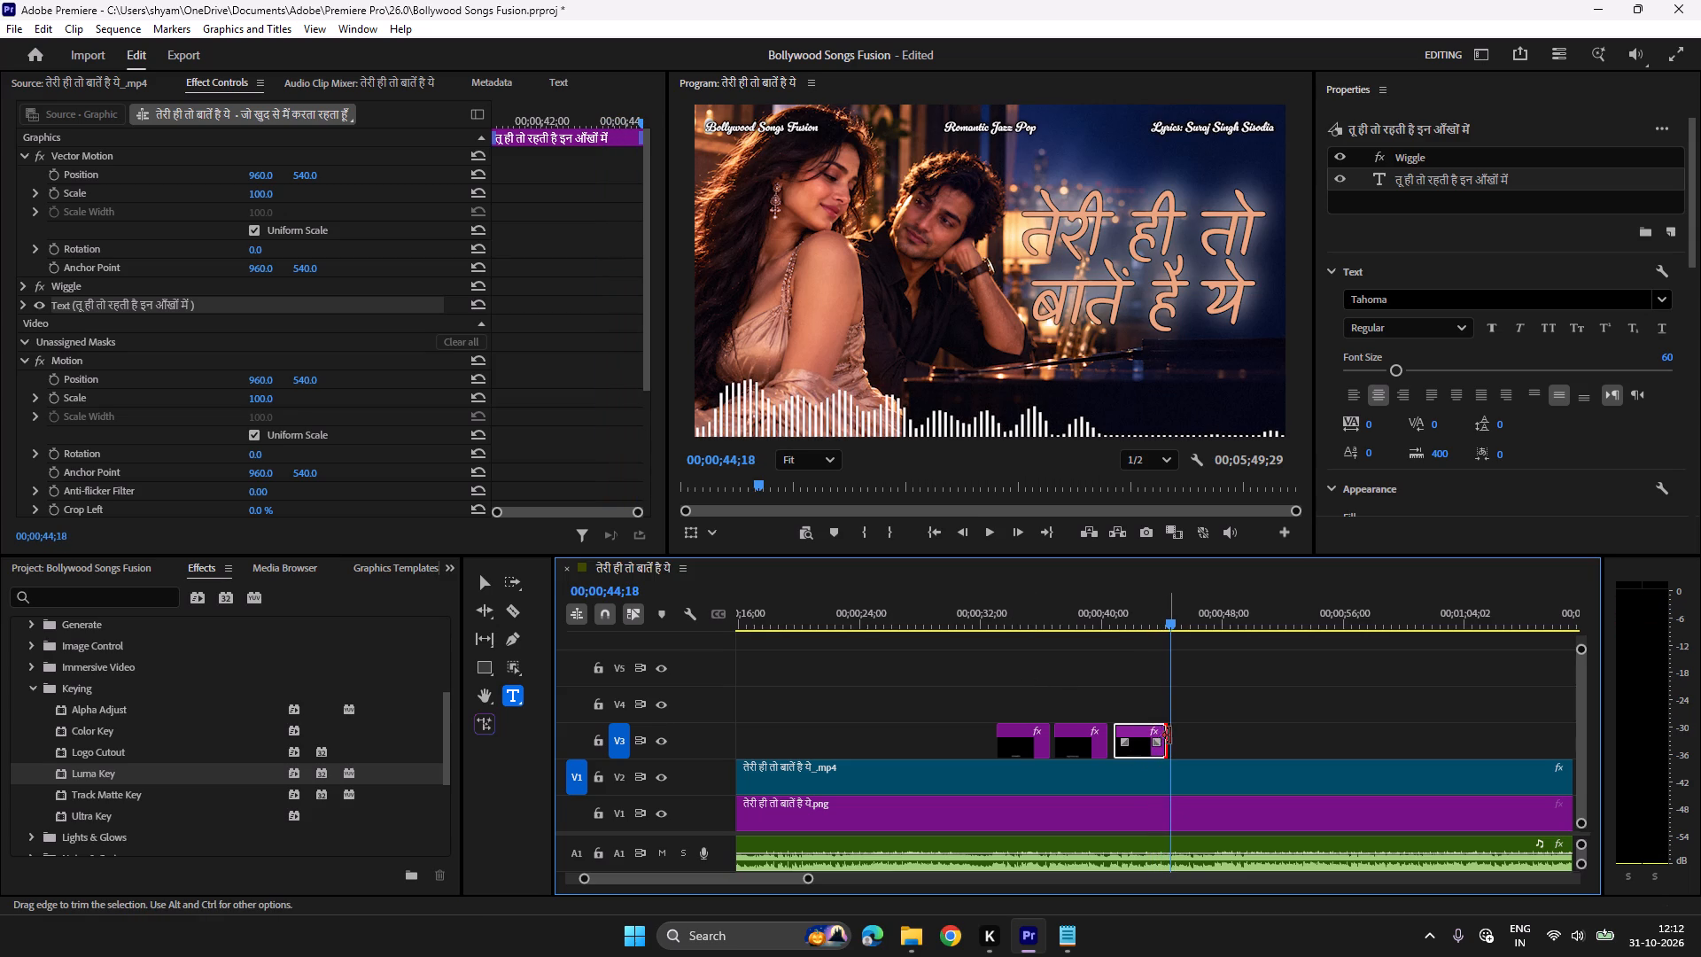
Duplicate the third lyric title on V3 at 00;00;44;22 and replace its text with रात दिन मैं देखता रहता हूँ from the Notepad lyrics.
{"action": "key", "text": "space"}
{"action": "key", "text": "space"}
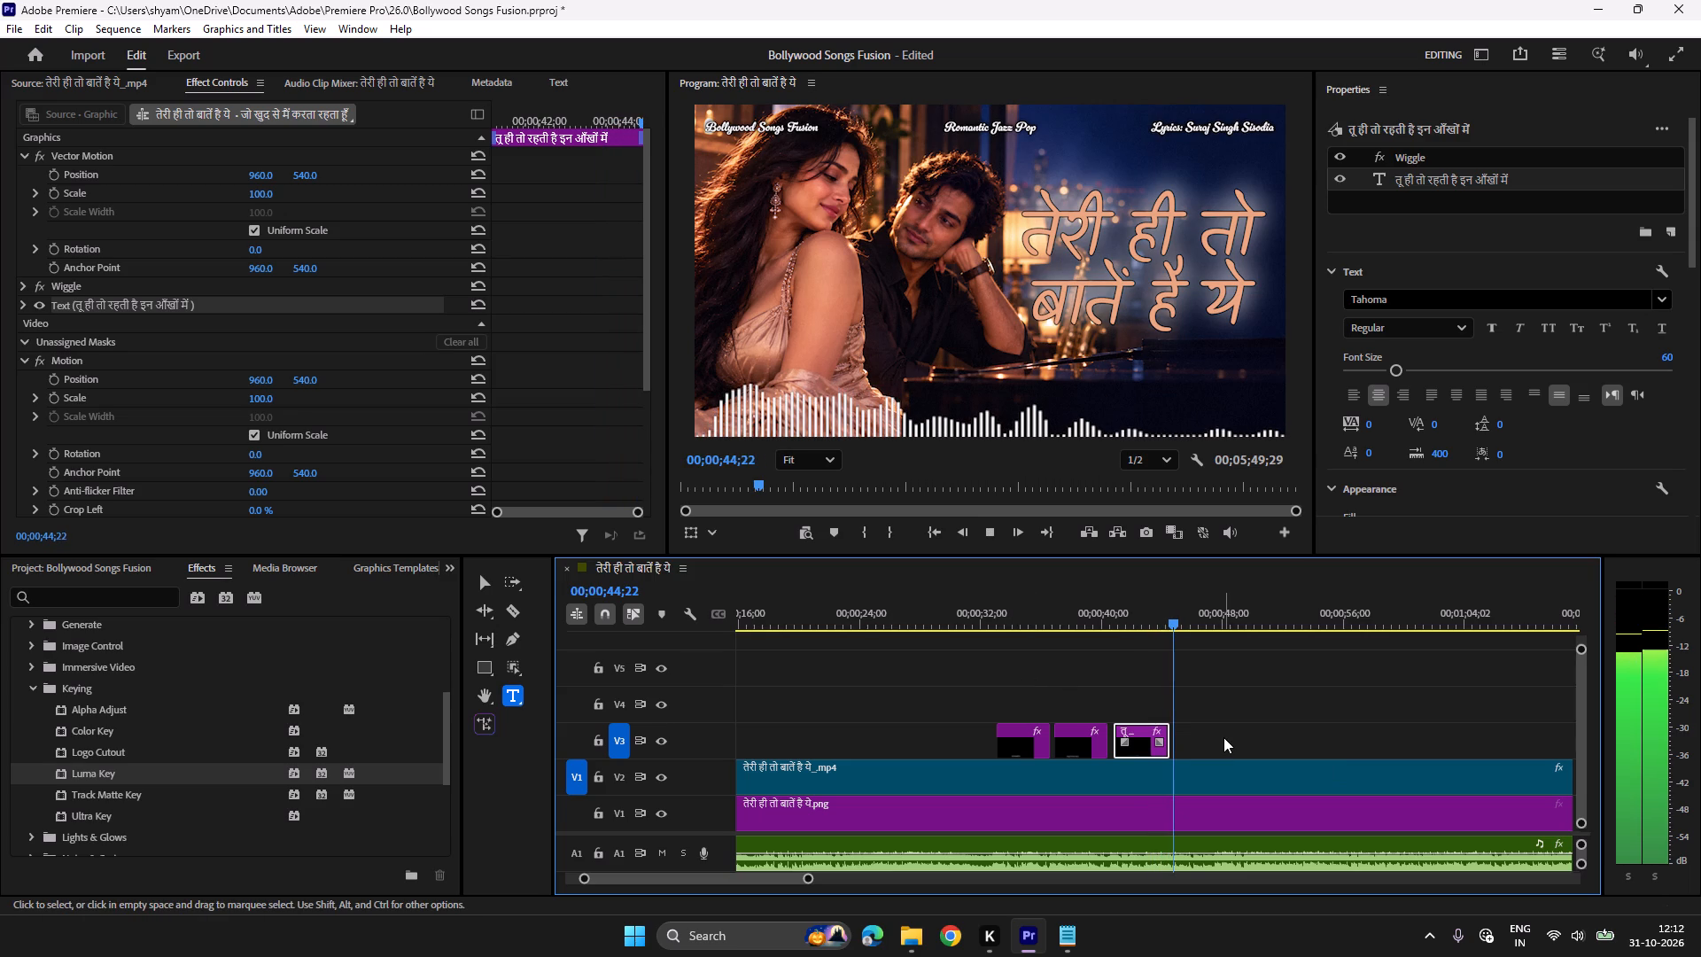
{"action": "key", "text": "ctrl+c"}
{"action": "key", "text": "ctrl+v"}
{"action": "left_click", "coordinate": [1070, 940]}
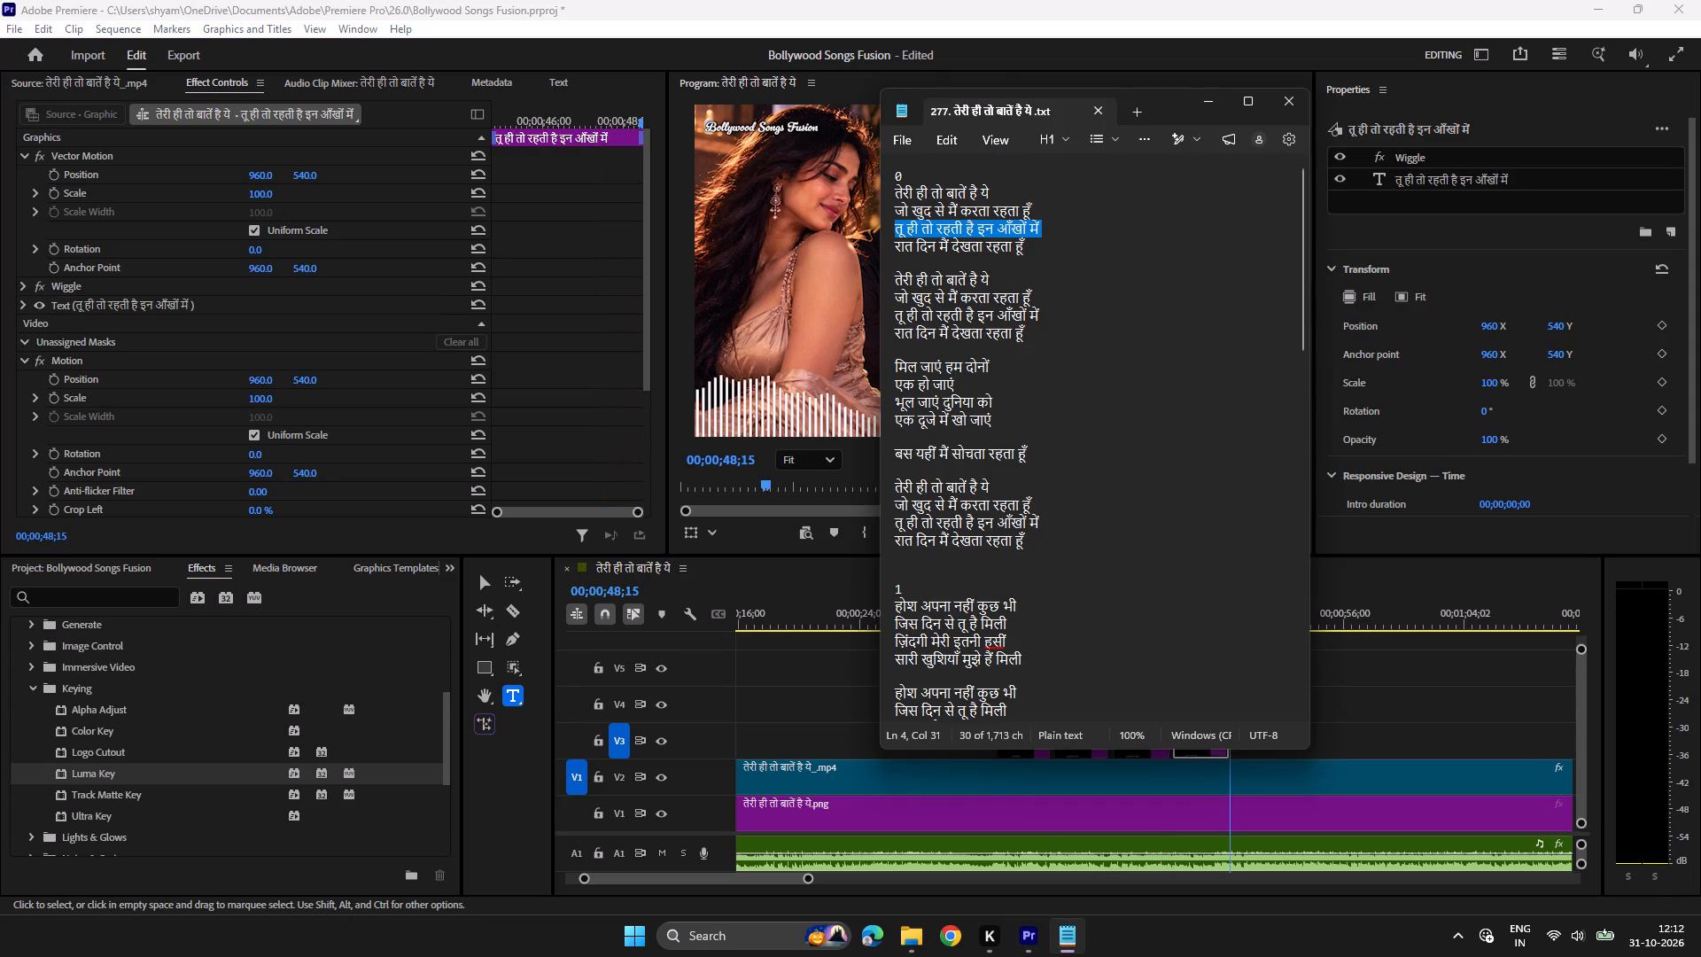
{"action": "left_click_drag", "start_coordinate": [1033, 245], "coordinate": [866, 253]}
{"action": "key", "text": "ctrl+c"}
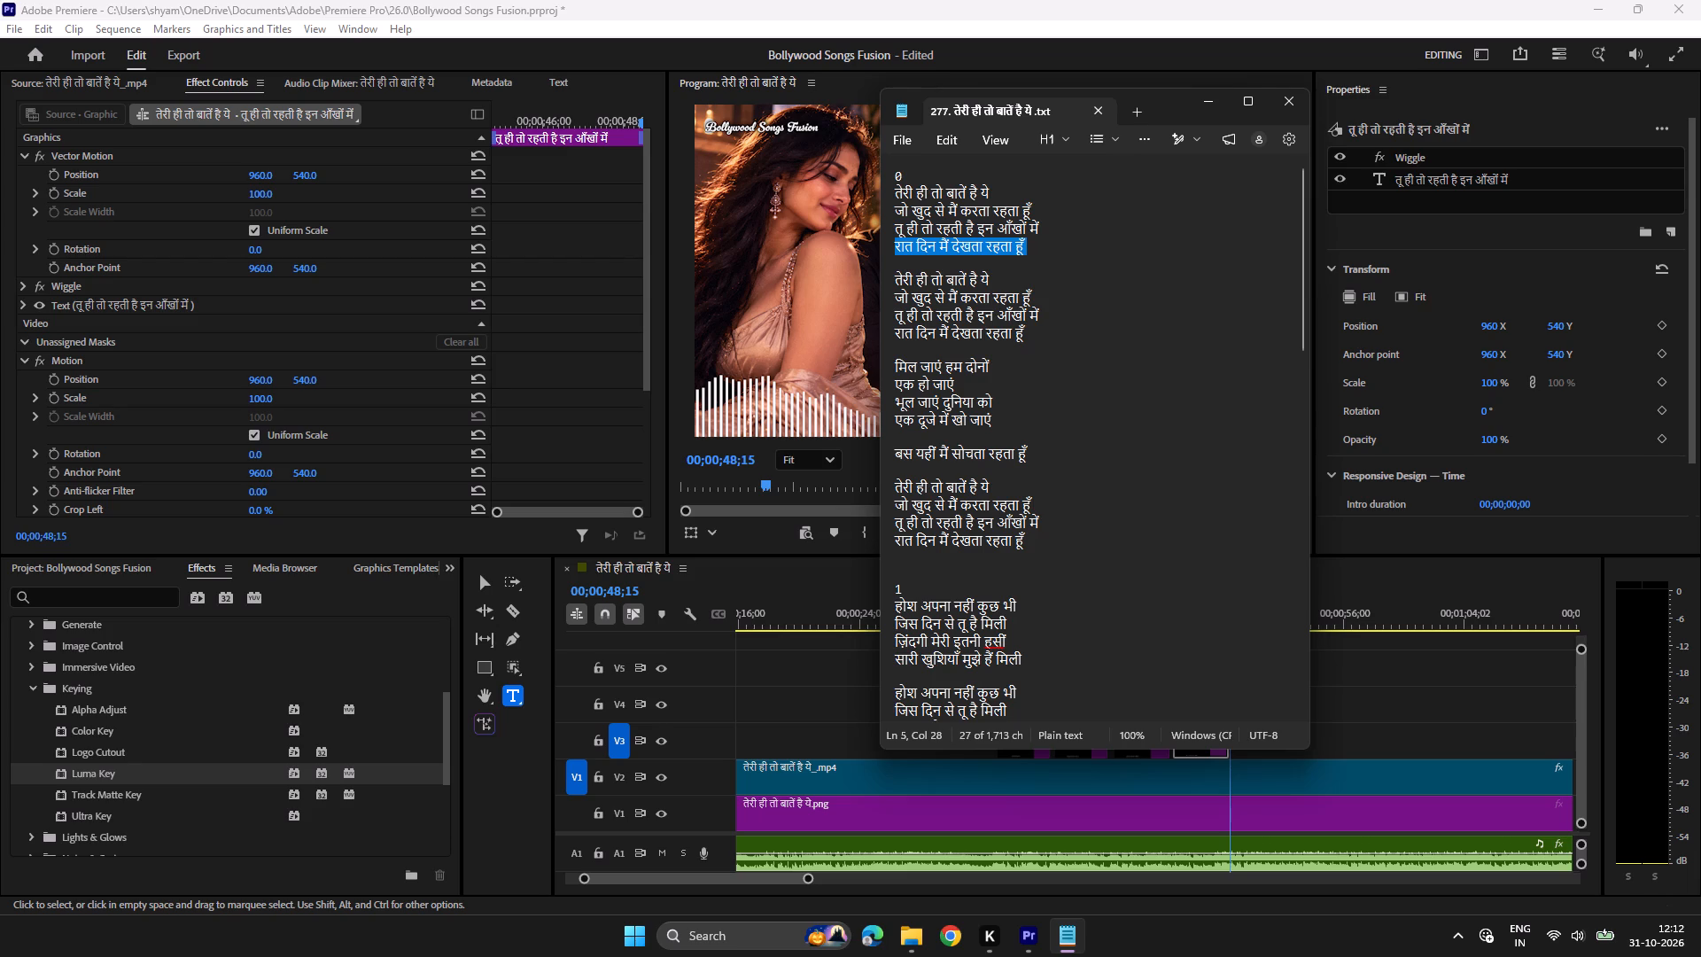
{"action": "left_click", "coordinate": [1029, 934]}
{"action": "left_click", "coordinate": [1203, 615]}
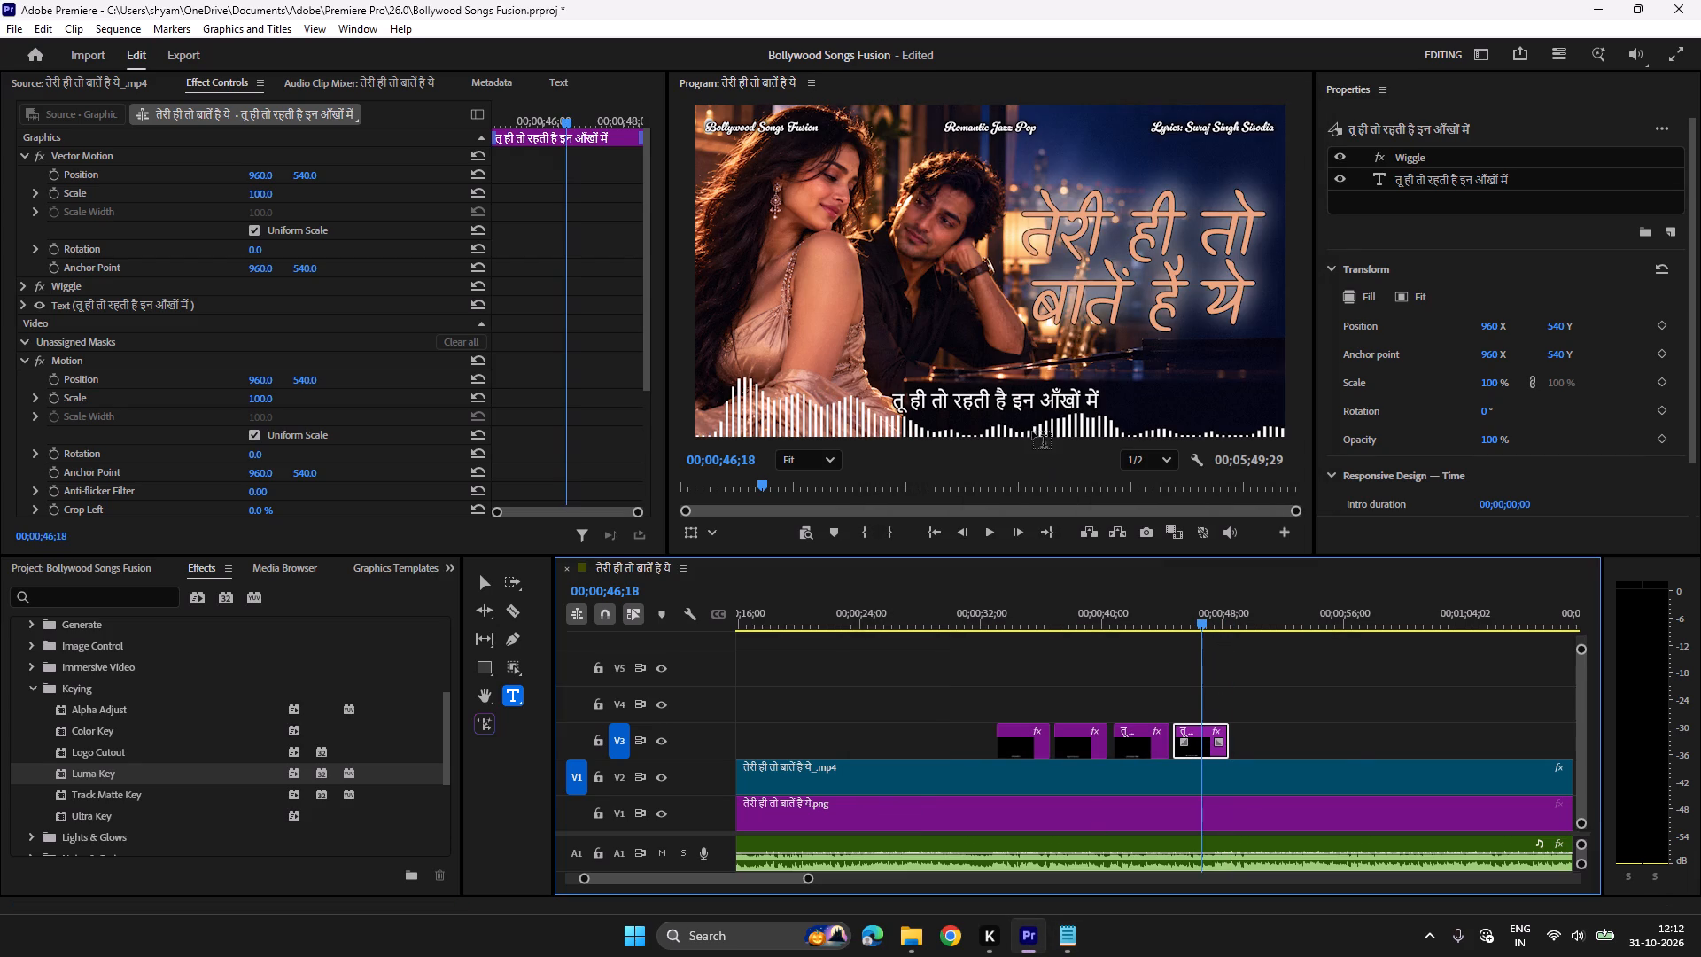
{"action": "left_click", "coordinate": [1025, 401]}
{"action": "key", "text": "ctrl+a"}
{"action": "key", "text": "ctrl+v"}
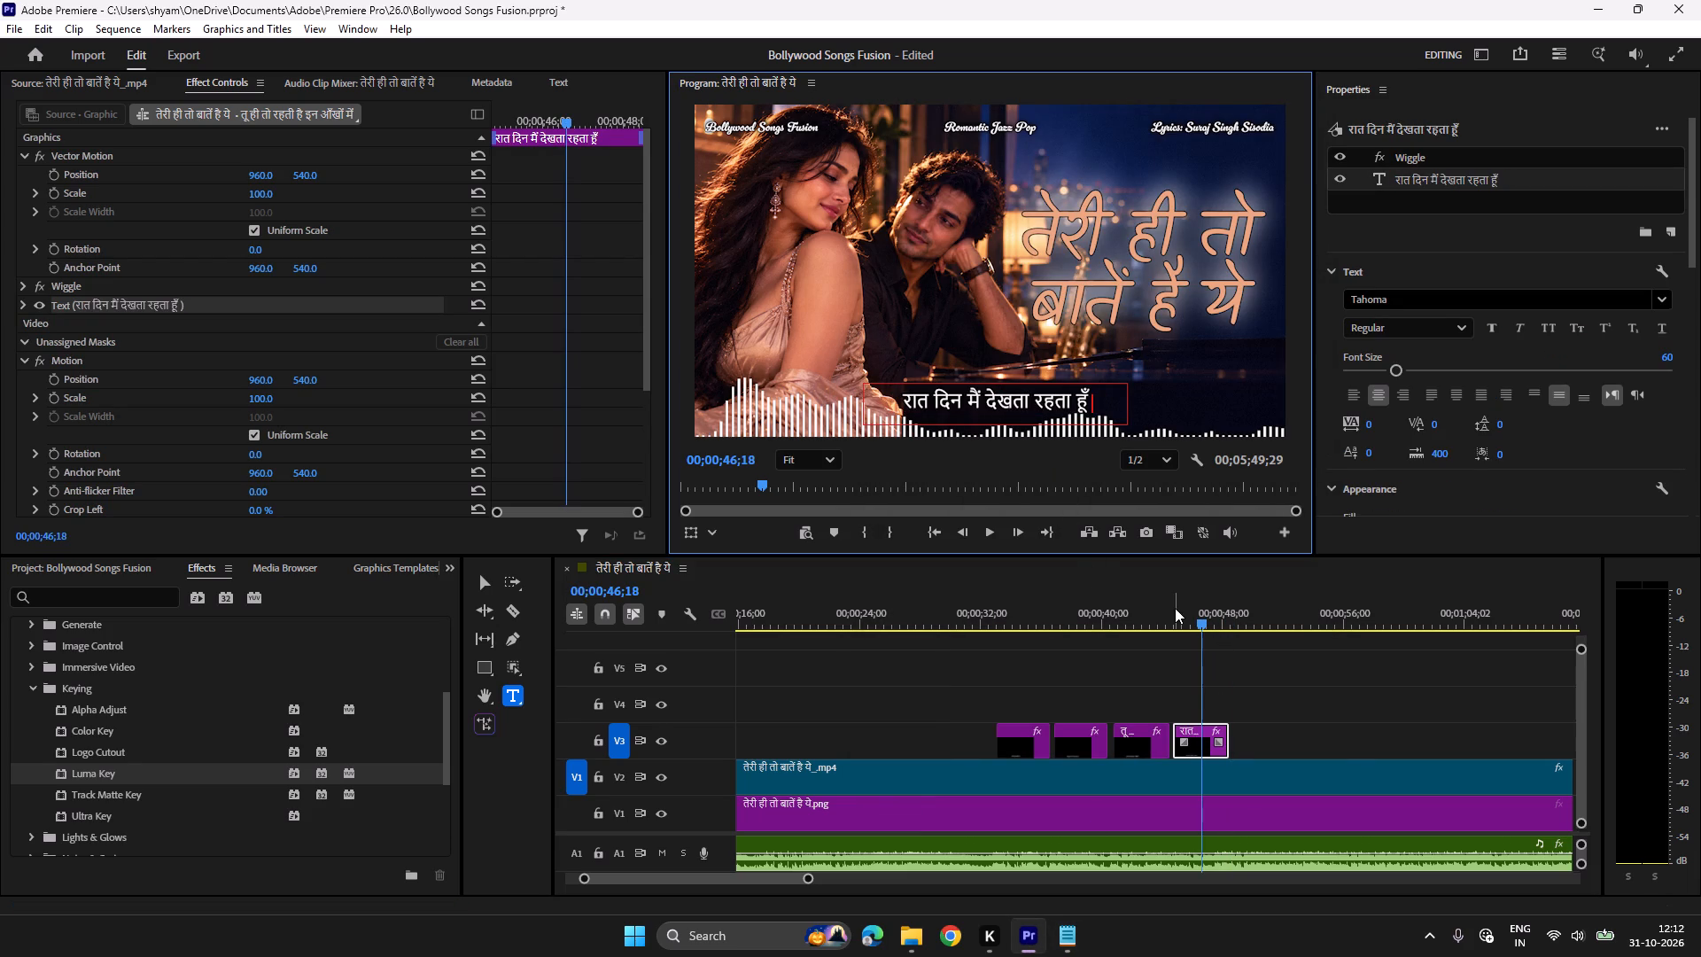
Play through the fourth lyric line and duplicate all four lyric titles on V3 at 00;00;48;17.
{"action": "left_click", "coordinate": [1173, 608]}
{"action": "key", "text": "space"}
{"action": "scroll", "coordinate": [1173, 608], "scroll_direction": "down", "scroll_amount": 3}
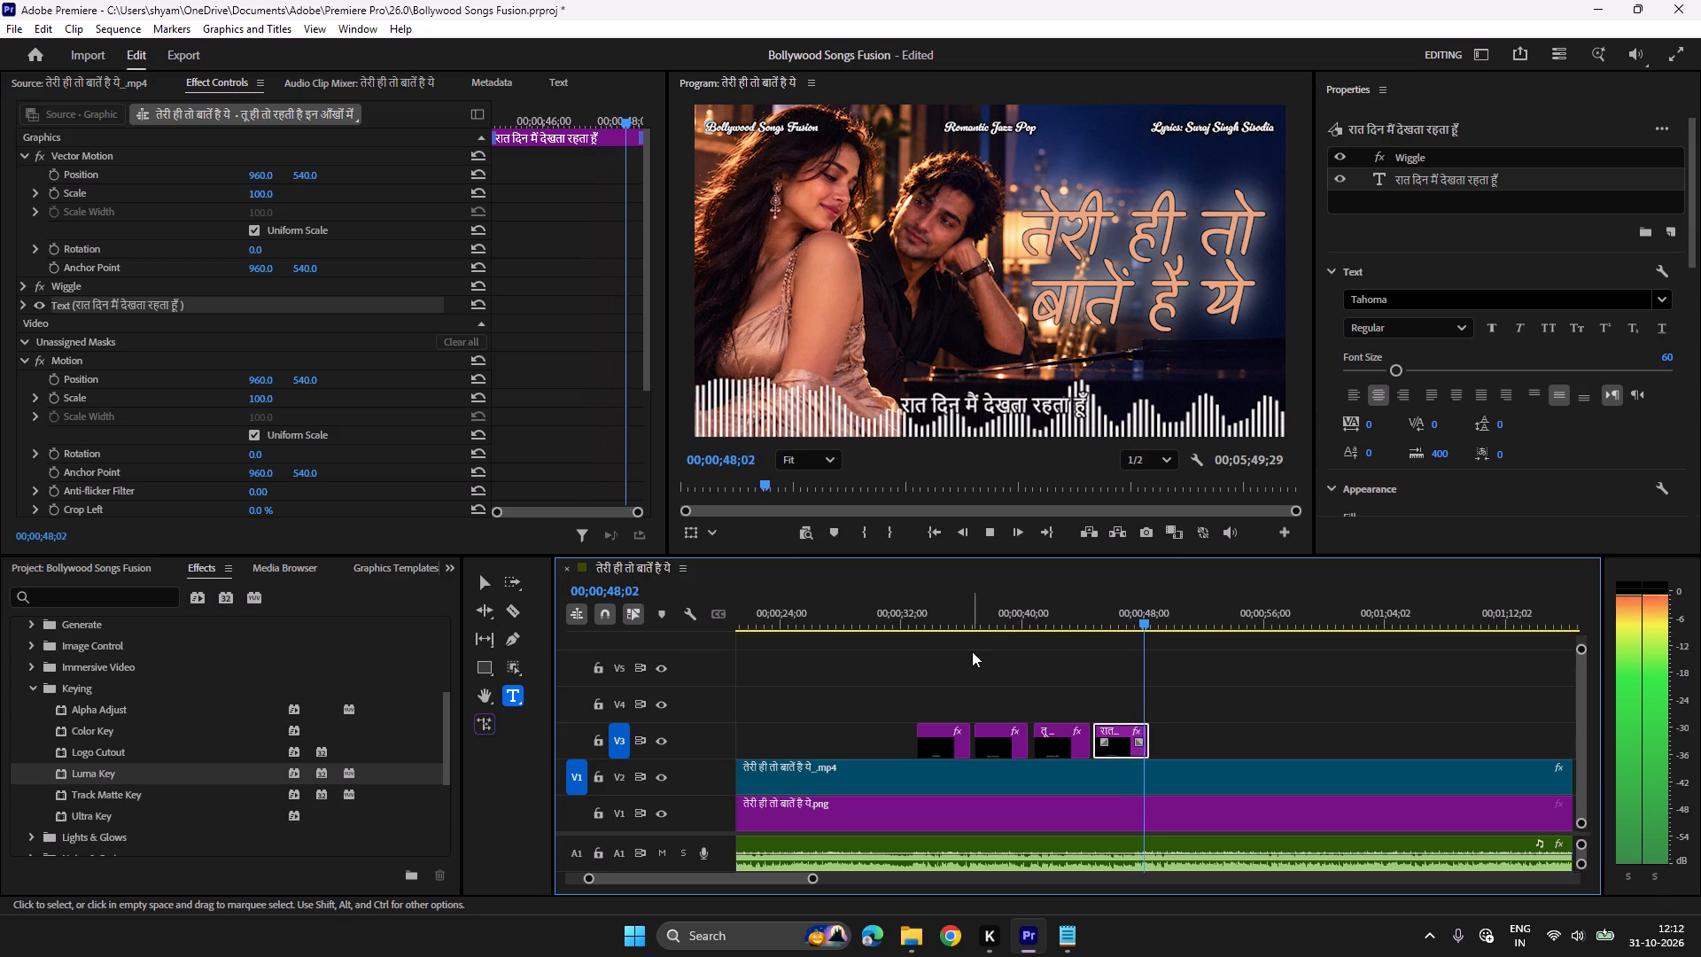
{"action": "key", "text": "space"}
{"action": "left_click_drag", "start_coordinate": [887, 693], "coordinate": [989, 729]}
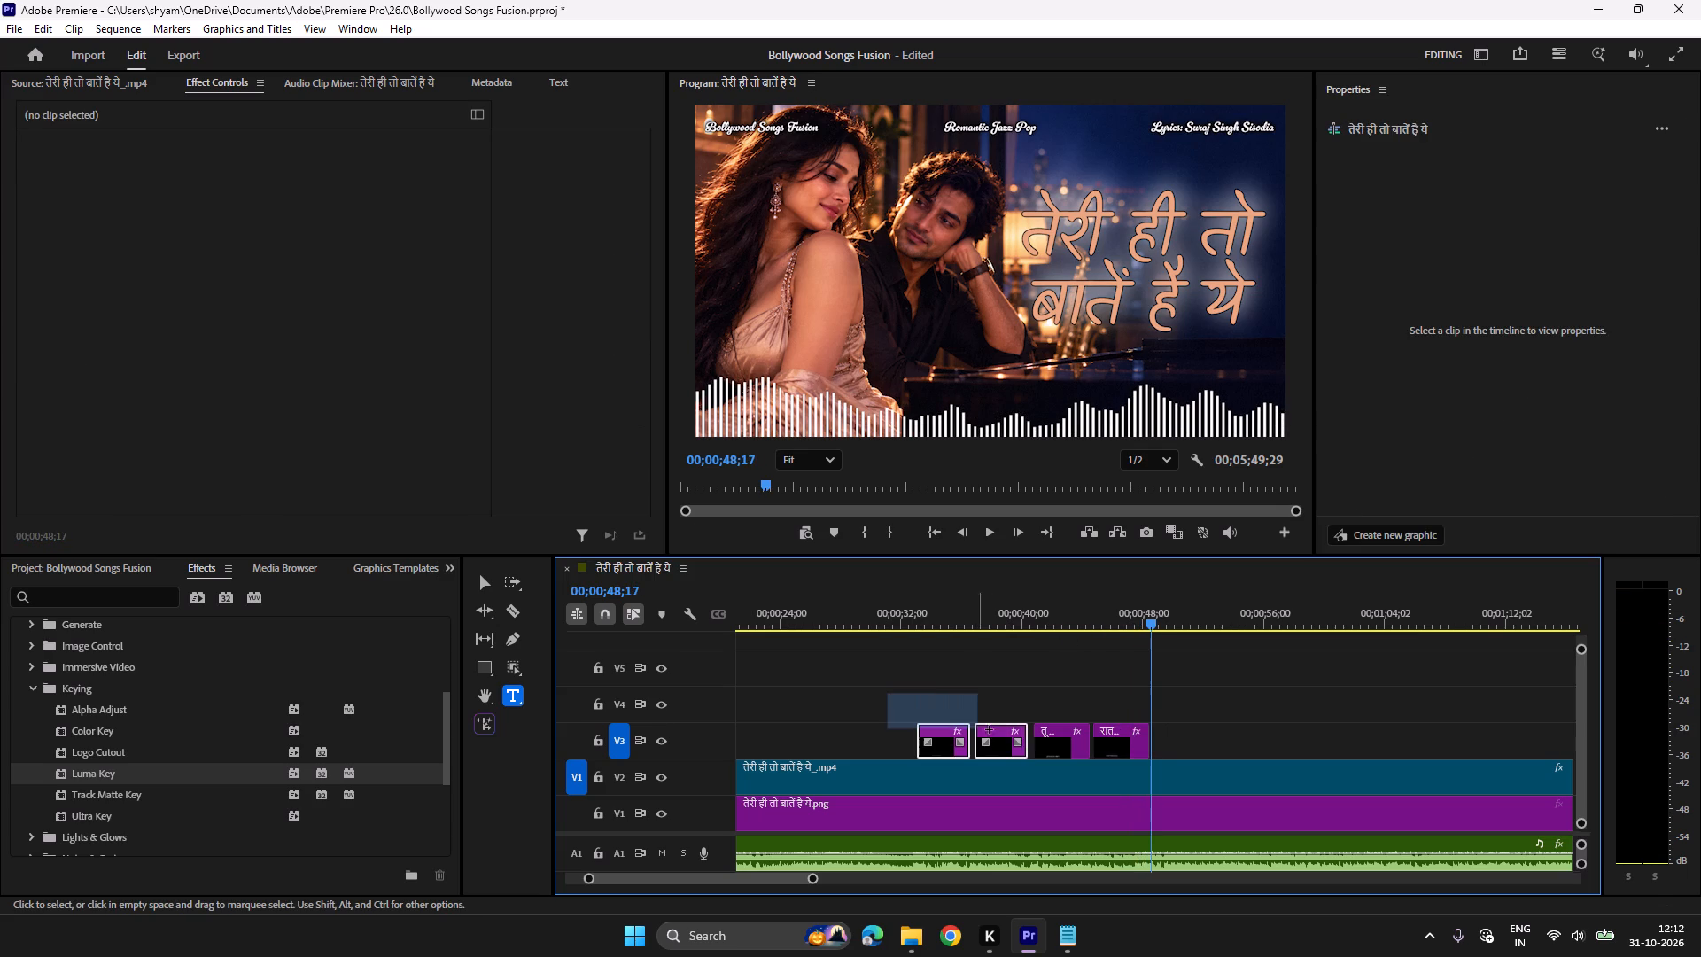
{"action": "left_click_drag", "start_coordinate": [989, 729], "coordinate": [1097, 741]}
{"action": "key", "text": "ctrl+c"}
{"action": "key", "text": "ctrl+v"}
Play through the repeated first line and shift the last three duplicated titles on V3 earlier to start at 00;00;51;28.
{"action": "left_click", "coordinate": [1142, 618]}
{"action": "key", "text": "space"}
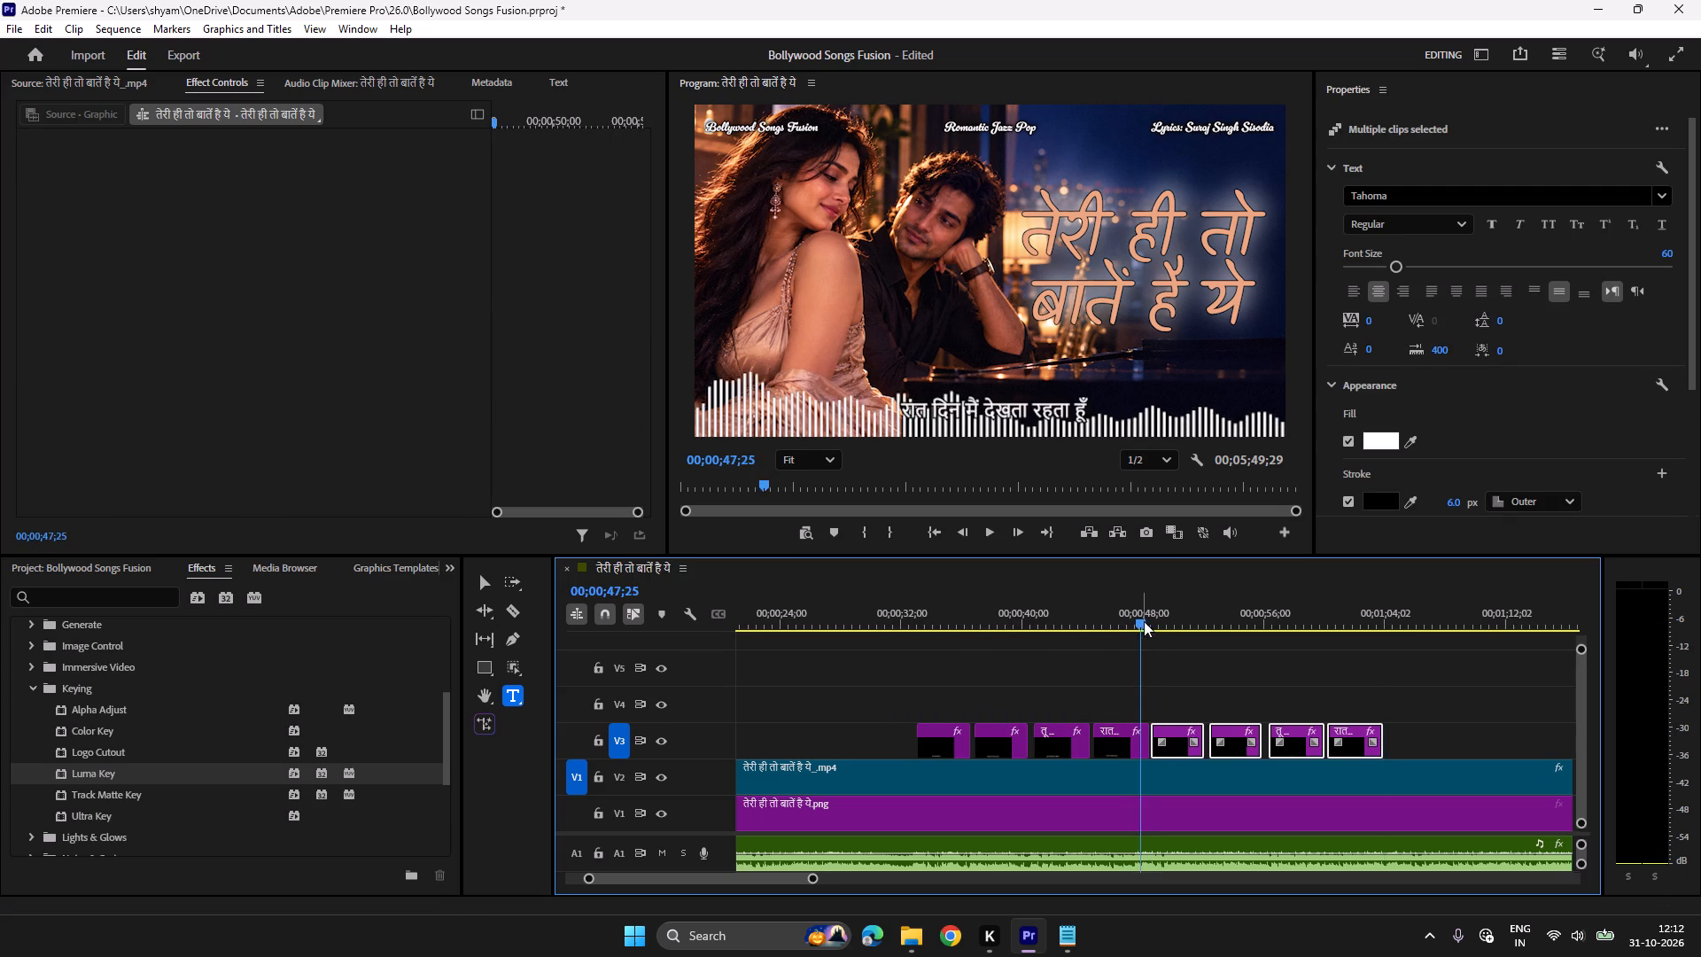
{"action": "scroll", "coordinate": [1145, 634], "scroll_direction": "down", "scroll_amount": 7}
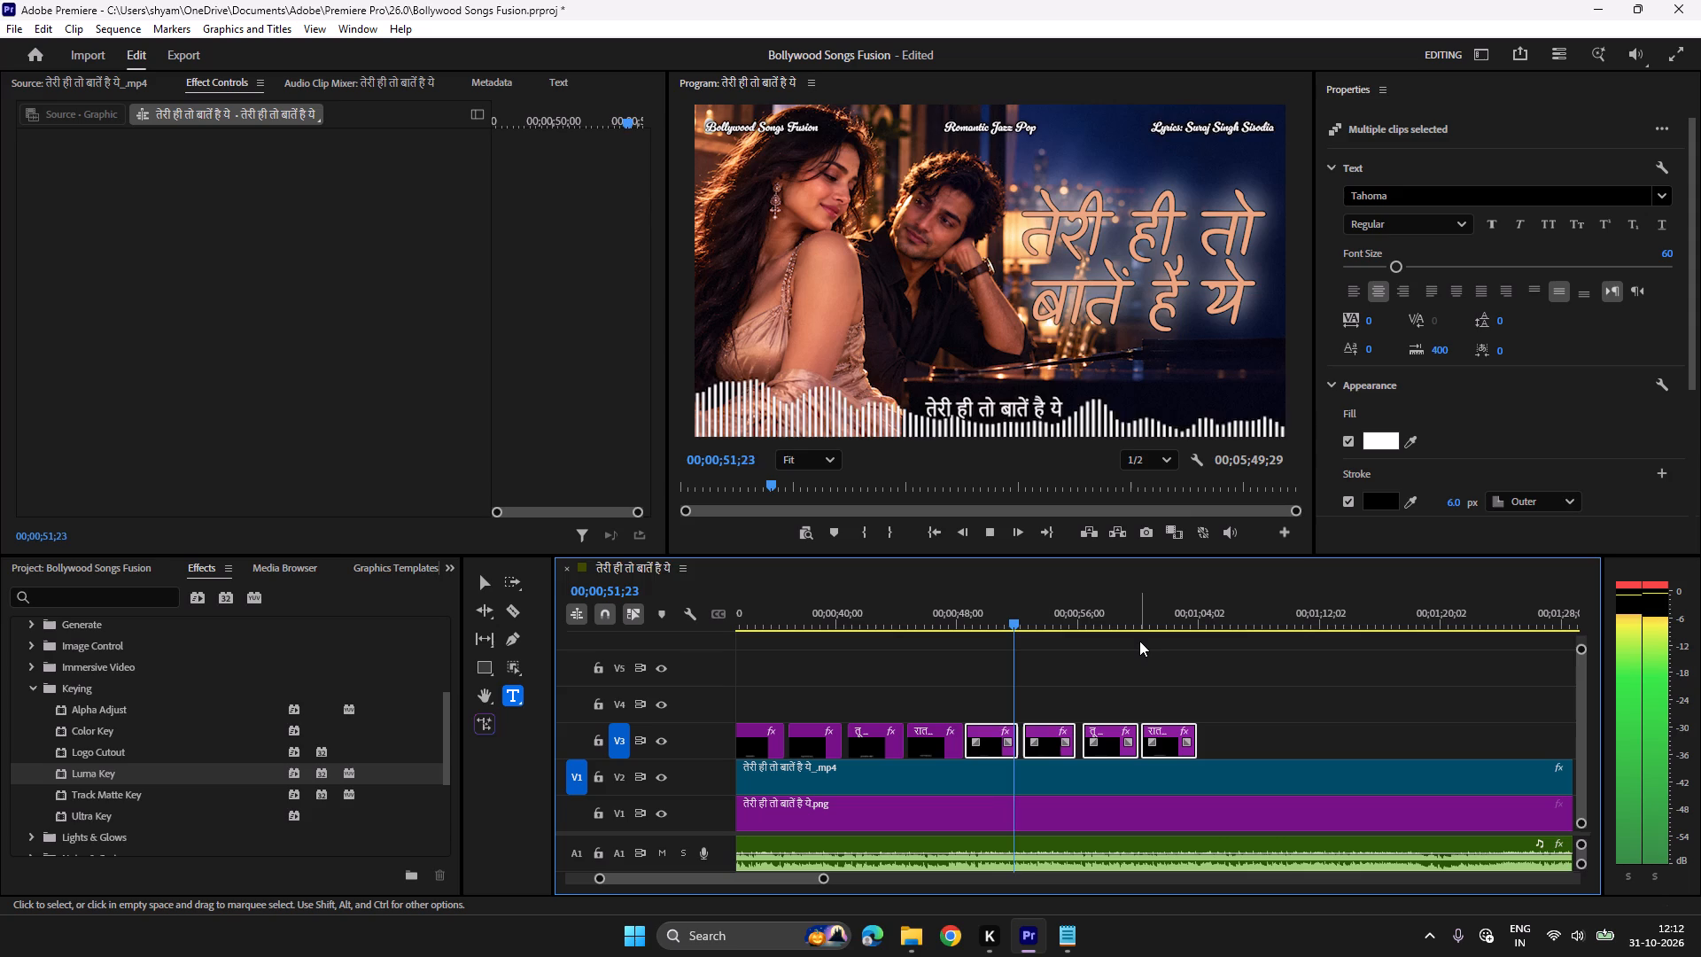
{"action": "key", "text": "space"}
{"action": "left_click", "coordinate": [1018, 618]}
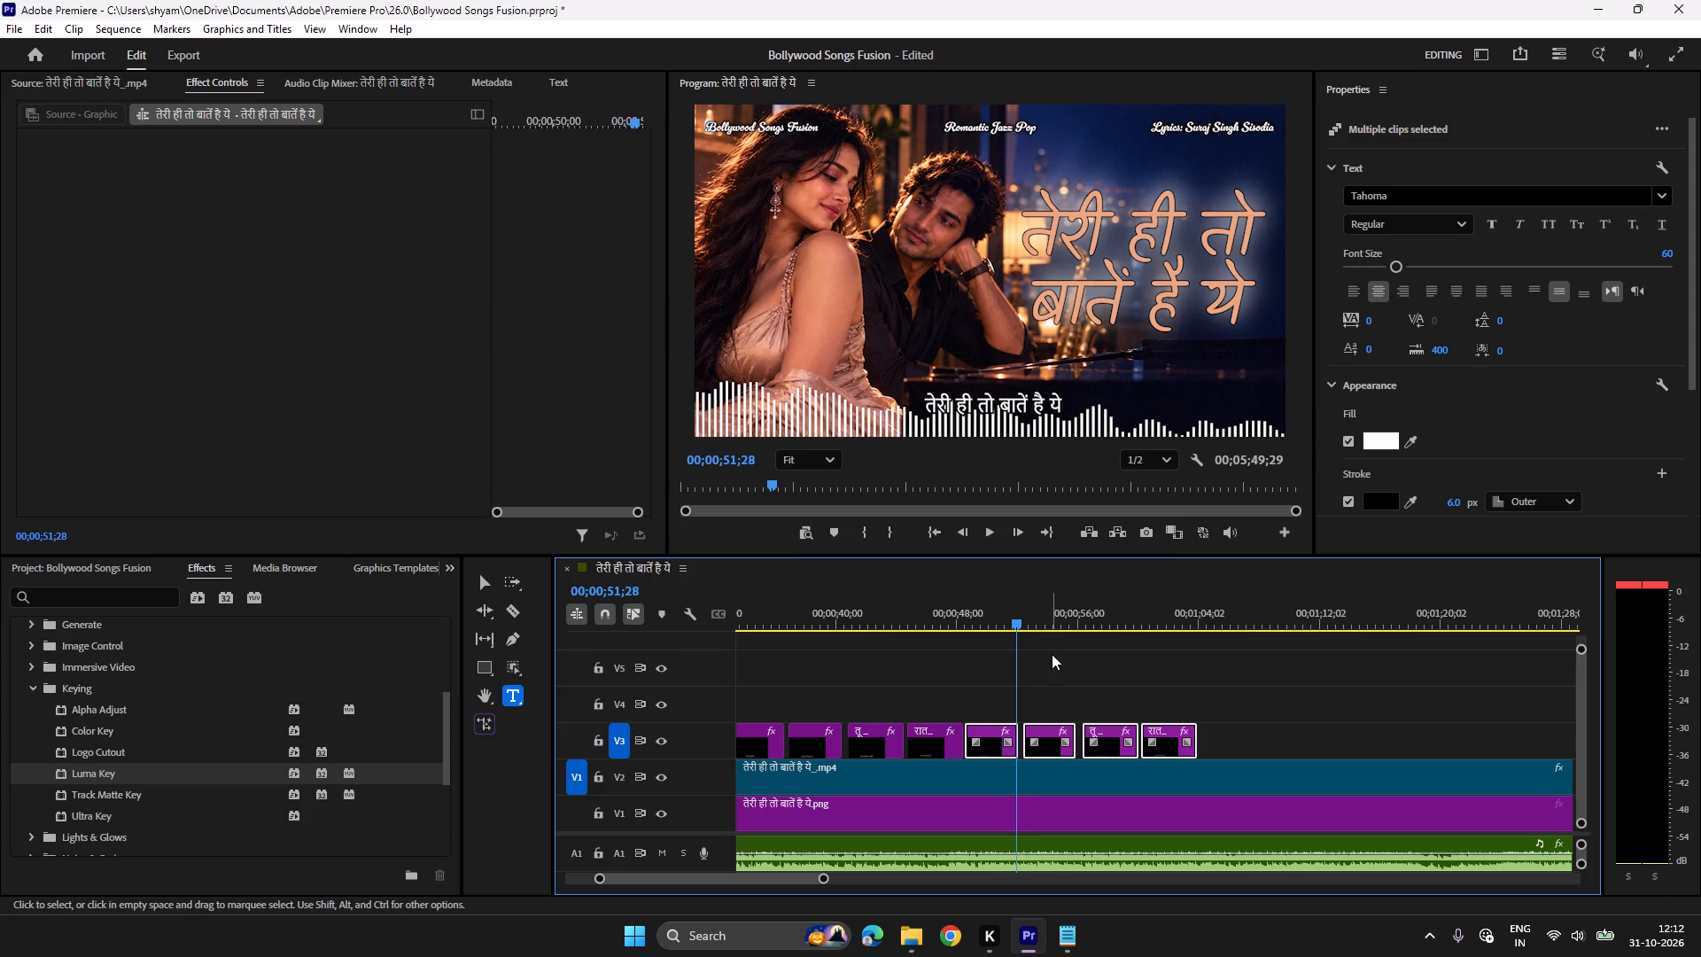
{"action": "left_click", "coordinate": [1052, 654]}
{"action": "key", "text": "space"}
{"action": "key", "text": "space"}
{"action": "left_click", "coordinate": [1005, 621]}
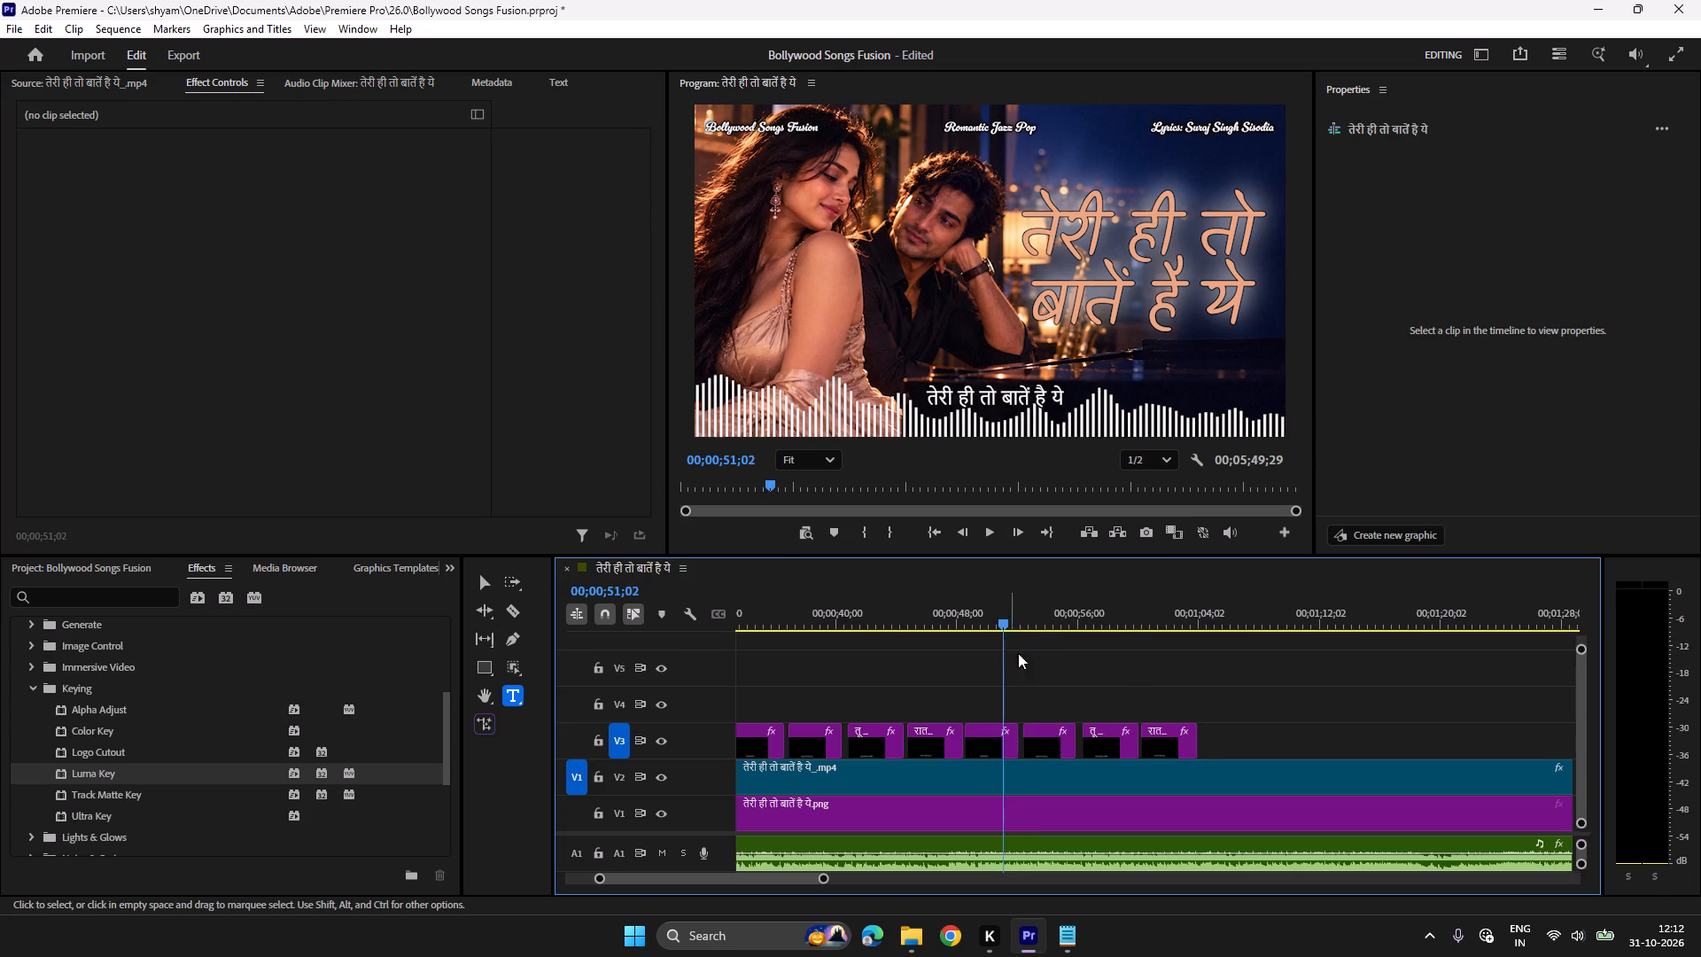
{"action": "key", "text": "space"}
{"action": "key", "text": "space"}
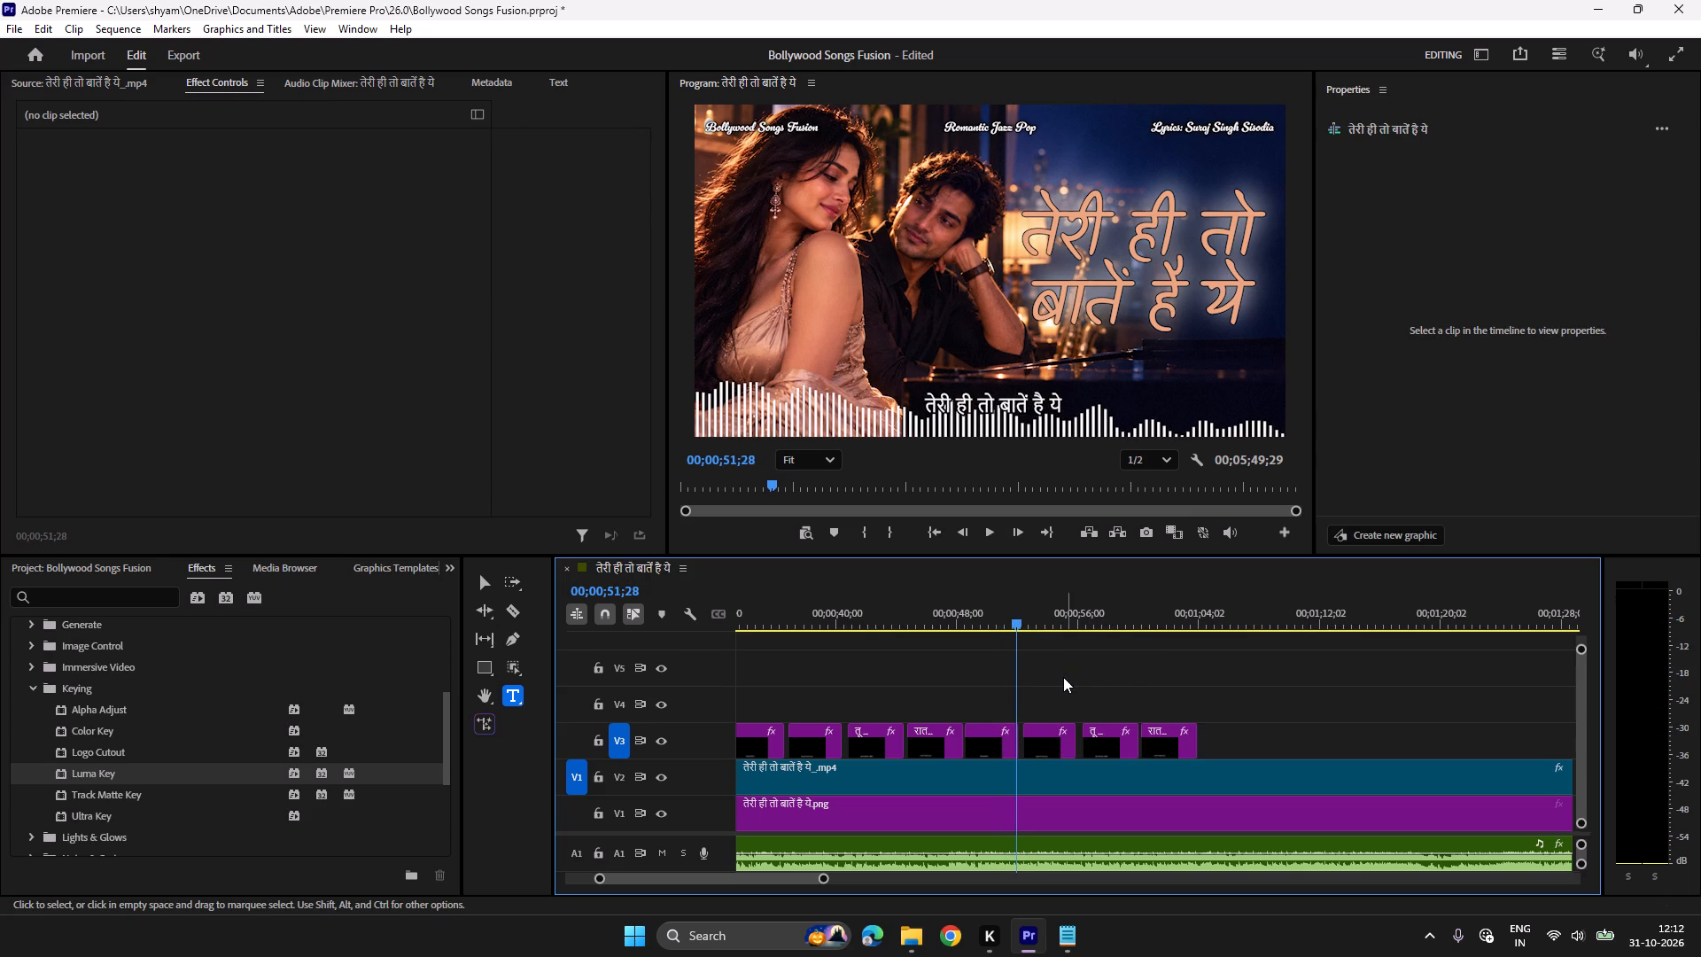
{"action": "left_click_drag", "start_coordinate": [1055, 677], "coordinate": [1167, 747]}
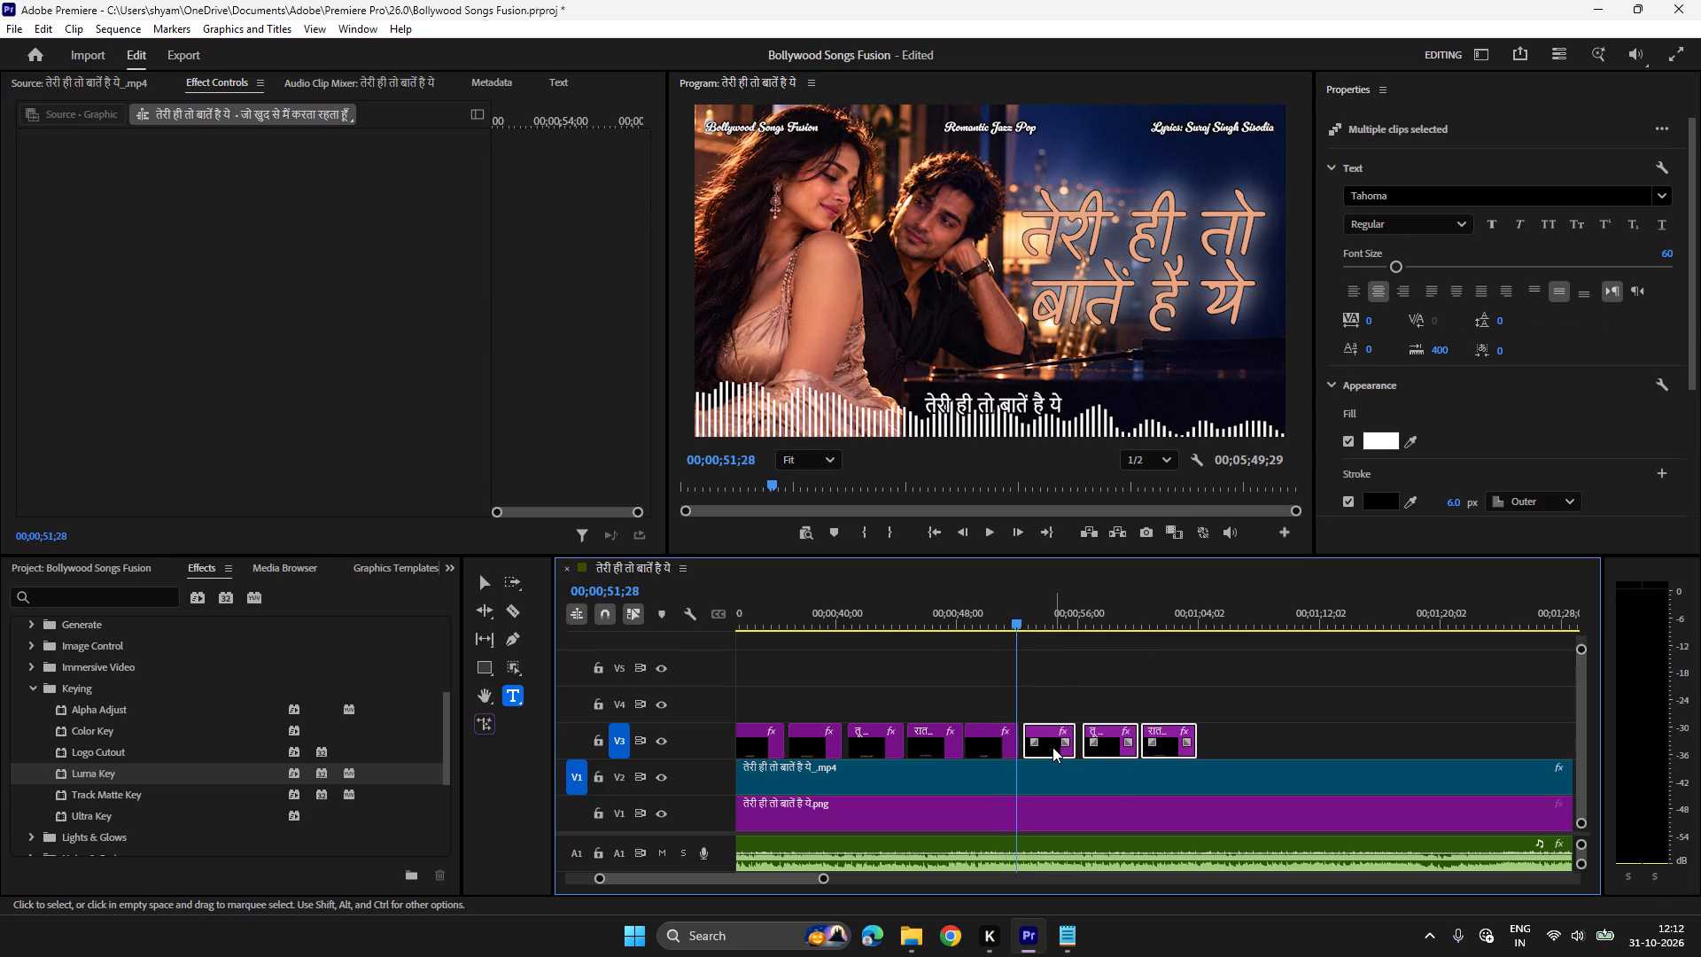
{"action": "left_click", "coordinate": [1052, 746]}
Play through the repeated verse and duplicate its last title, रात दिन मैं देखता रहता हूँ, on V3 at 00;01;03;07.
{"action": "key", "text": "space"}
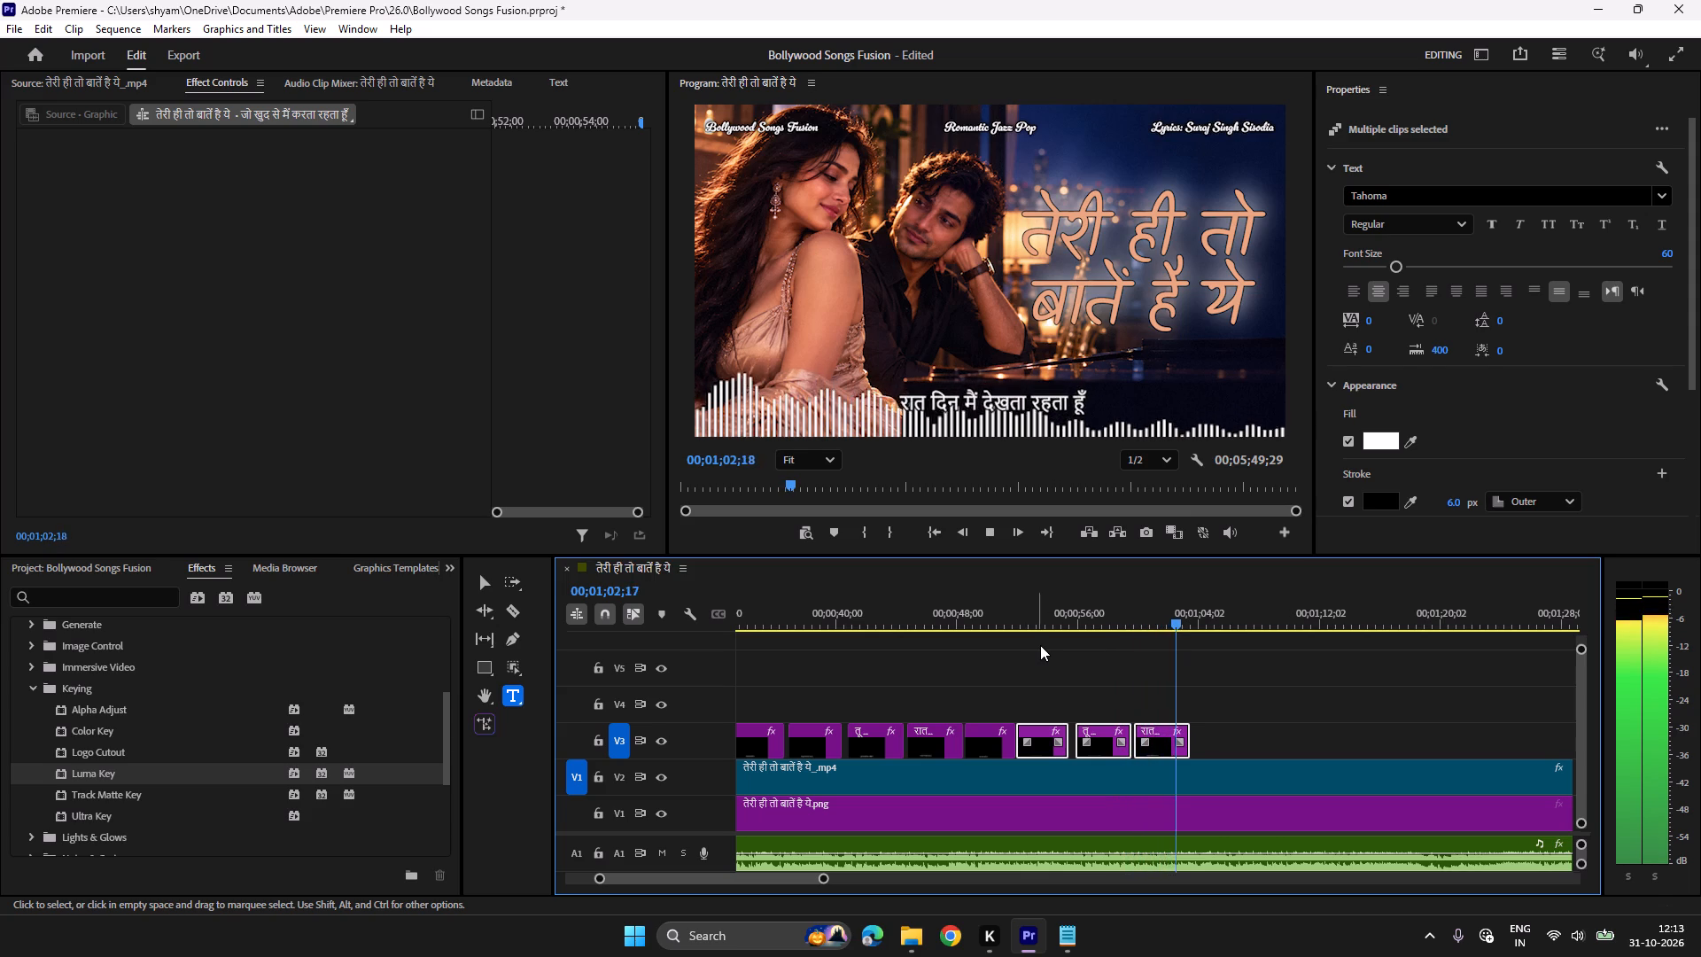
{"action": "left_click", "coordinate": [1182, 618]}
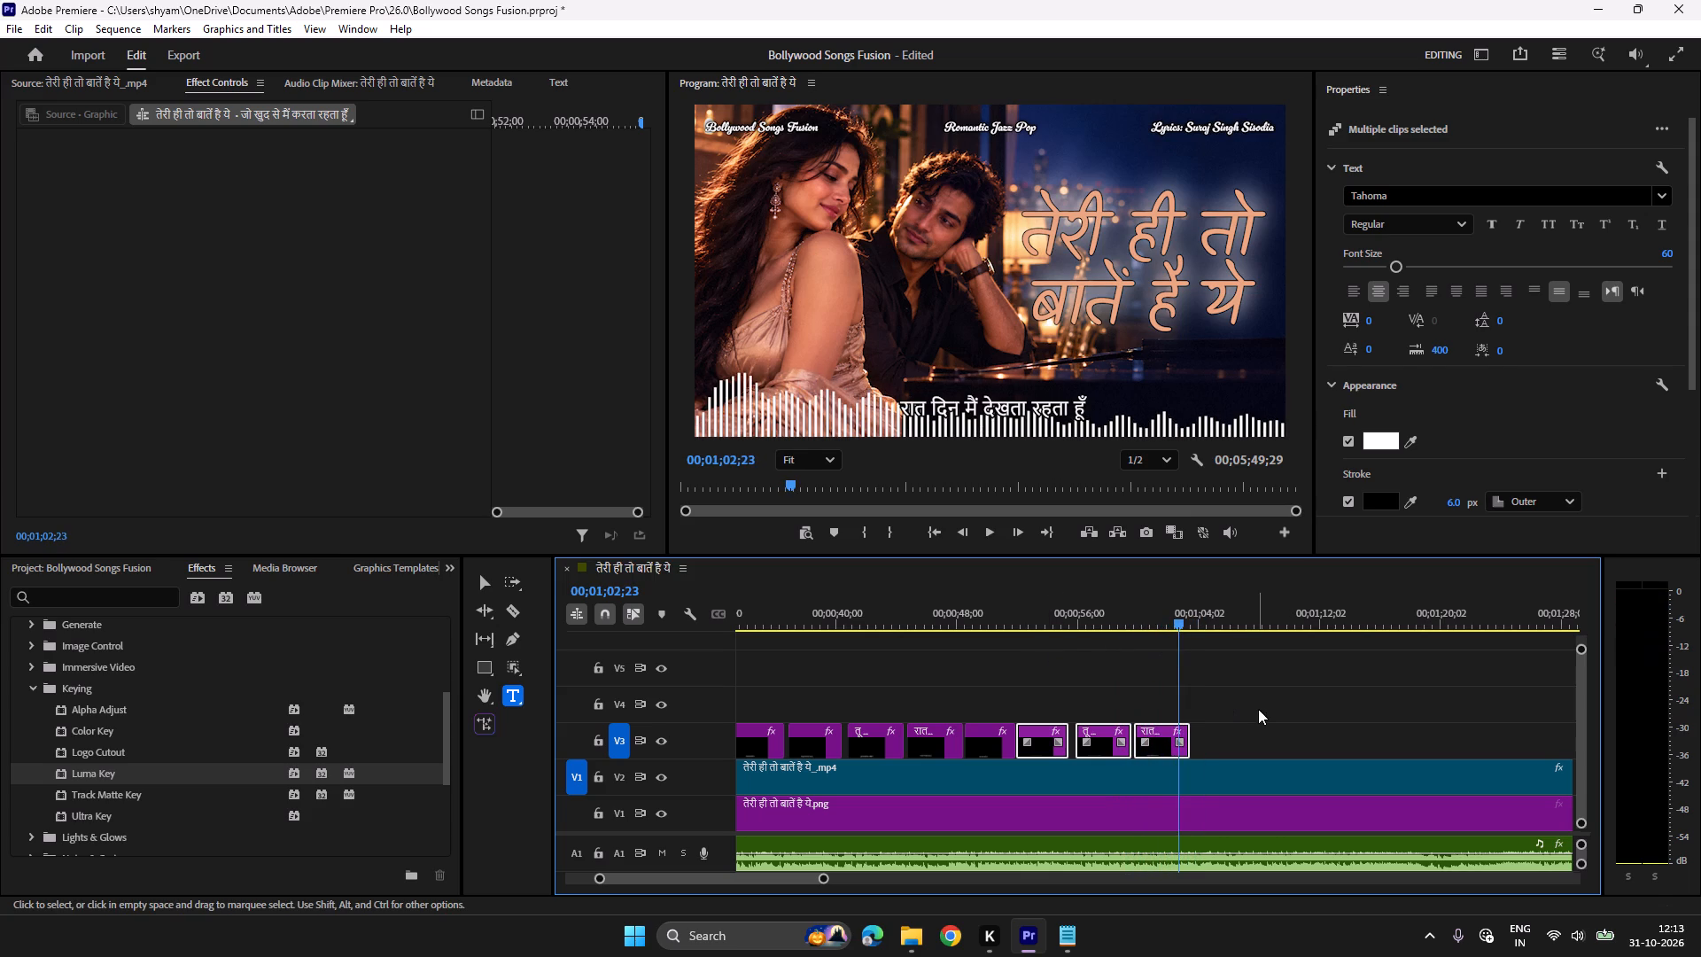
{"action": "left_click", "coordinate": [1258, 709]}
{"action": "key", "text": "space"}
{"action": "key", "text": "space"}
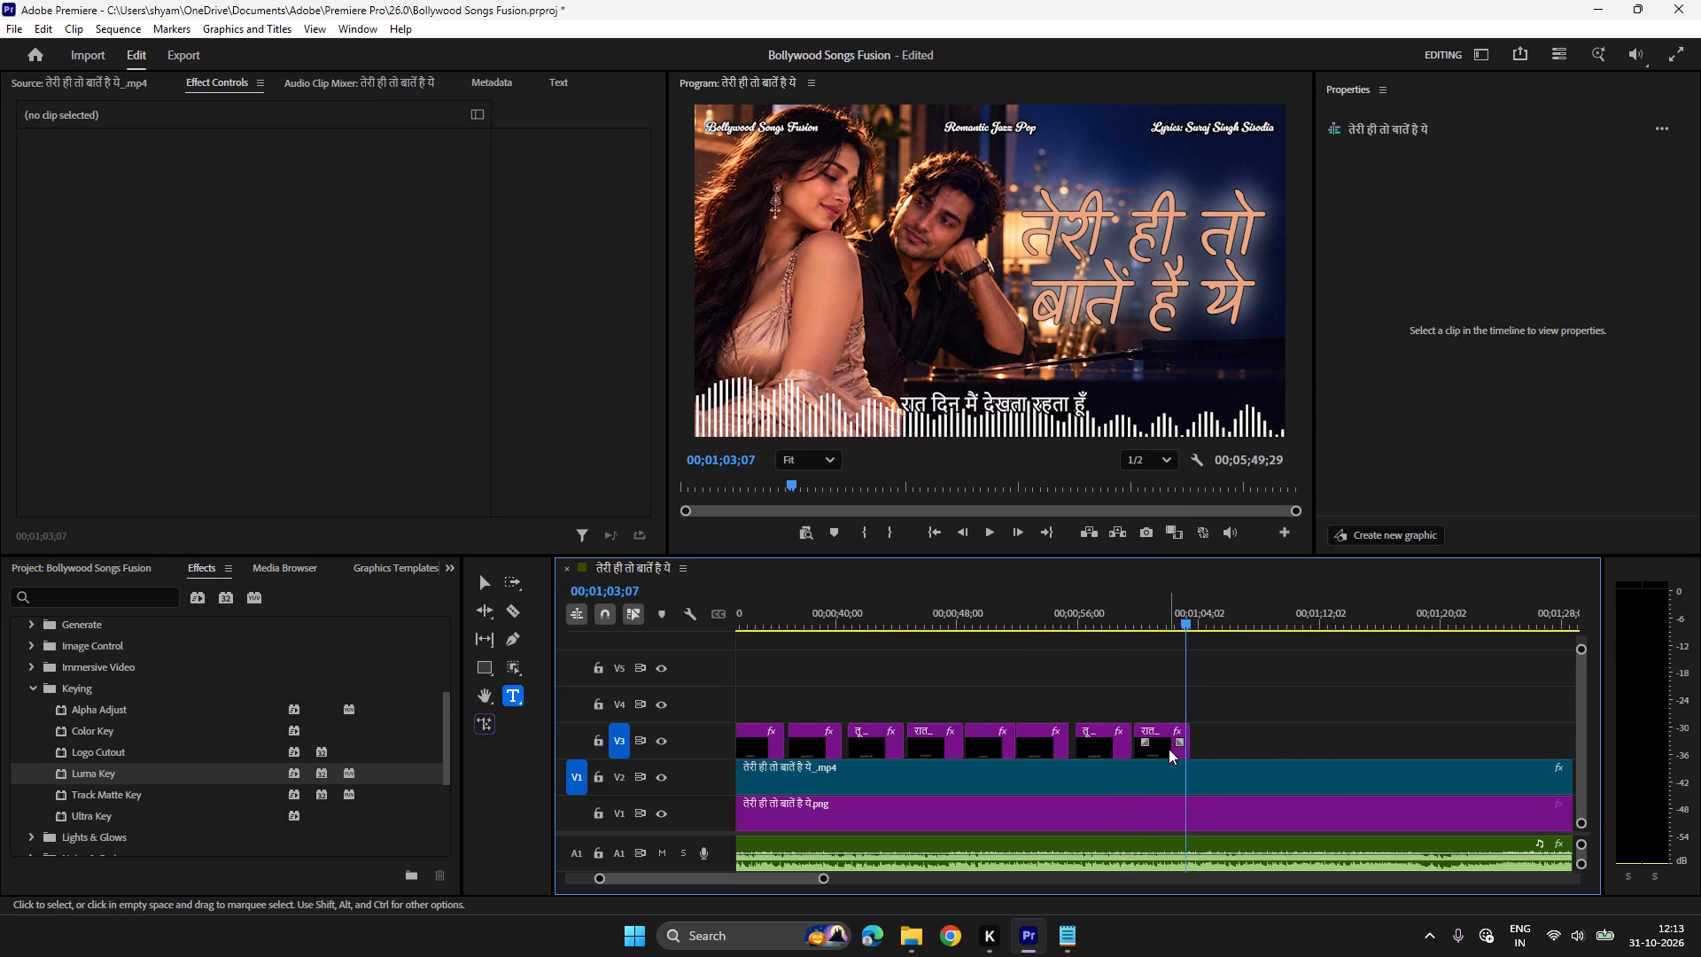
{"action": "left_click", "coordinate": [1169, 749]}
{"action": "key", "text": "ctrl+c"}
{"action": "key", "text": "ctrl+v"}
Replace the text of the title at 00;01;03;07 with मिल जाएं हम दोनों from the Notepad lyrics.
{"action": "left_click", "coordinate": [1066, 928]}
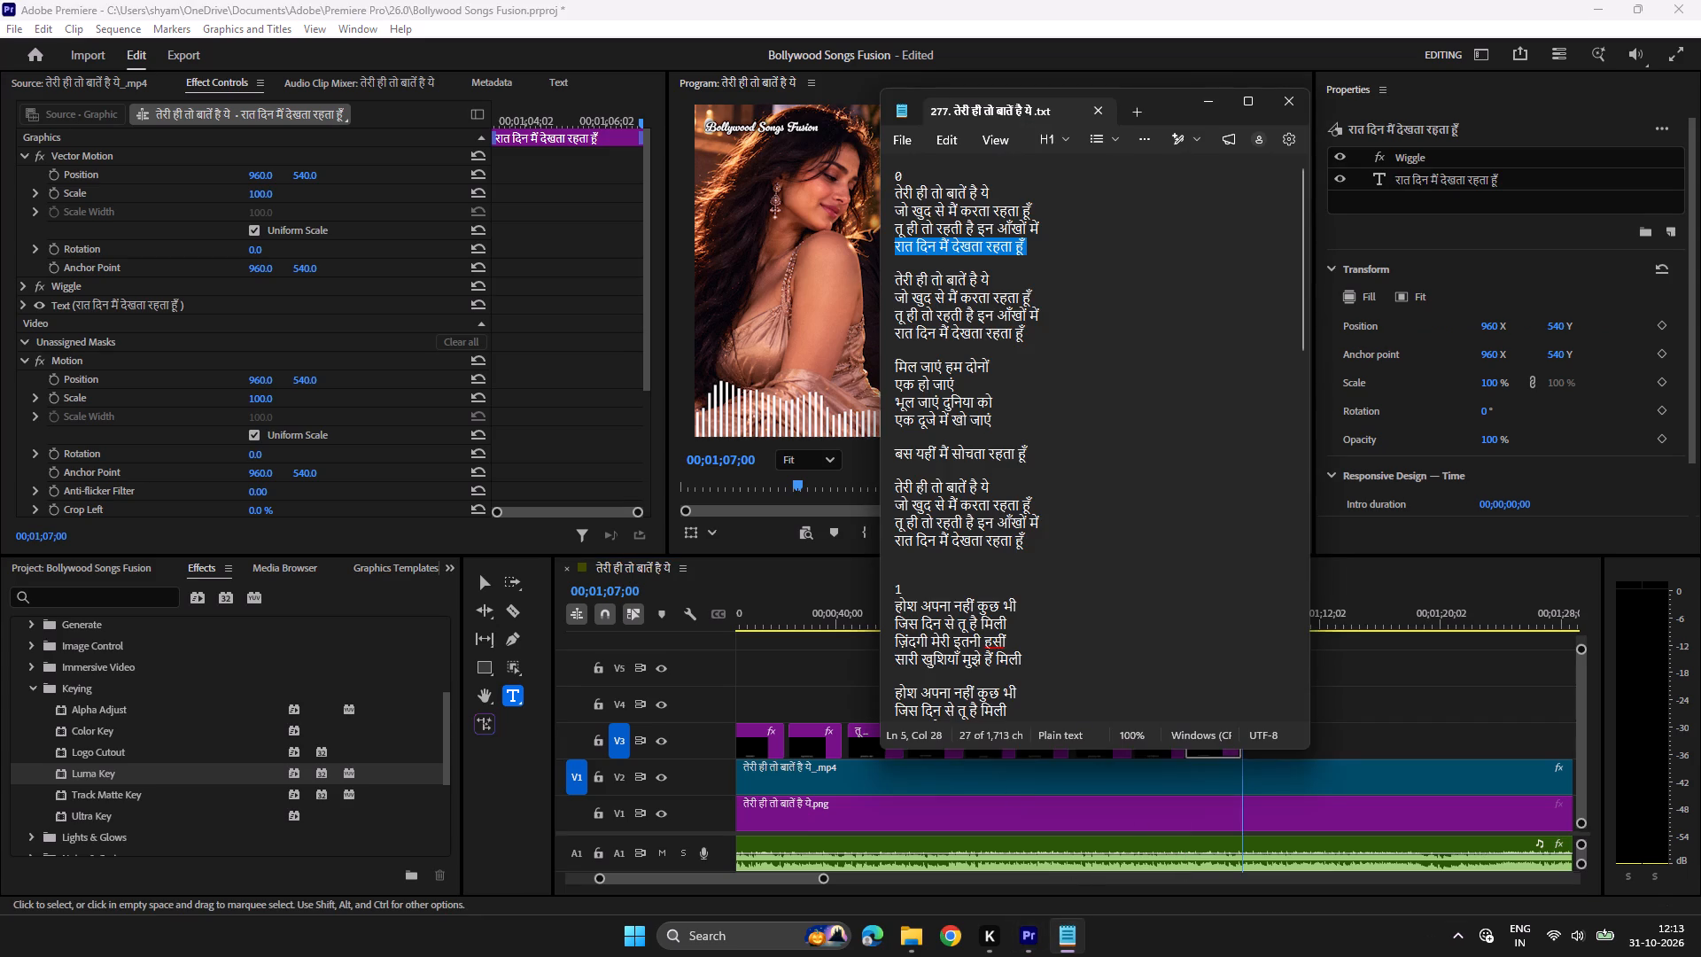
{"action": "left_click_drag", "start_coordinate": [1002, 359], "coordinate": [870, 361]}
{"action": "key", "text": "ctrl+c"}
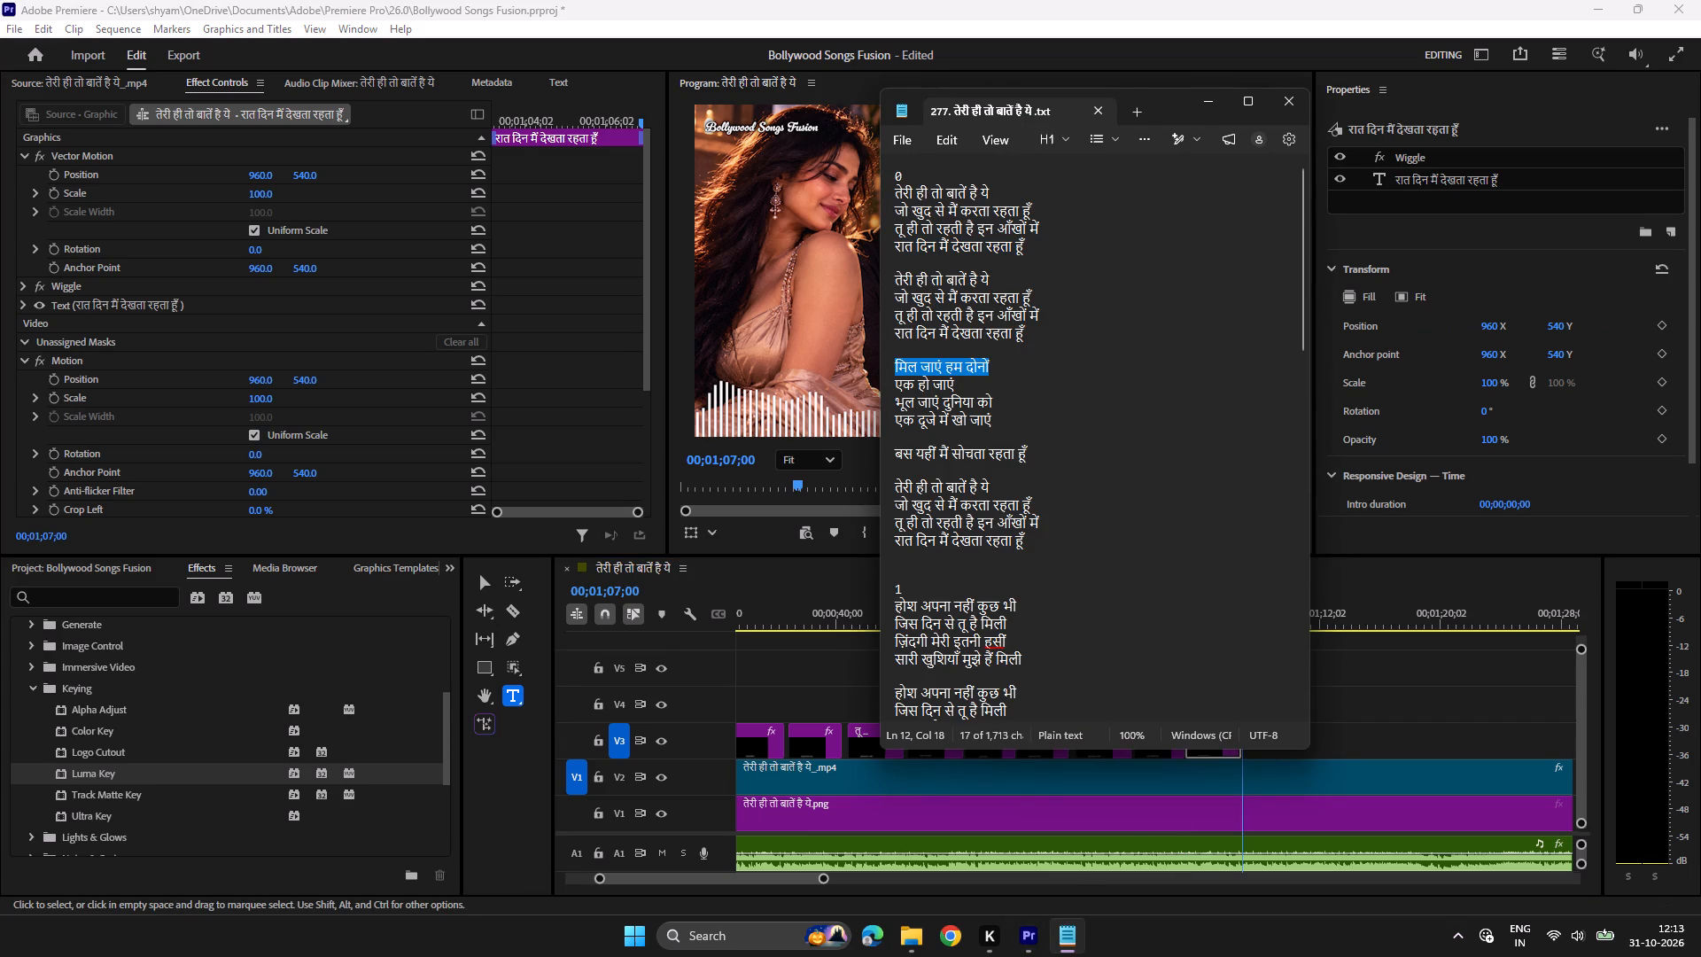
{"action": "left_click", "coordinate": [1024, 937]}
{"action": "left_click", "coordinate": [1212, 616]}
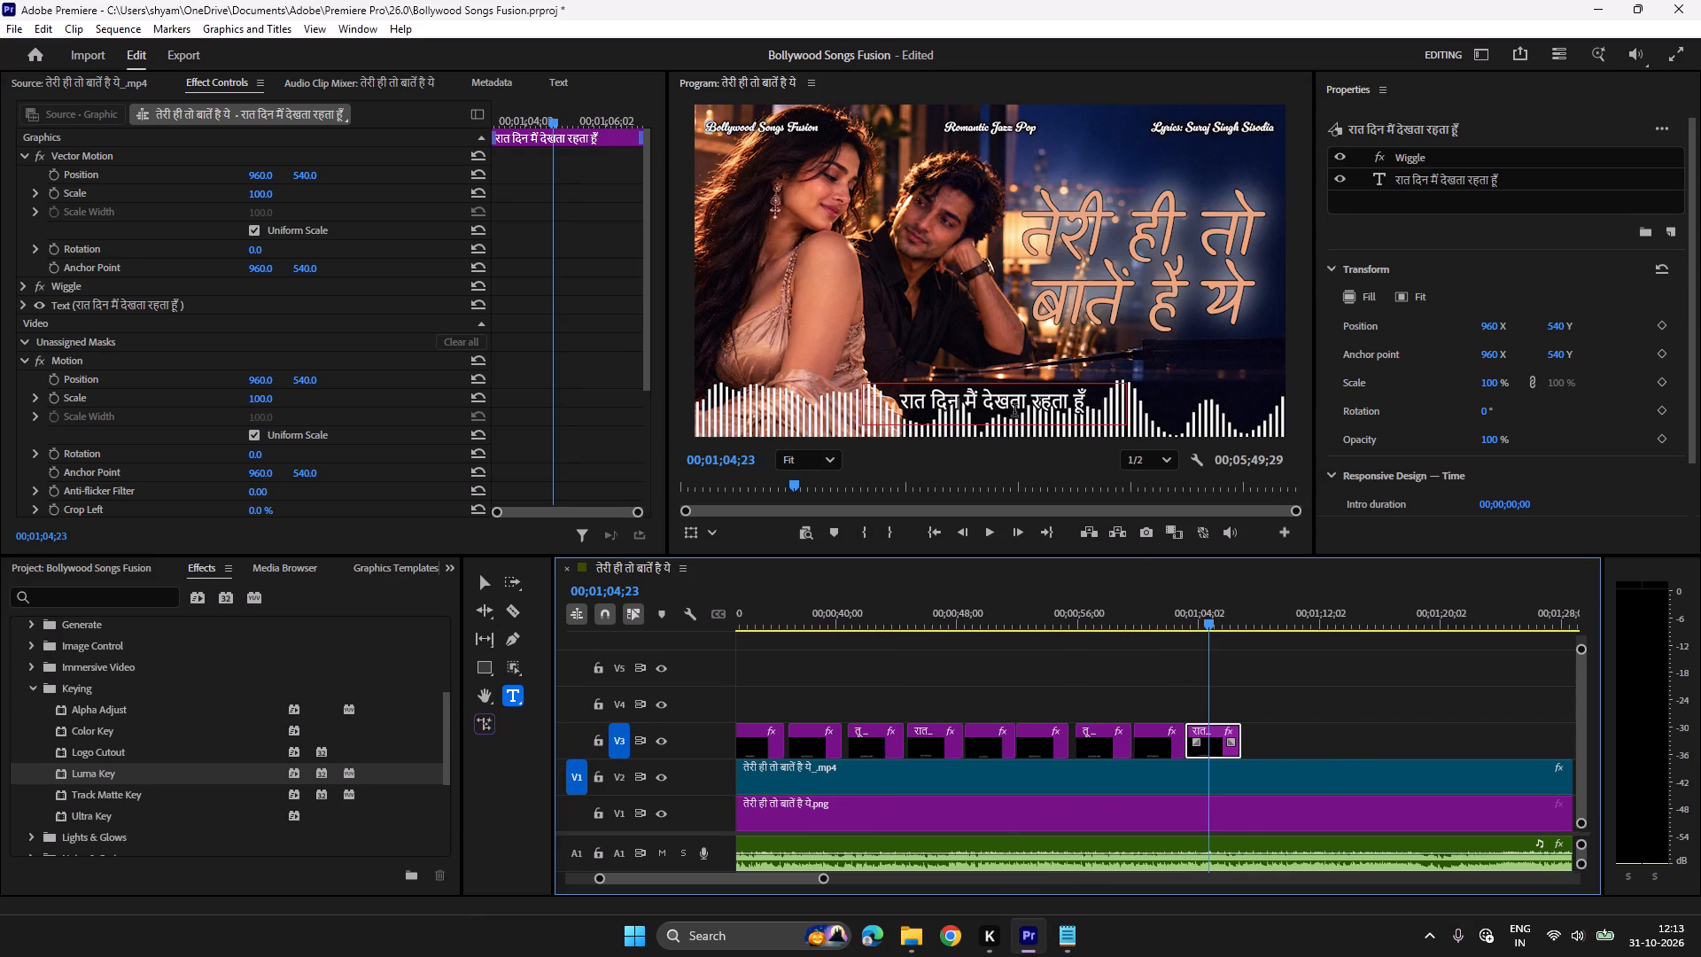
{"action": "left_click", "coordinate": [1013, 402]}
{"action": "key", "text": "ctrl+a"}
{"action": "key", "text": "ctrl+v"}
Play through the मिल जाएं हम दोनों line and duplicate its title on V3 at 00;01;07;01.
{"action": "left_click", "coordinate": [1181, 596]}
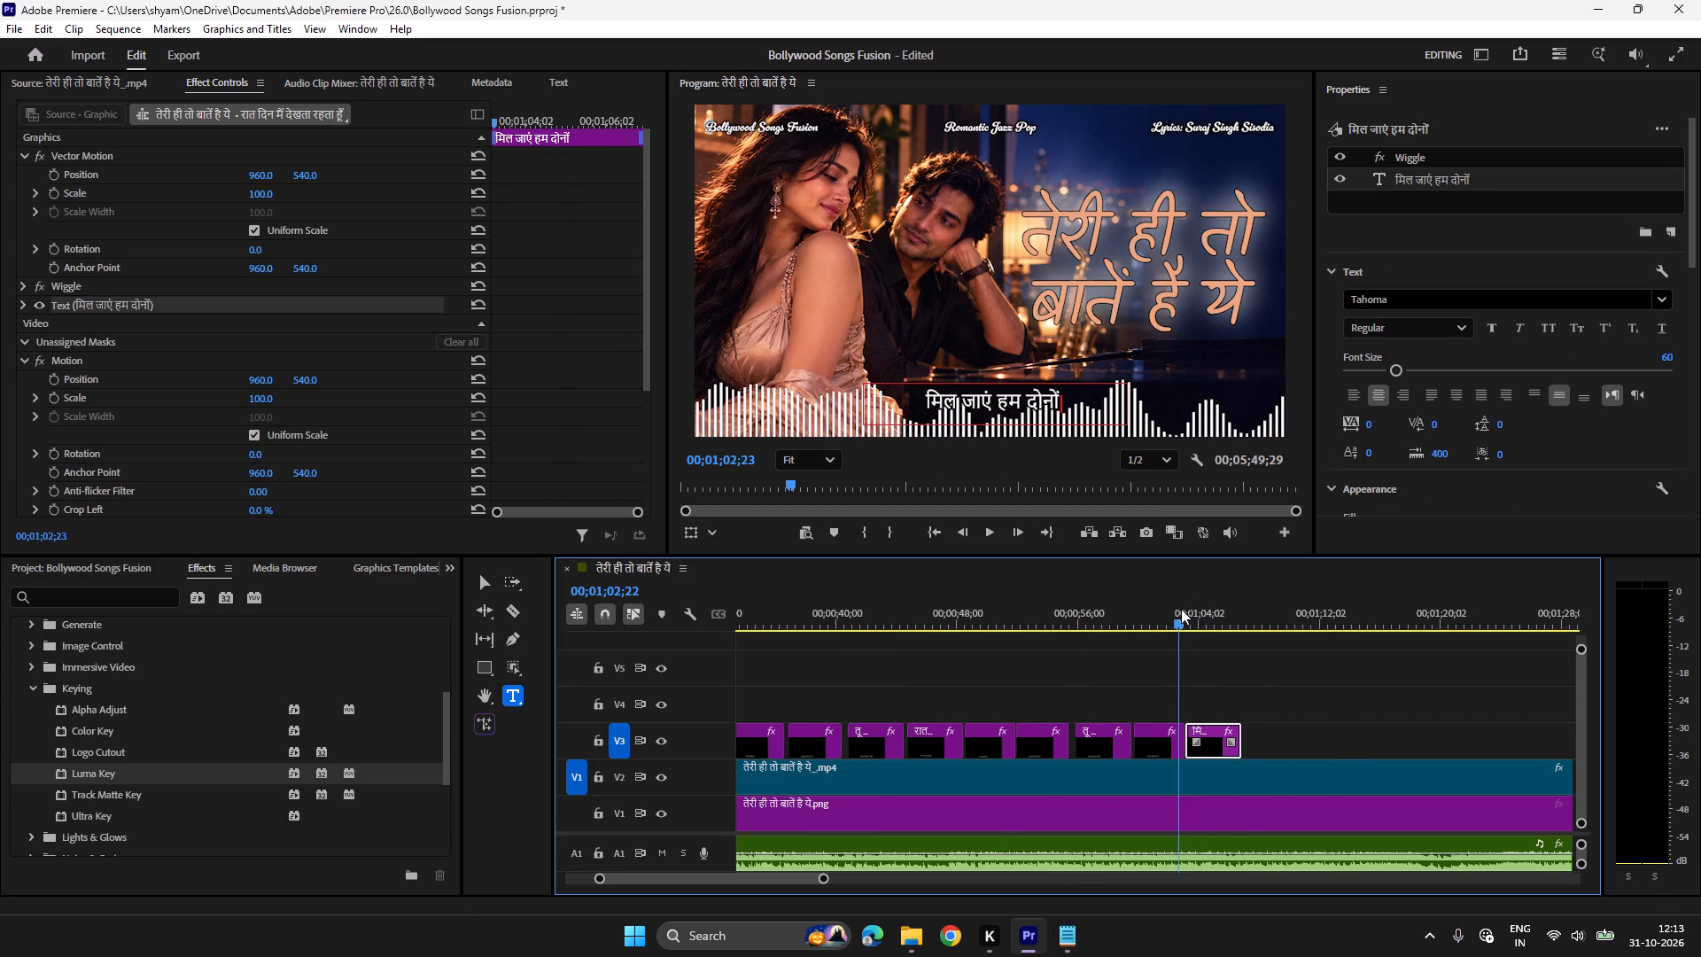
{"action": "key", "text": "space"}
{"action": "scroll", "coordinate": [1254, 687], "scroll_direction": "down", "scroll_amount": 3}
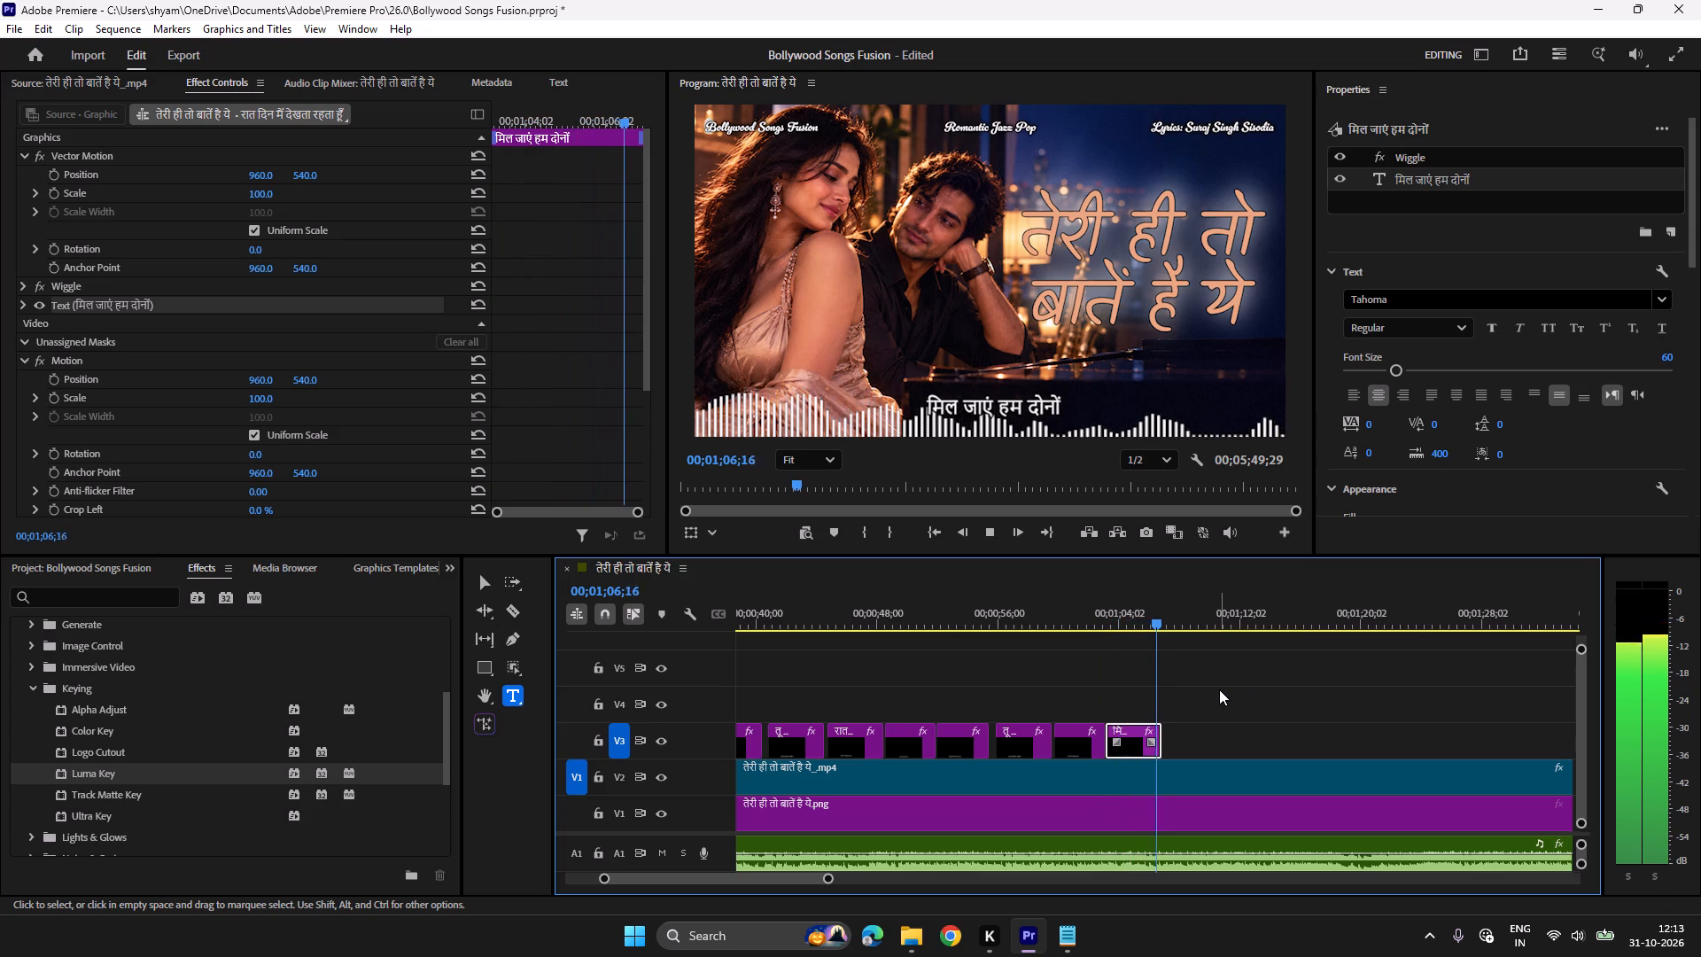
{"action": "key", "text": "space"}
{"action": "key", "text": "space"}
{"action": "key", "text": "space"}
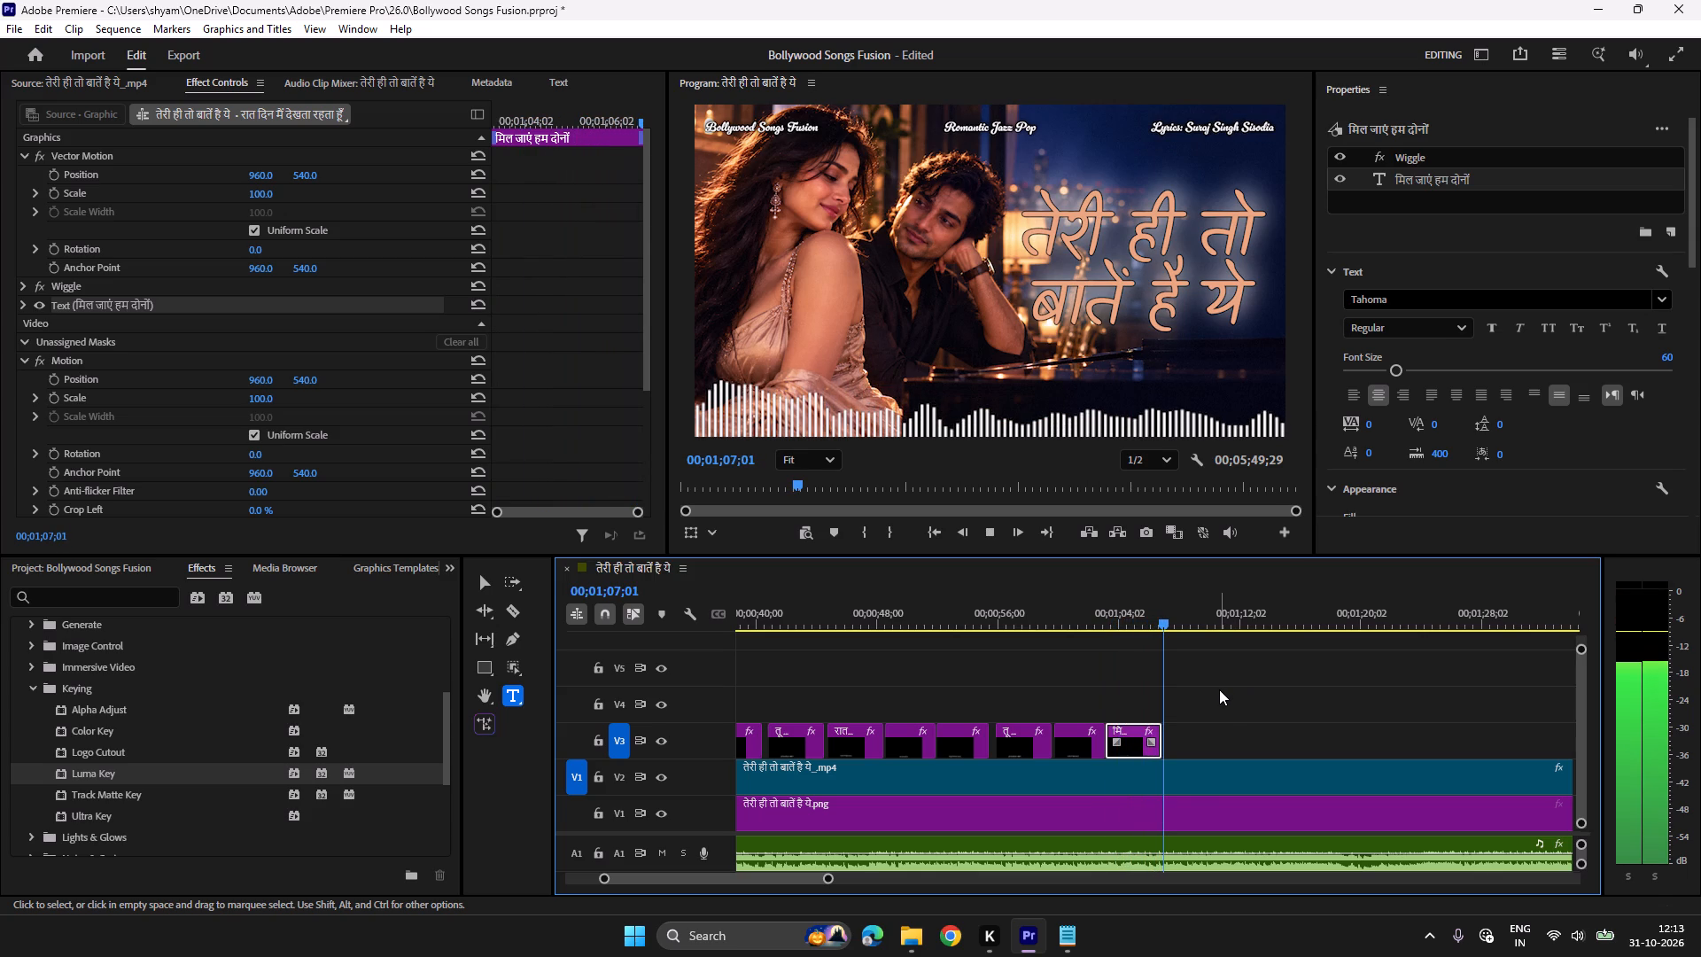
{"action": "key", "text": "ctrl+c"}
{"action": "key", "text": "ctrl+v"}
Replace the text of the title at 00;01;07;01 with एक हो जाएं from the Notepad lyrics.
{"action": "left_click", "coordinate": [1070, 944]}
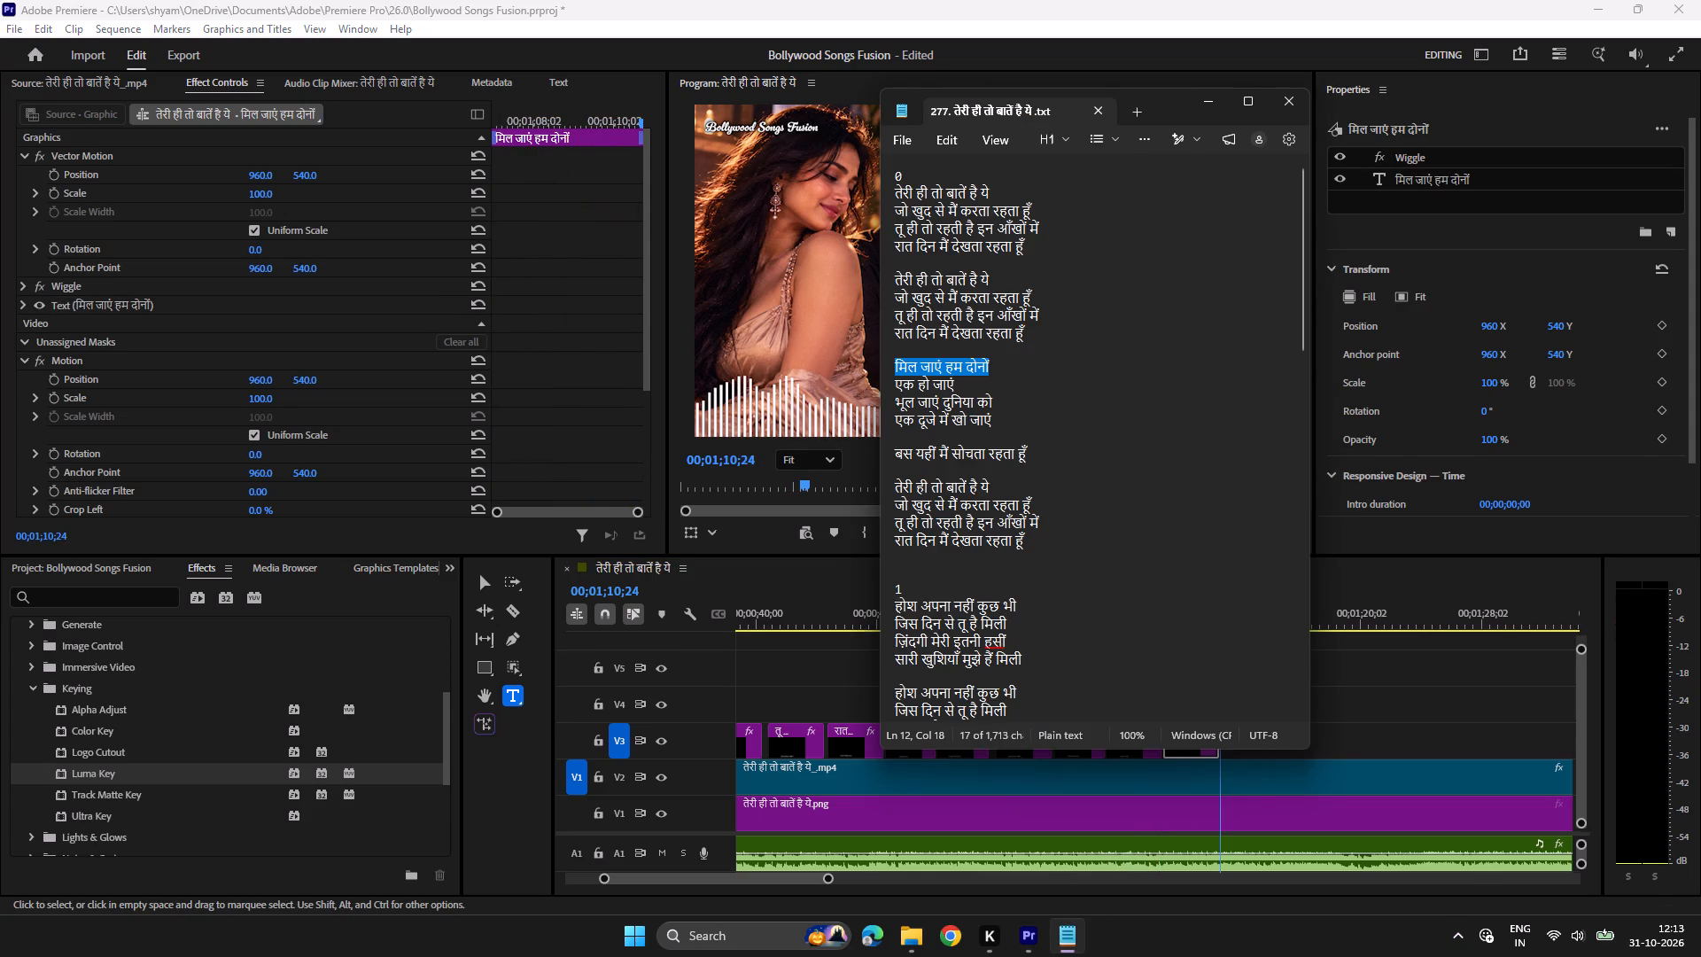
{"action": "left_click_drag", "start_coordinate": [985, 389], "coordinate": [878, 390]}
{"action": "key", "text": "ctrl+c"}
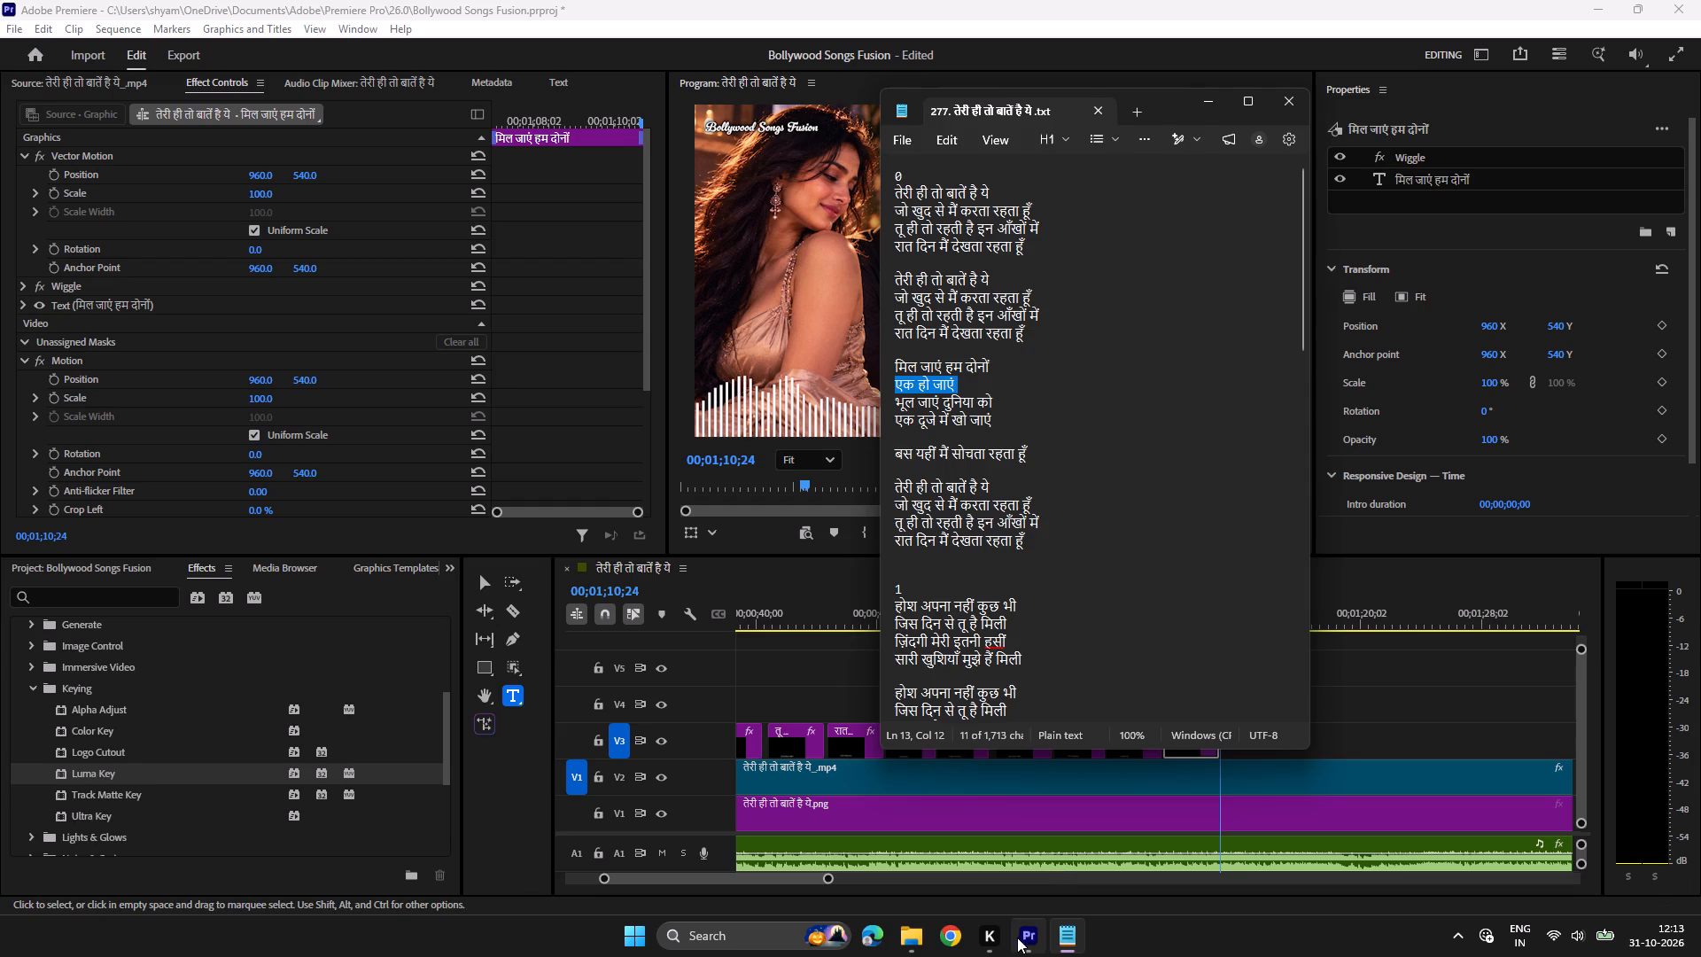
{"action": "left_click", "coordinate": [1019, 939]}
{"action": "left_click", "coordinate": [1200, 608]}
{"action": "left_click", "coordinate": [1010, 399], "text": "ctrl"}
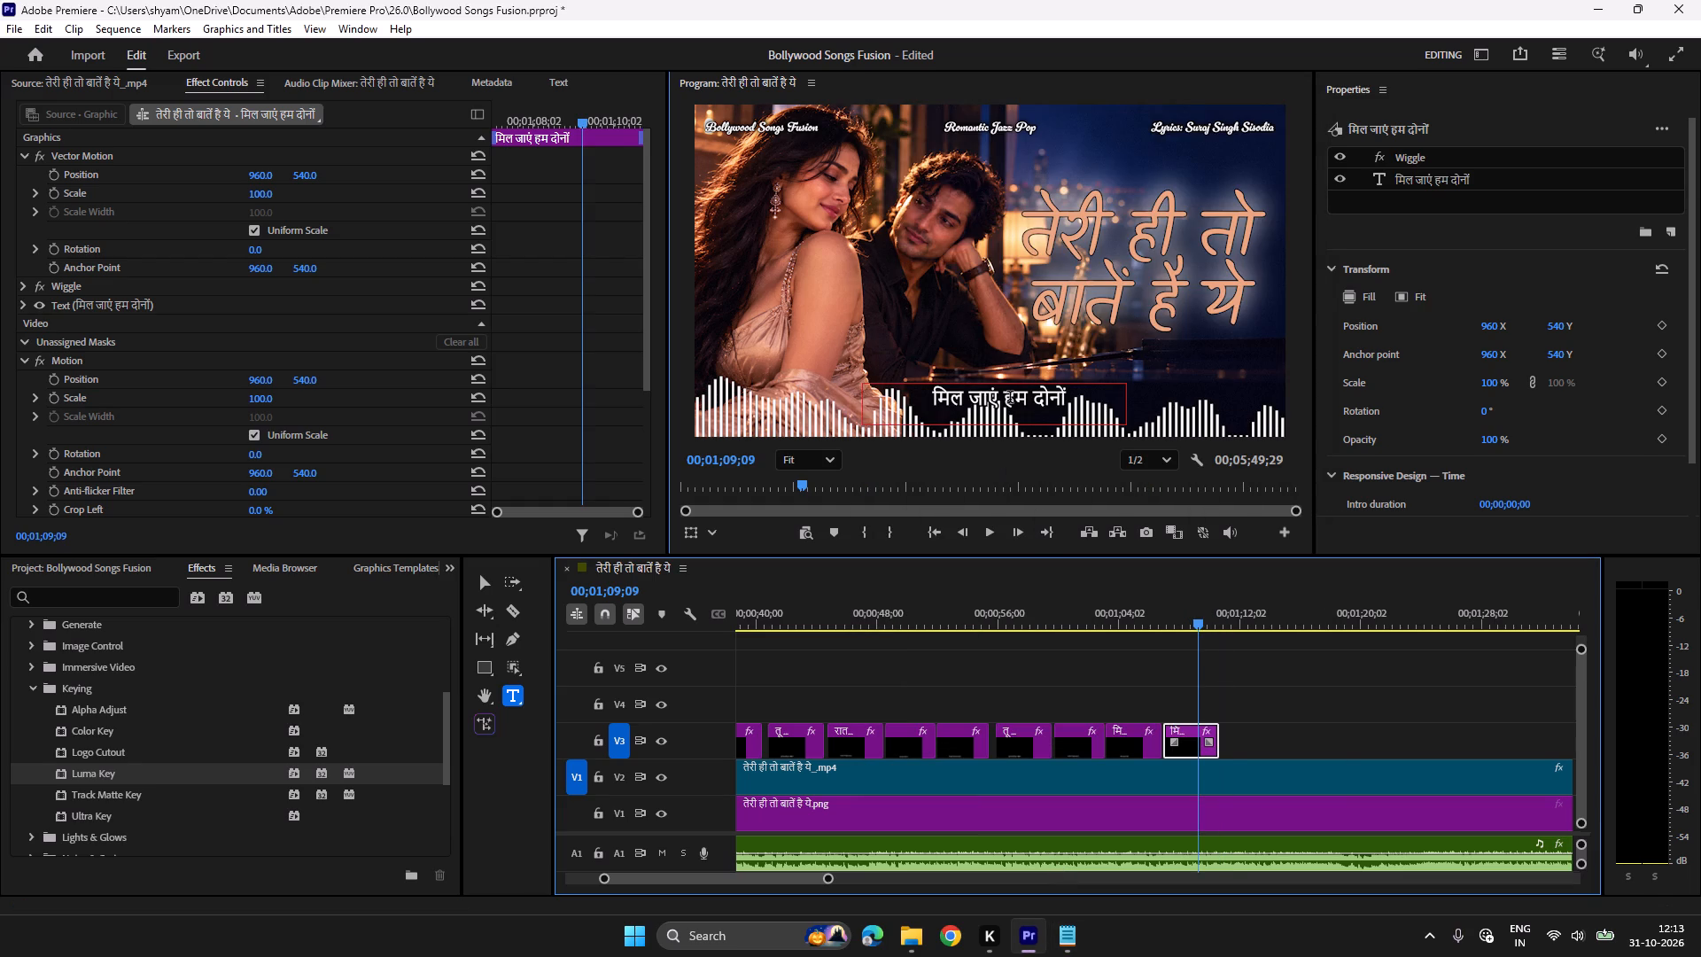
{"action": "key", "text": "ctrl+a"}
{"action": "key", "text": "ctrl+v"}
Play through the एक हो जाएं line and duplicate its title on V3 at 00;01;10;23.
{"action": "left_click", "coordinate": [1153, 615]}
{"action": "key", "text": "space"}
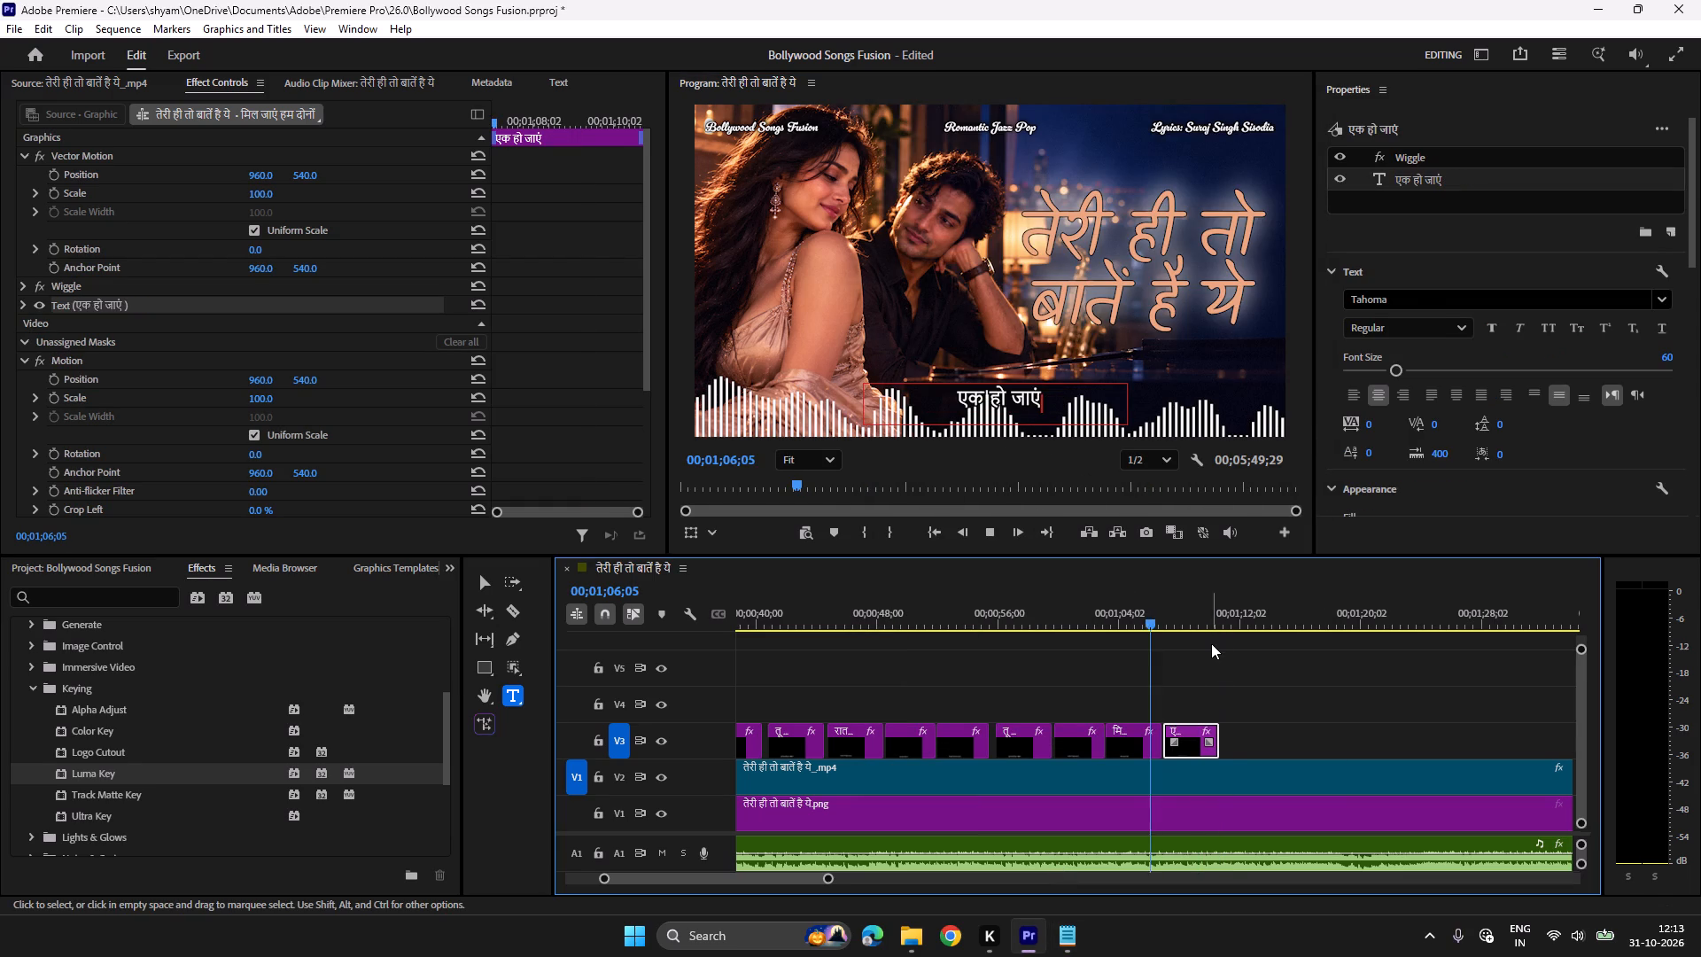
{"action": "scroll", "coordinate": [1213, 644], "scroll_direction": "down", "scroll_amount": 4}
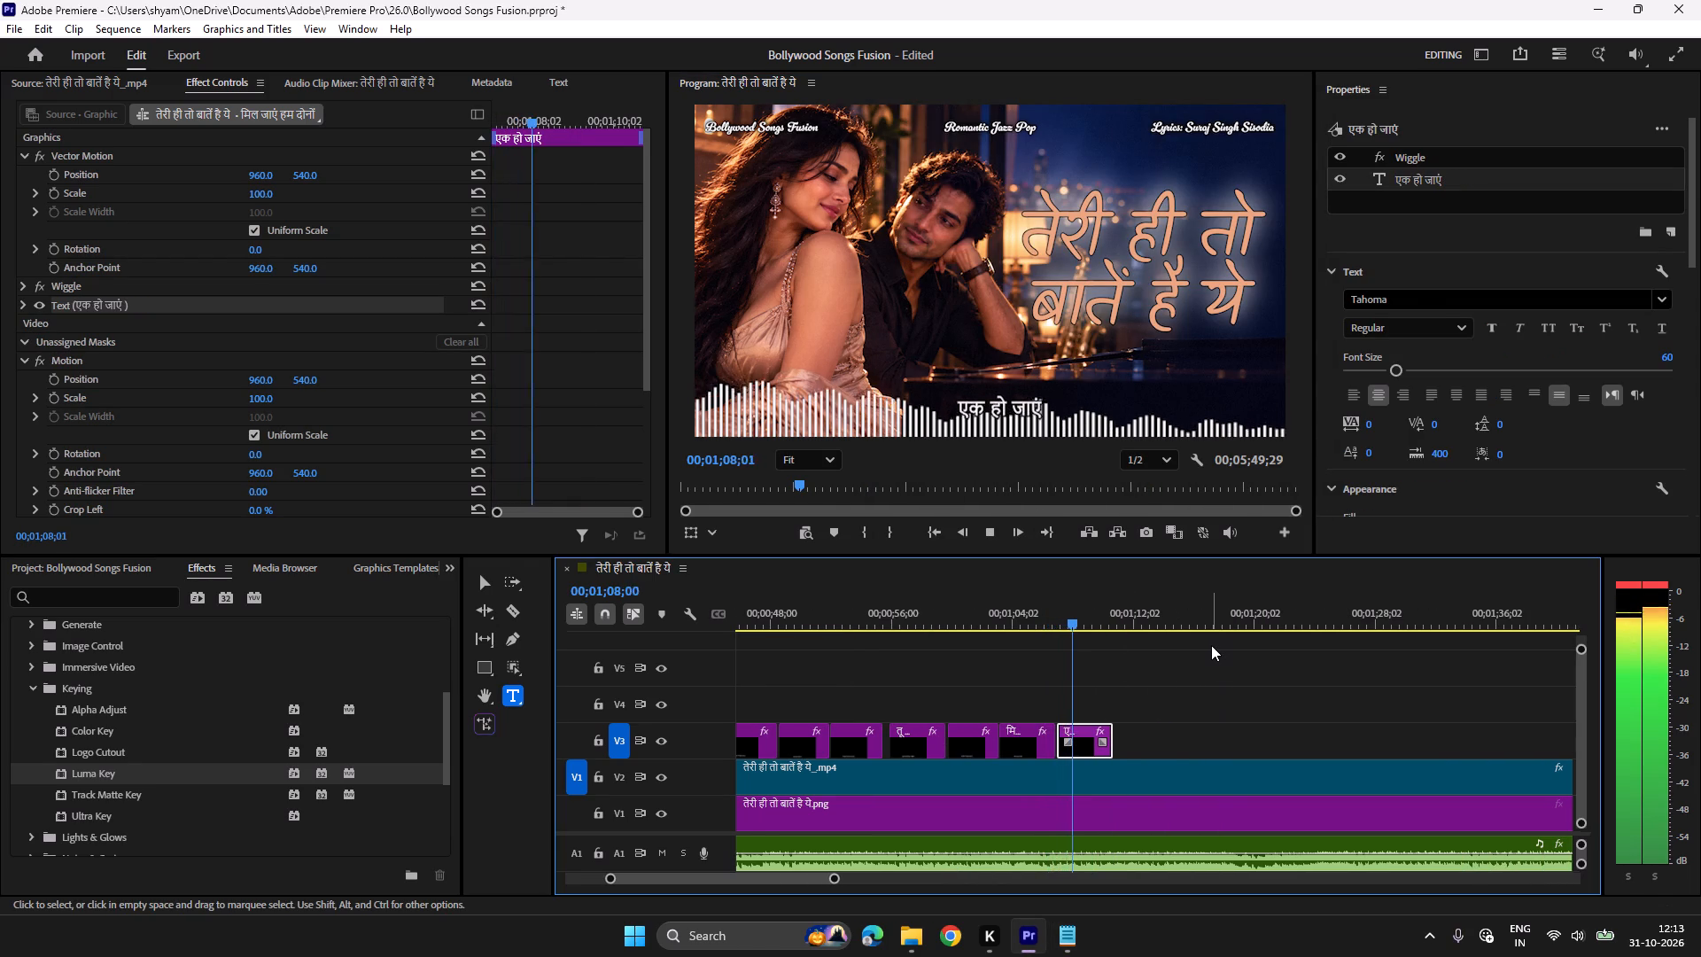
{"action": "key", "text": "space"}
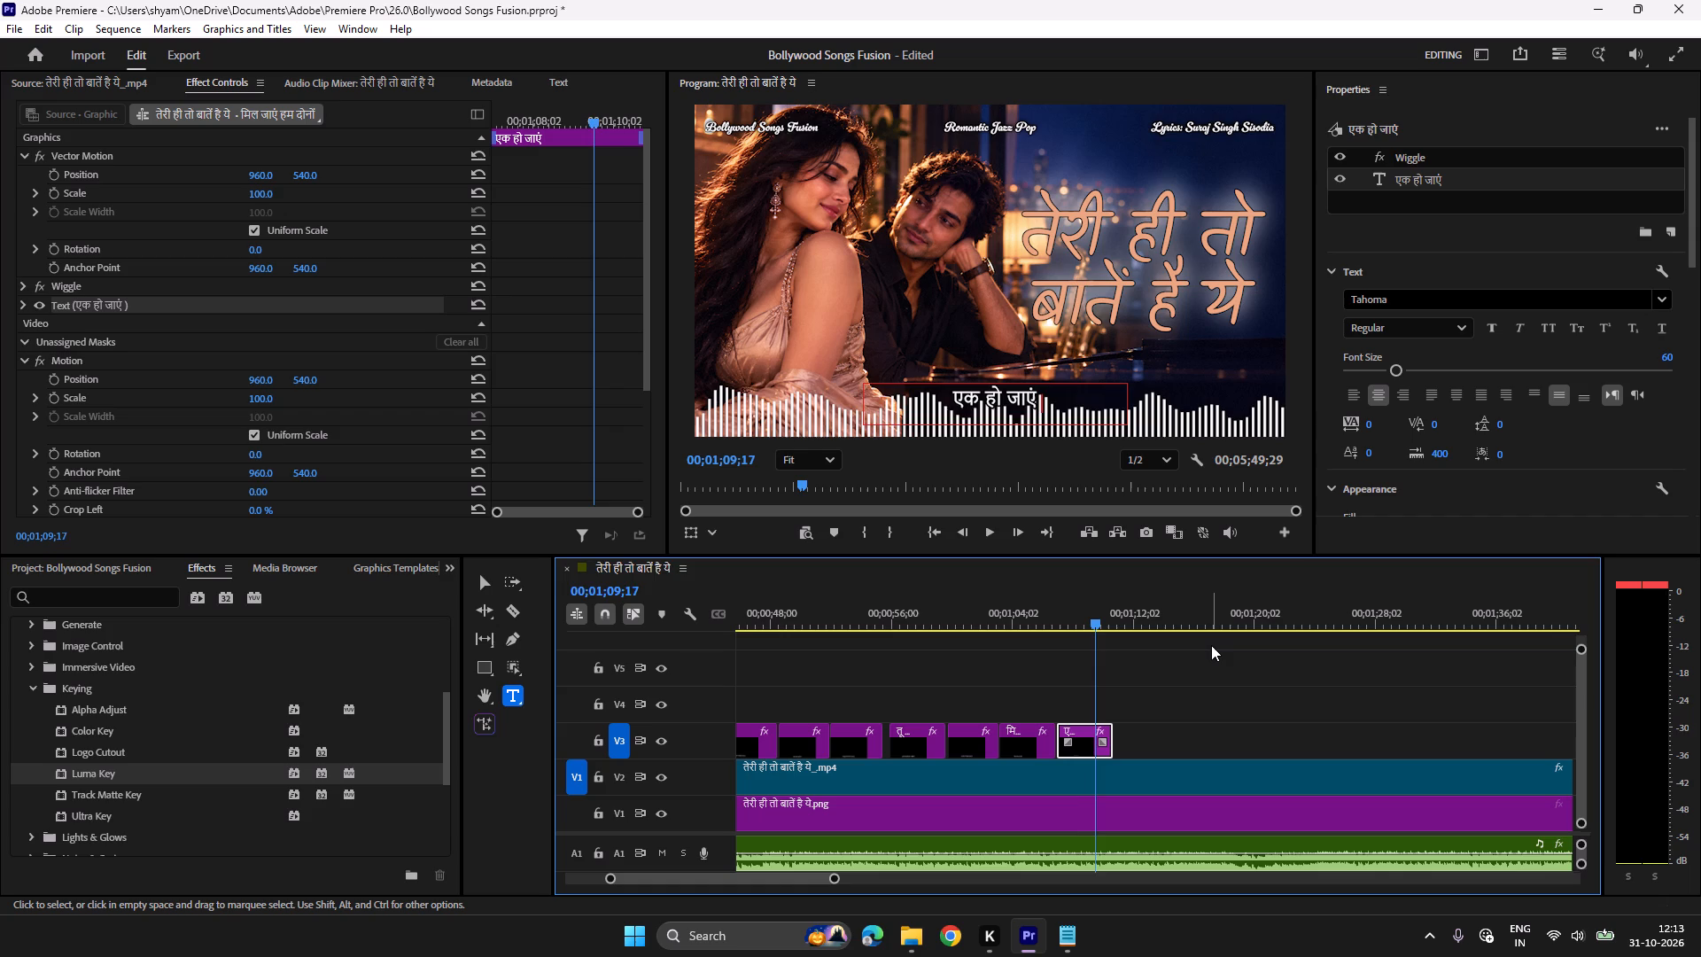
{"action": "key", "text": "space"}
{"action": "key", "text": "space"}
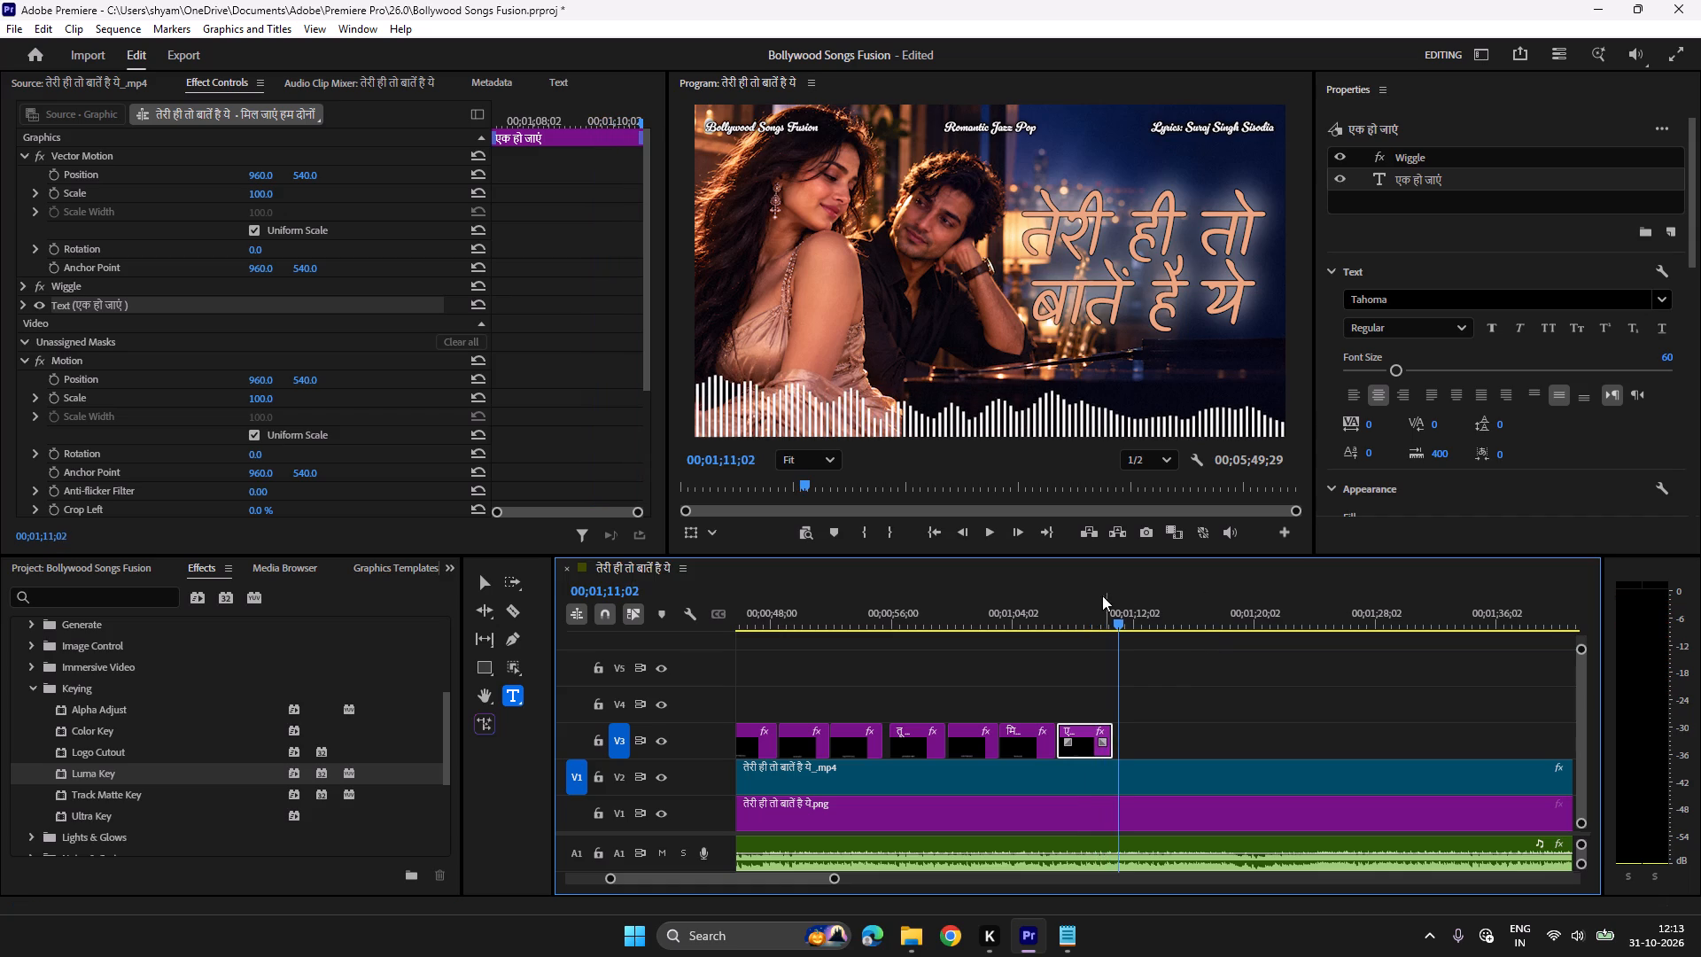
{"action": "left_click", "coordinate": [1100, 597]}
{"action": "key", "text": "space"}
{"action": "key", "text": "space"}
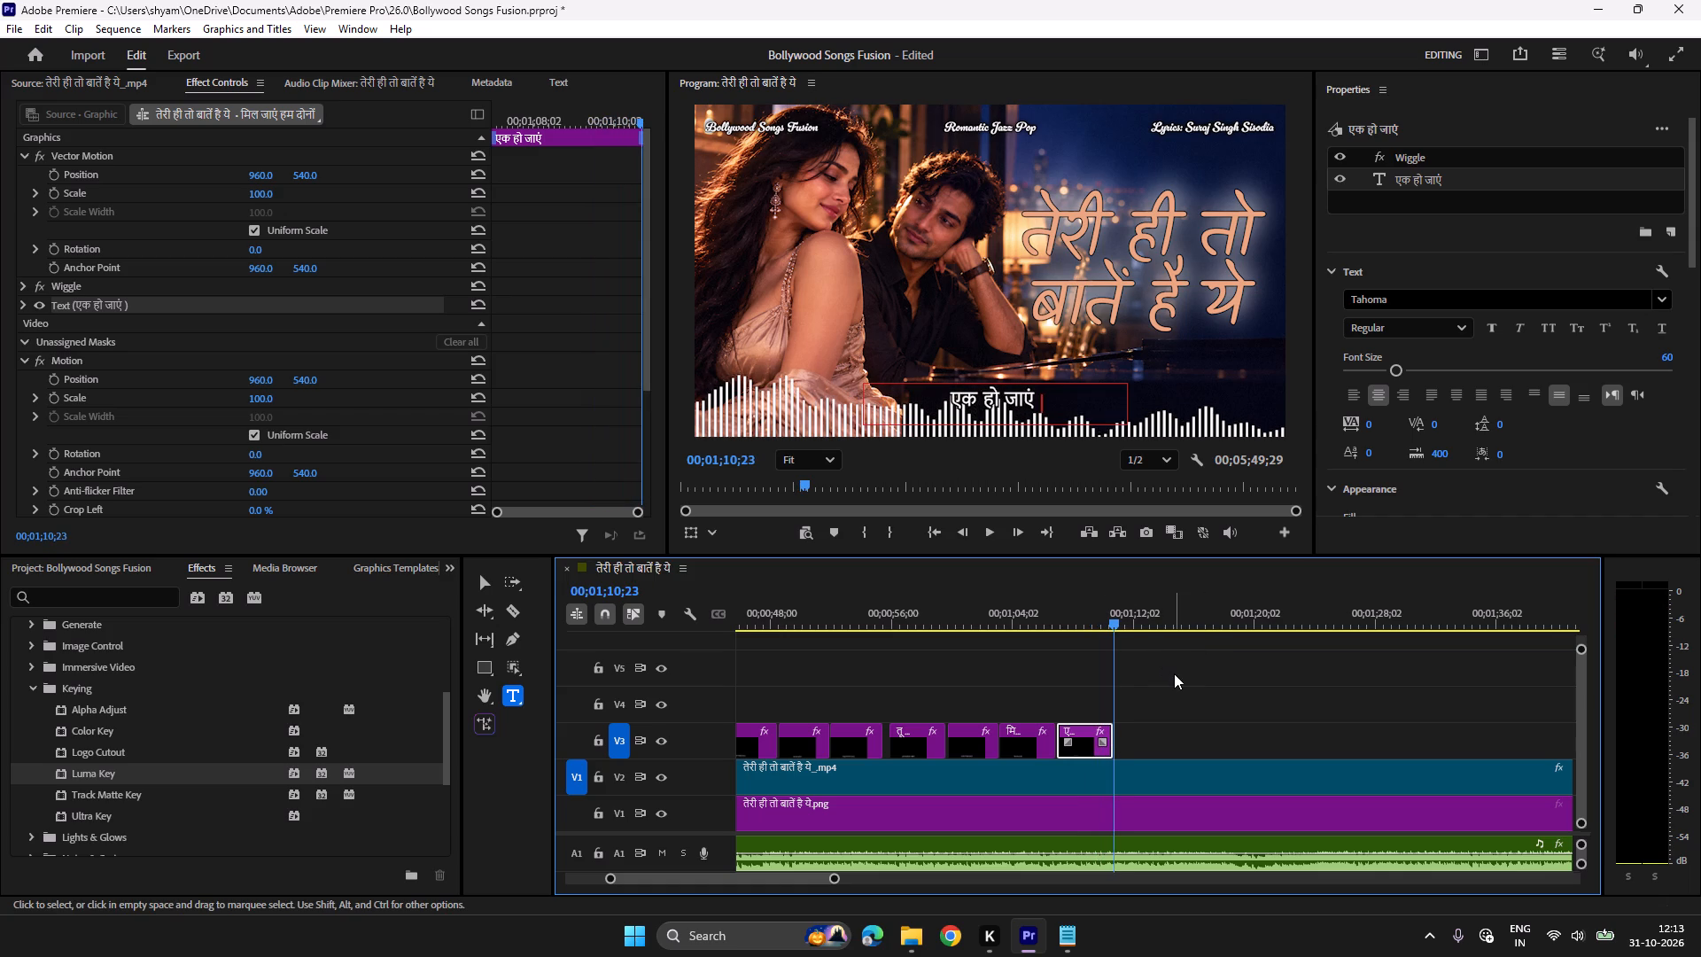
{"action": "key", "text": "ctrl+c"}
{"action": "key", "text": "ctrl+v"}
Replace the text of the title at 00;01;10;23 with भूल जाएं दुनिया को from the Notepad lyrics.
{"action": "left_click", "coordinate": [1080, 936]}
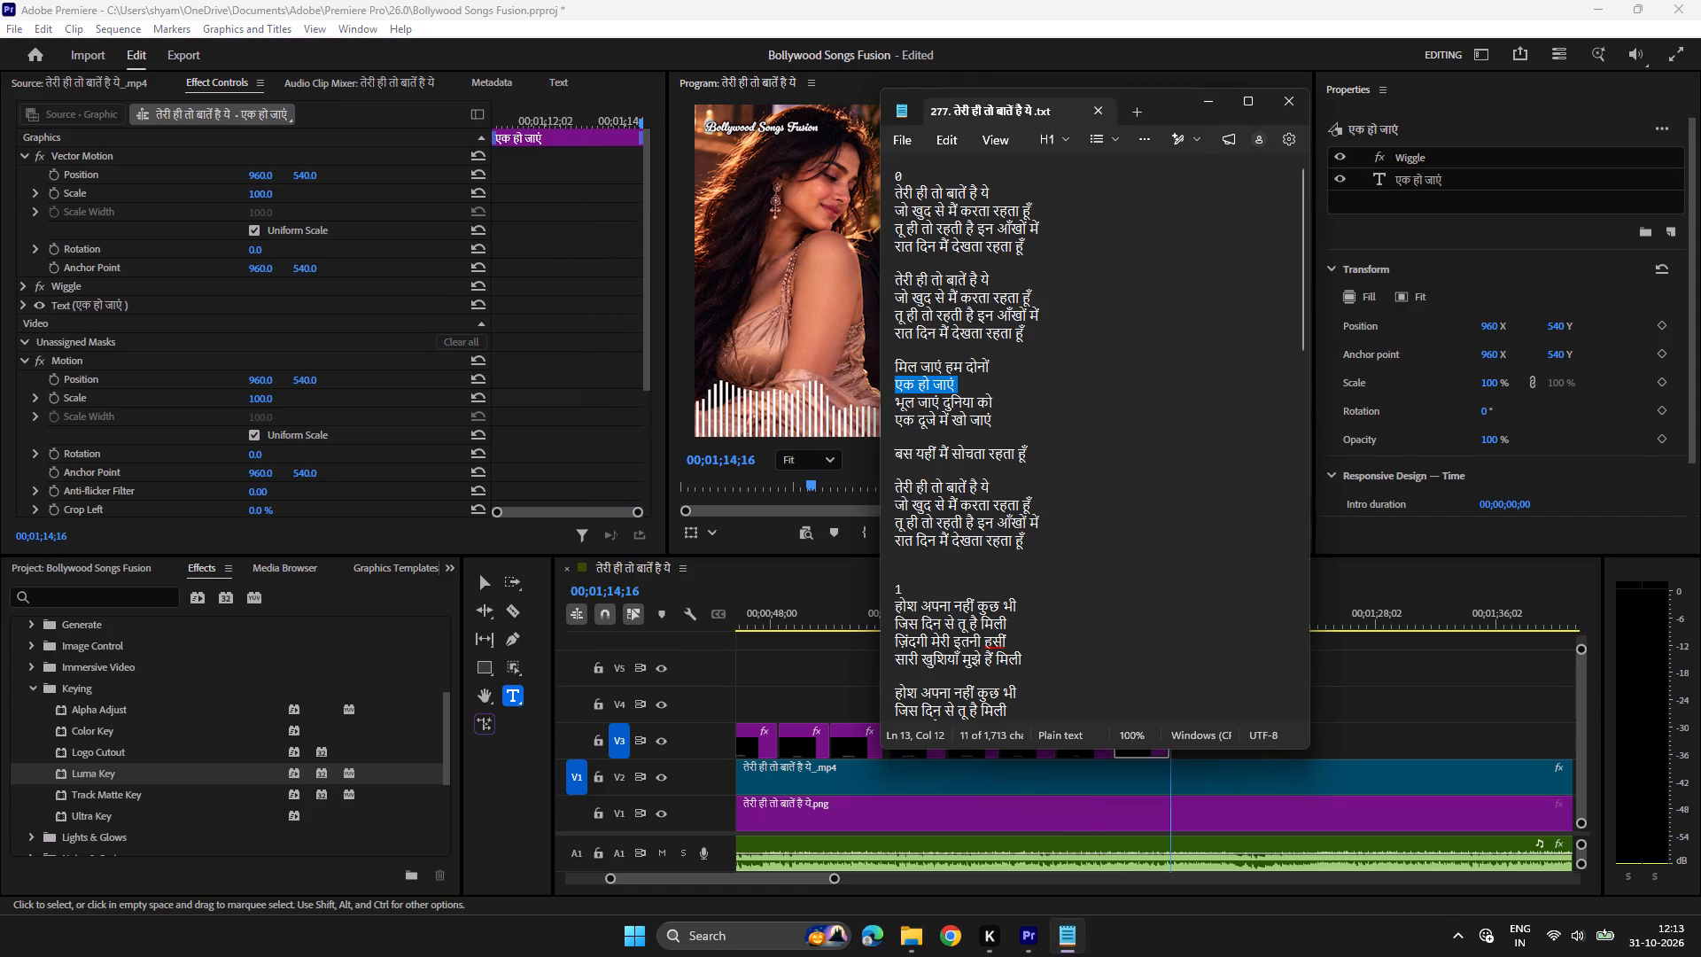
{"action": "left_click_drag", "start_coordinate": [1006, 404], "coordinate": [876, 400]}
{"action": "key", "text": "ctrl+c"}
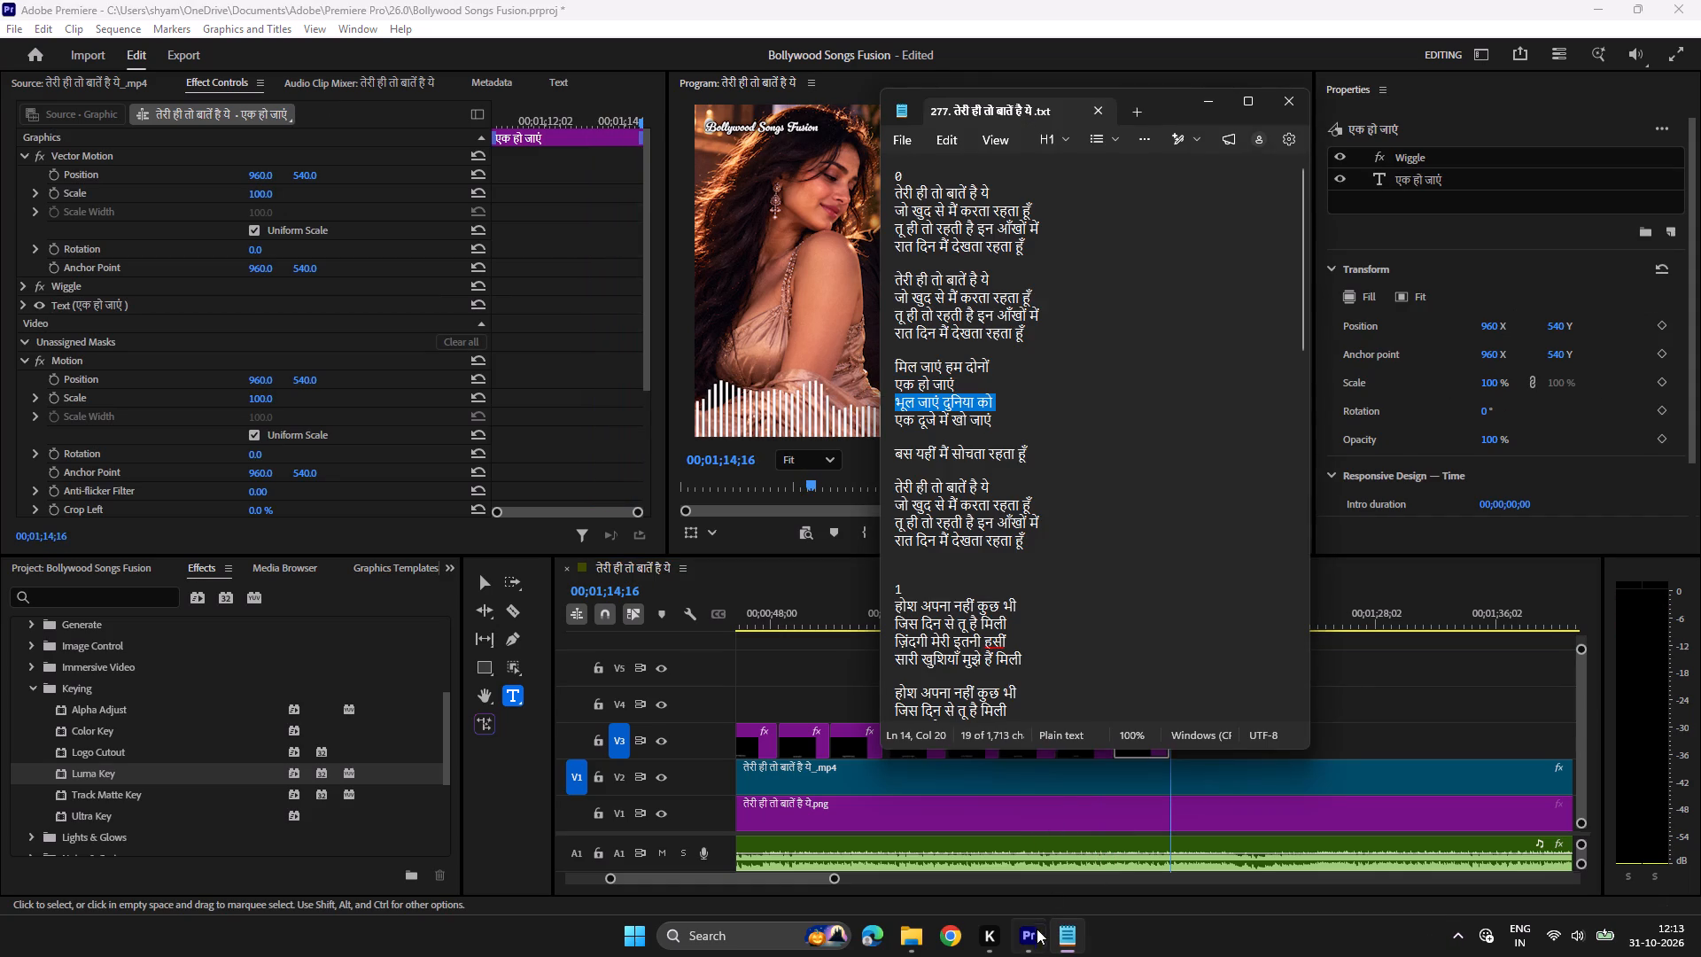
{"action": "left_click", "coordinate": [1037, 936]}
{"action": "left_click", "coordinate": [1149, 610]}
{"action": "left_click", "coordinate": [1014, 403]}
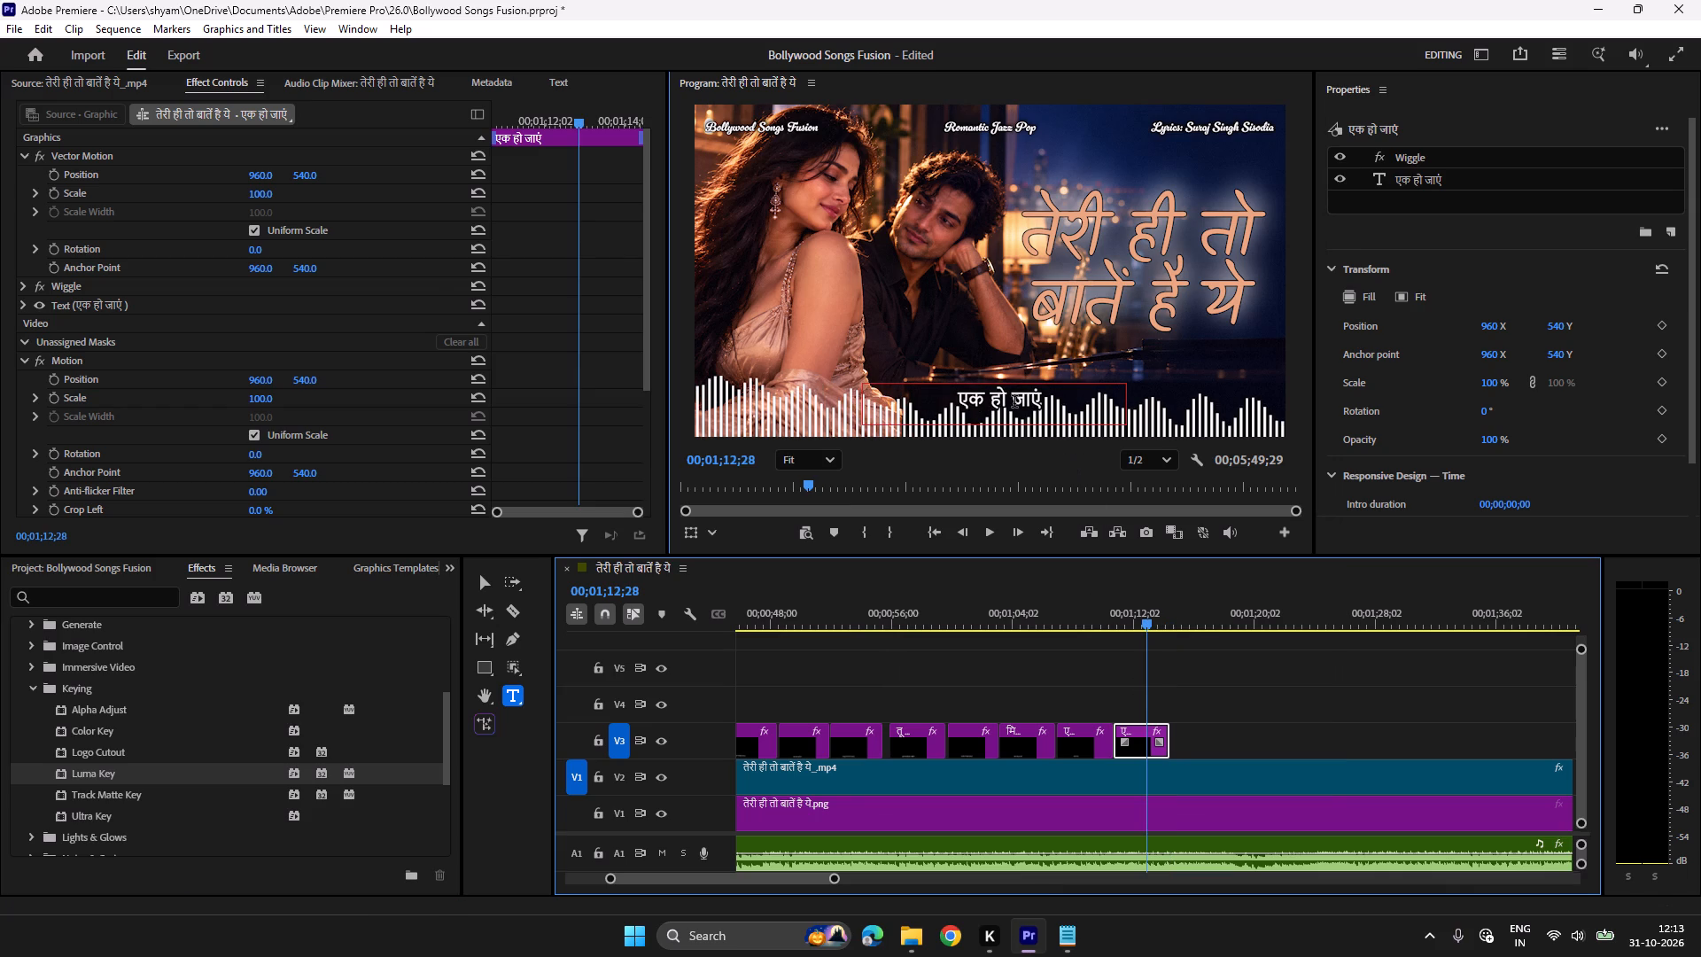
{"action": "key", "text": "ctrl+a"}
{"action": "key", "text": "ctrl+v"}
Play through the भूल जाएं दुनिया को line and duplicate its title on V3 at about 00;01;14;20.
{"action": "left_click", "coordinate": [1106, 612]}
{"action": "key", "text": "space"}
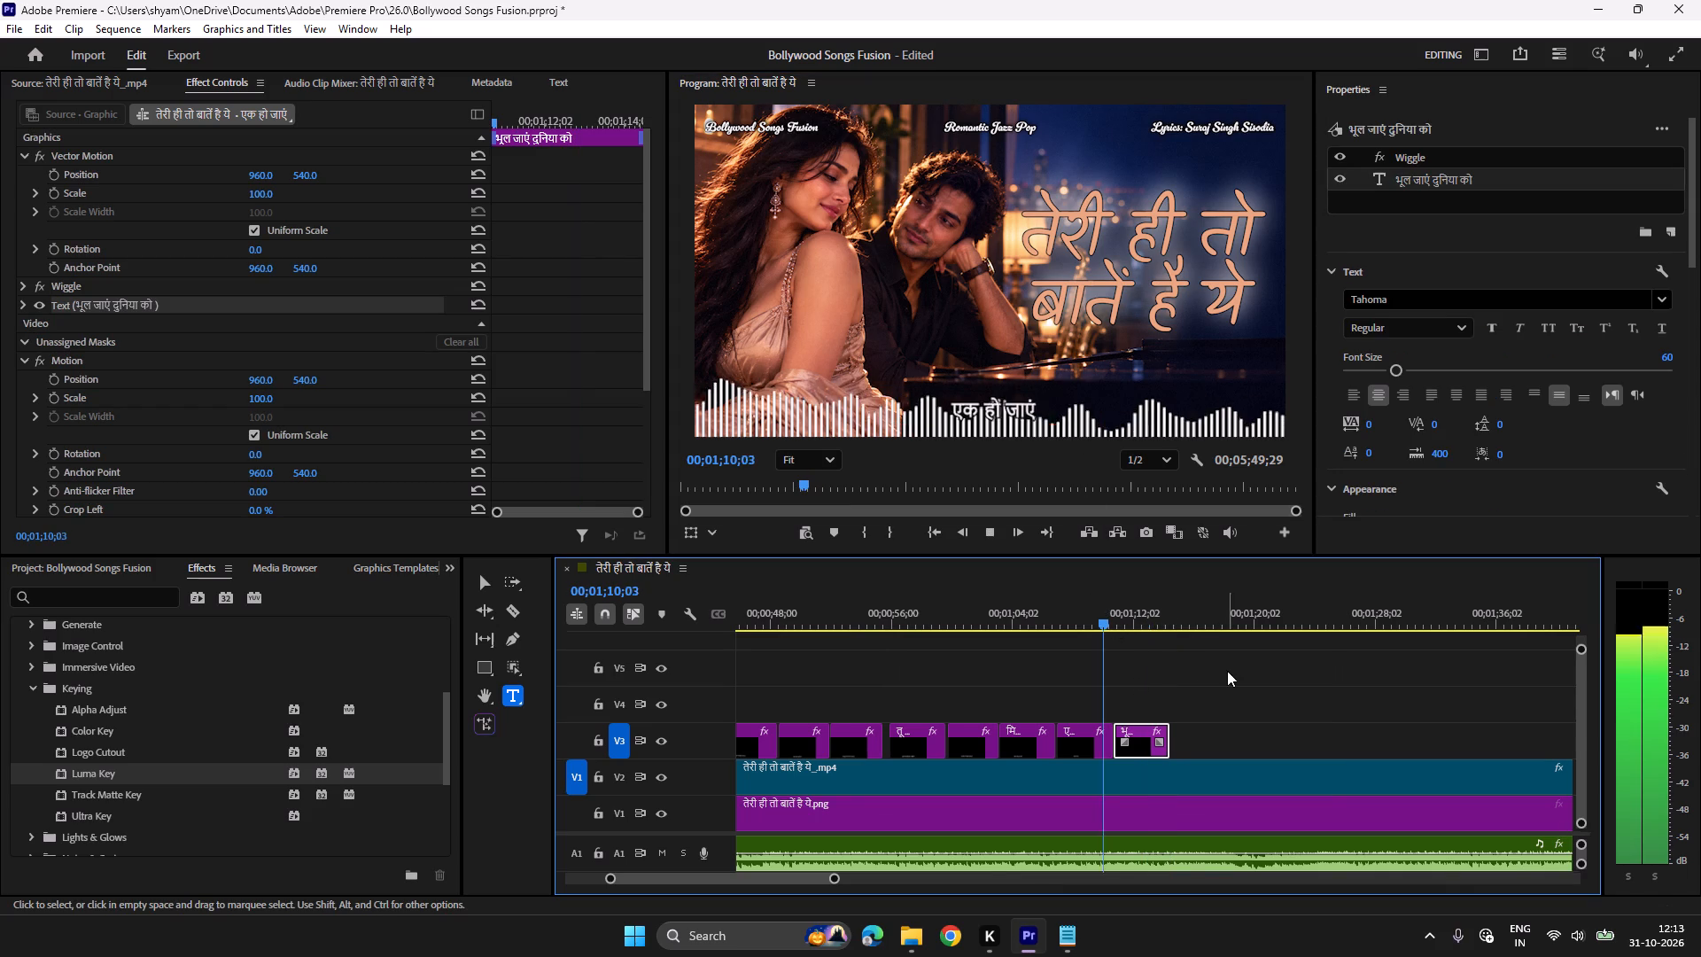
{"action": "scroll", "coordinate": [1227, 673], "scroll_direction": "down", "scroll_amount": 3}
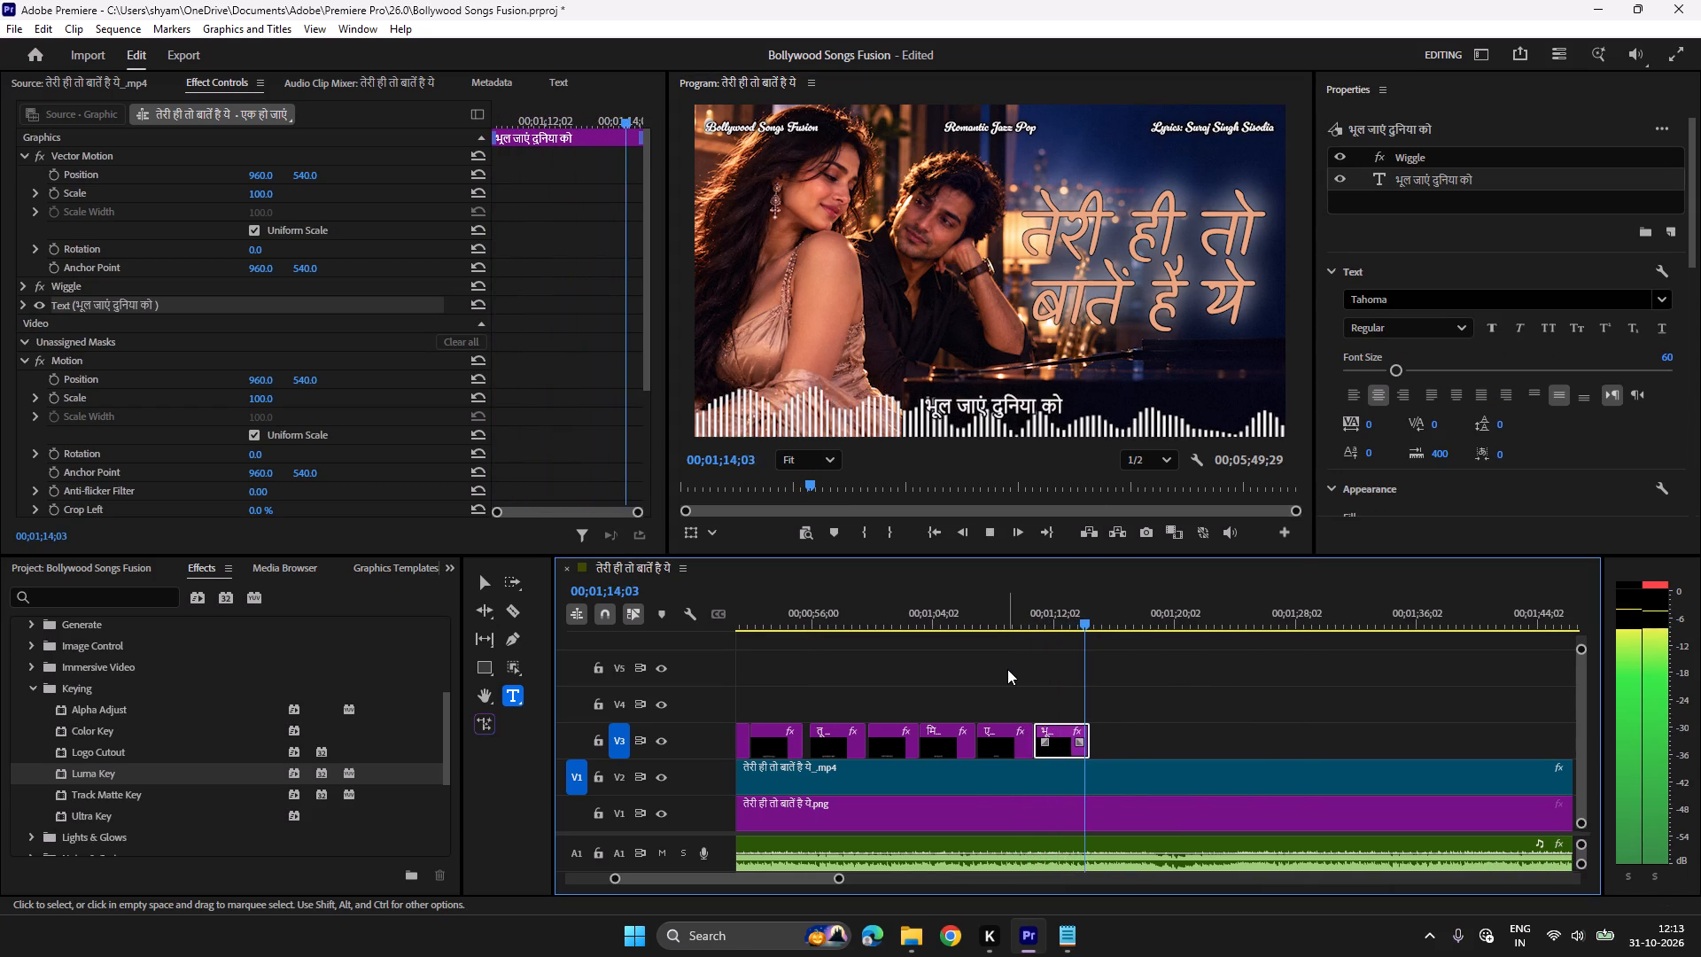
{"action": "key", "text": "space"}
{"action": "key", "text": "space"}
{"action": "key", "text": "space"}
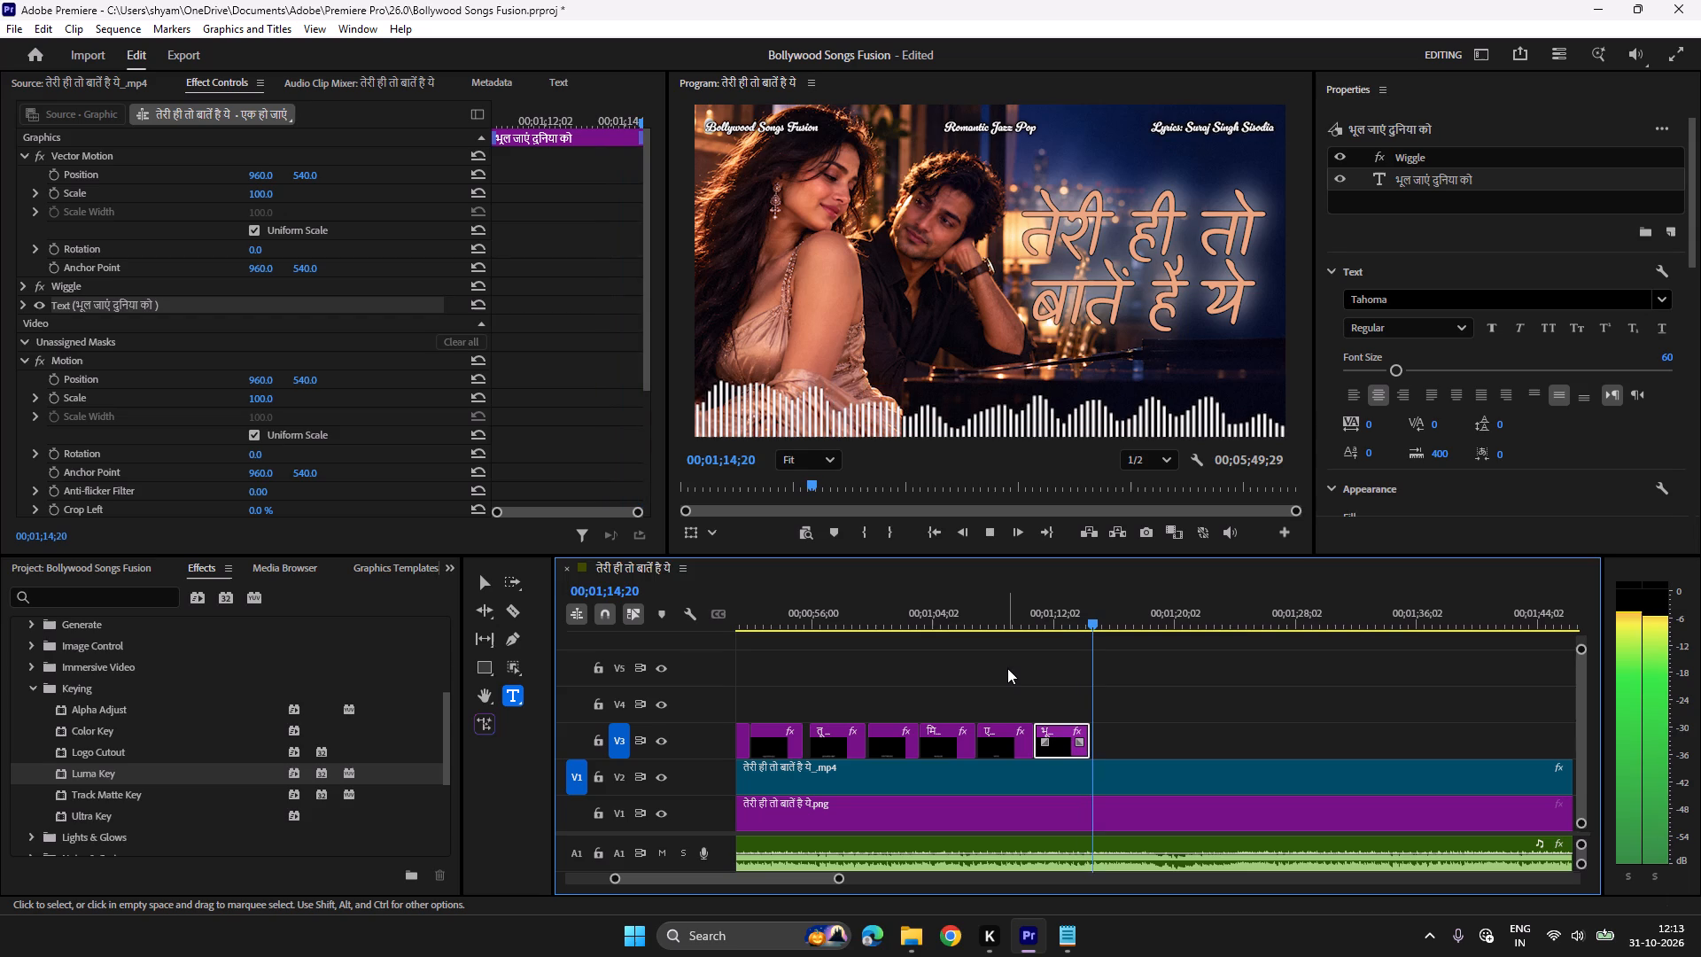
{"action": "key", "text": "ctrl+c"}
{"action": "key", "text": "ctrl+v"}
Replace the text of the new title after भूल जाएं दुनिया को with एक दूजे में खो जाएं from the Notepad lyrics.
{"action": "left_click", "coordinate": [1074, 931]}
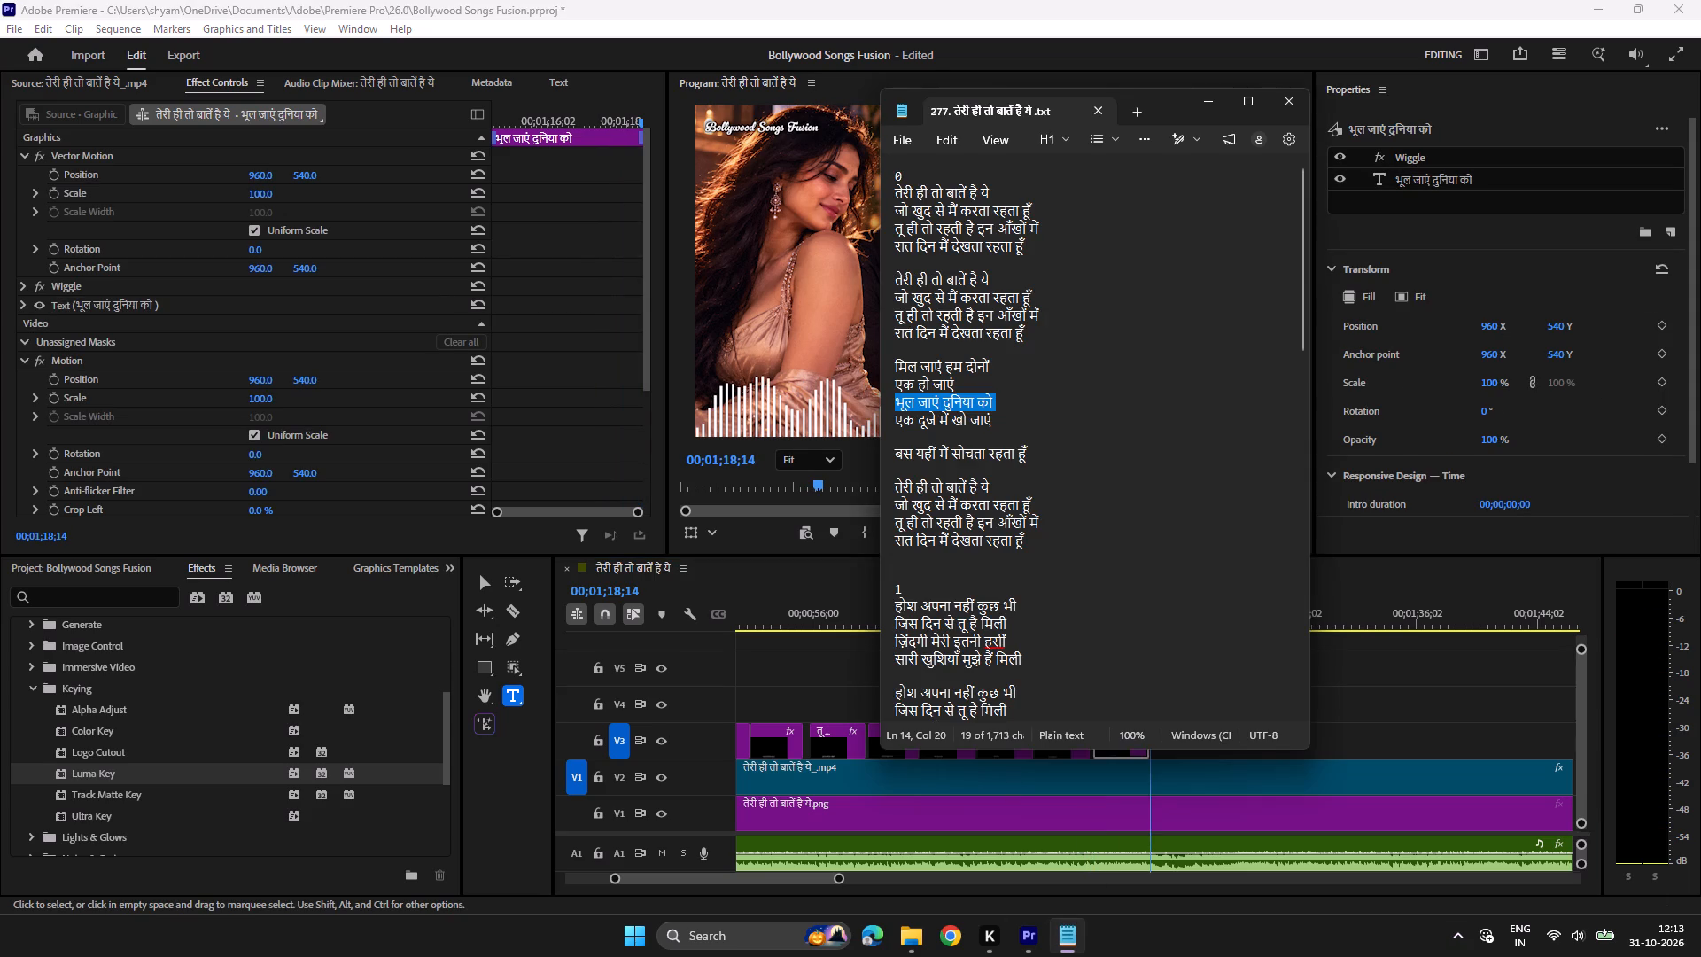
{"action": "left_click_drag", "start_coordinate": [999, 412], "coordinate": [866, 432]}
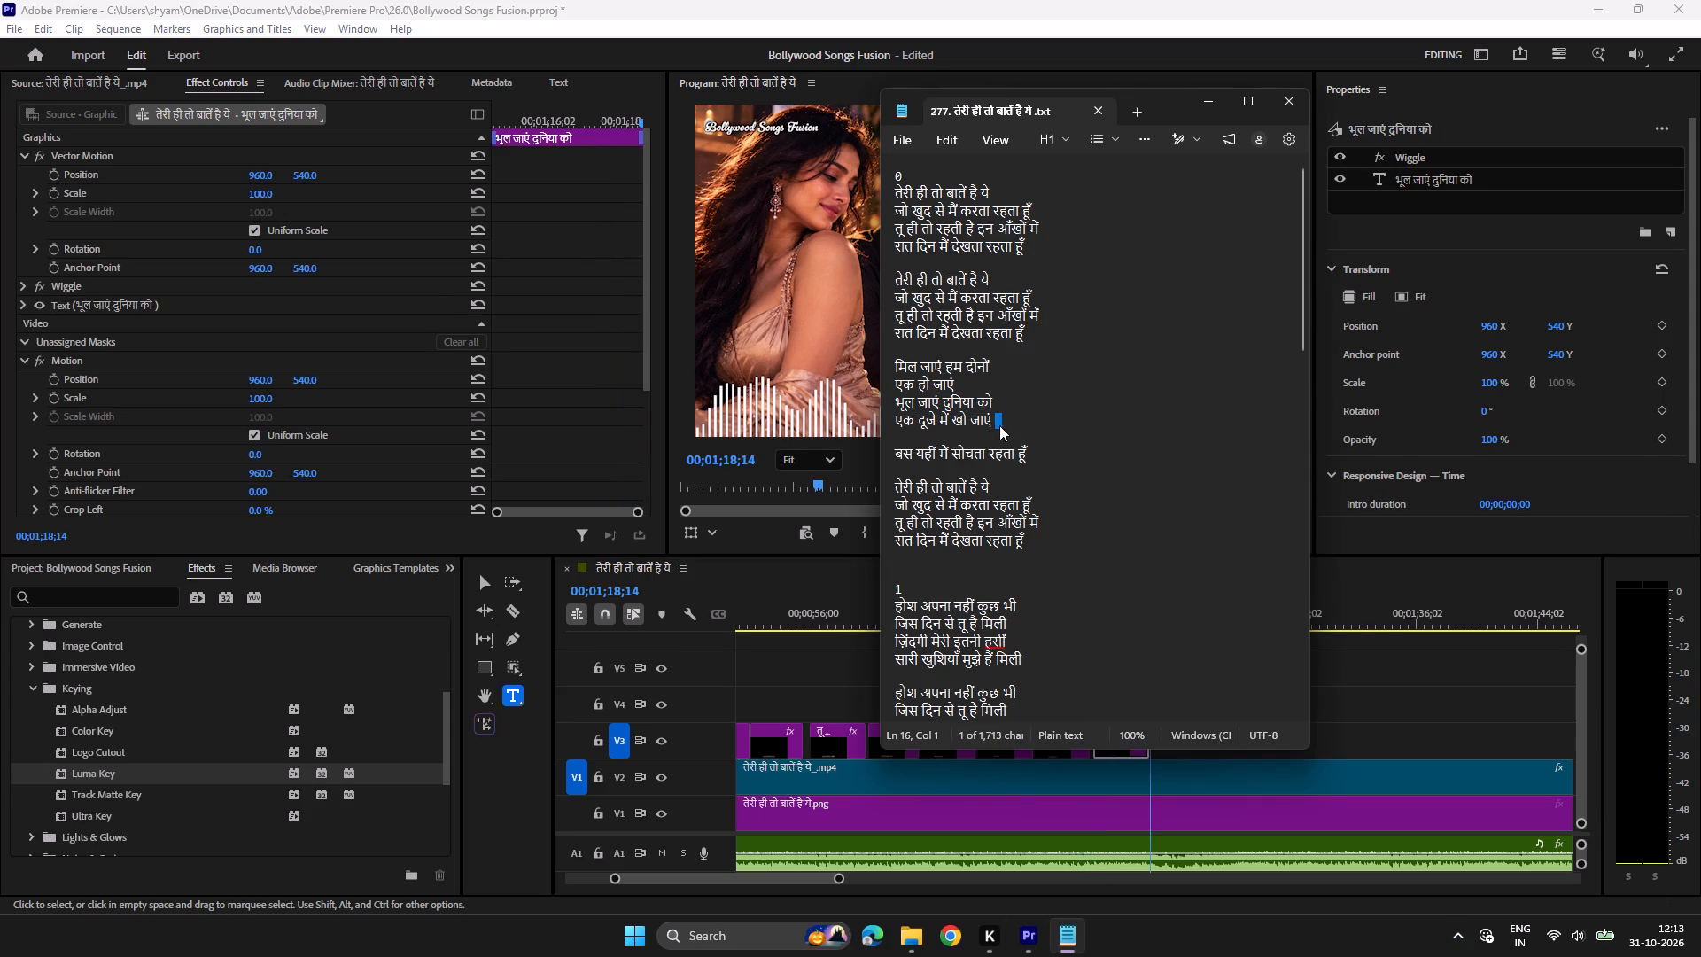
{"action": "left_click", "coordinate": [999, 425]}
{"action": "left_click_drag", "start_coordinate": [995, 418], "coordinate": [894, 425]}
{"action": "key", "text": "ctrl+c"}
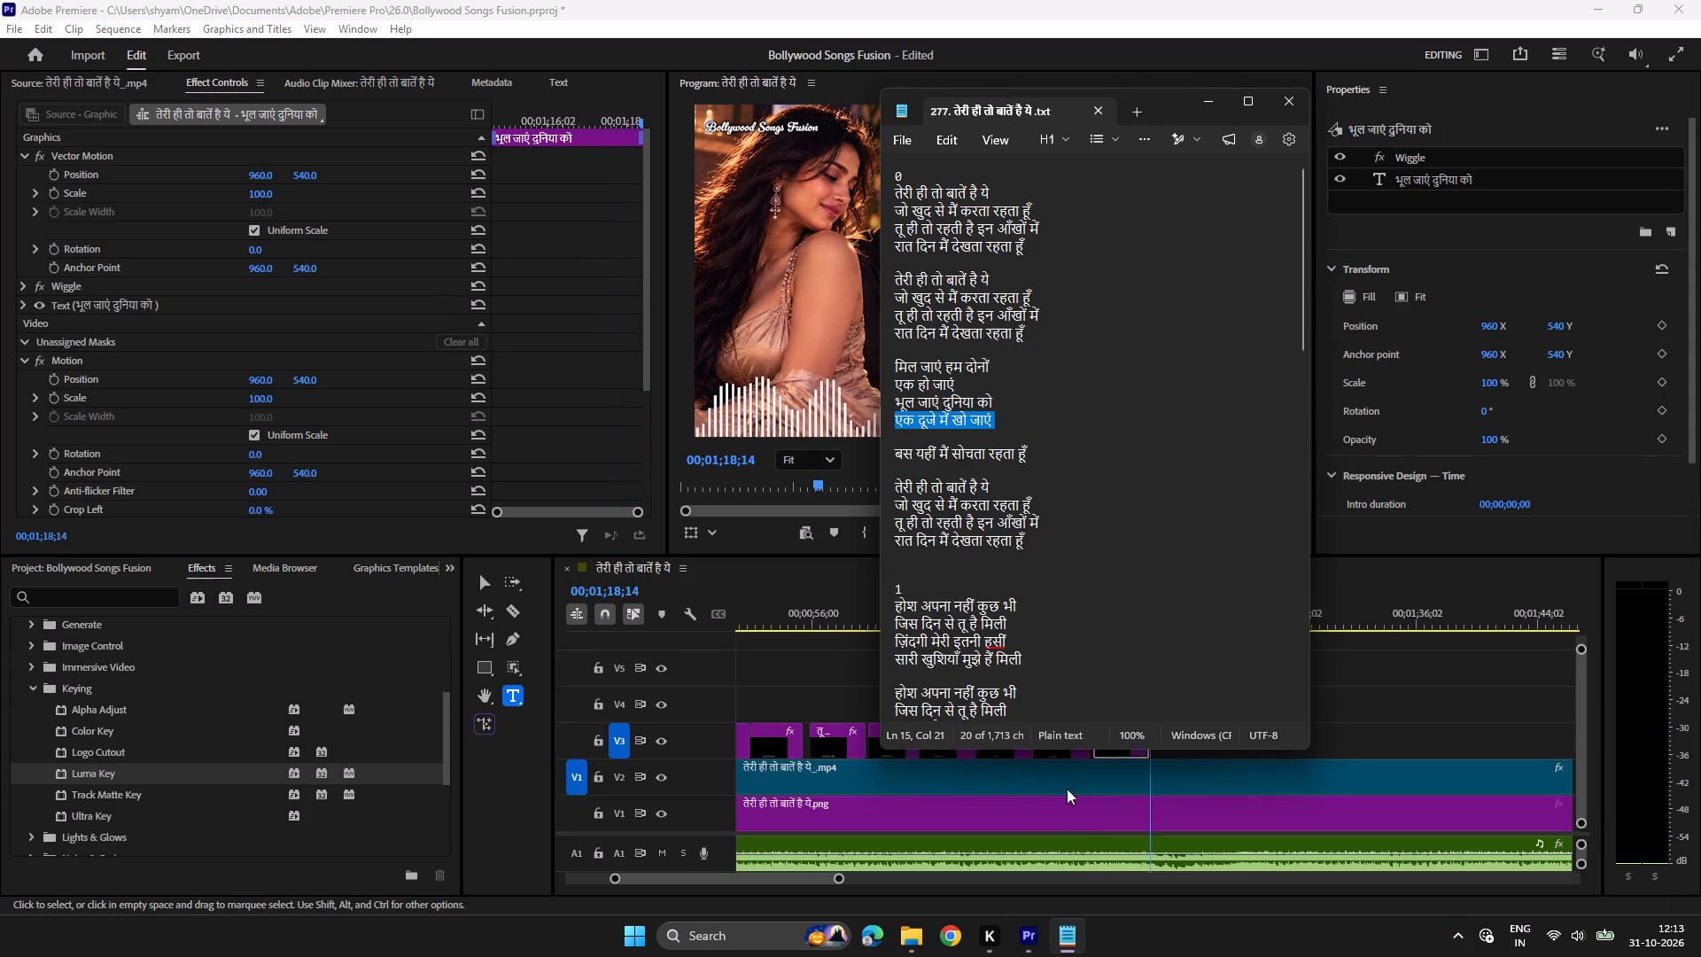
{"action": "left_click", "coordinate": [1034, 939]}
{"action": "left_click", "coordinate": [1126, 607]}
{"action": "left_click", "coordinate": [993, 406]}
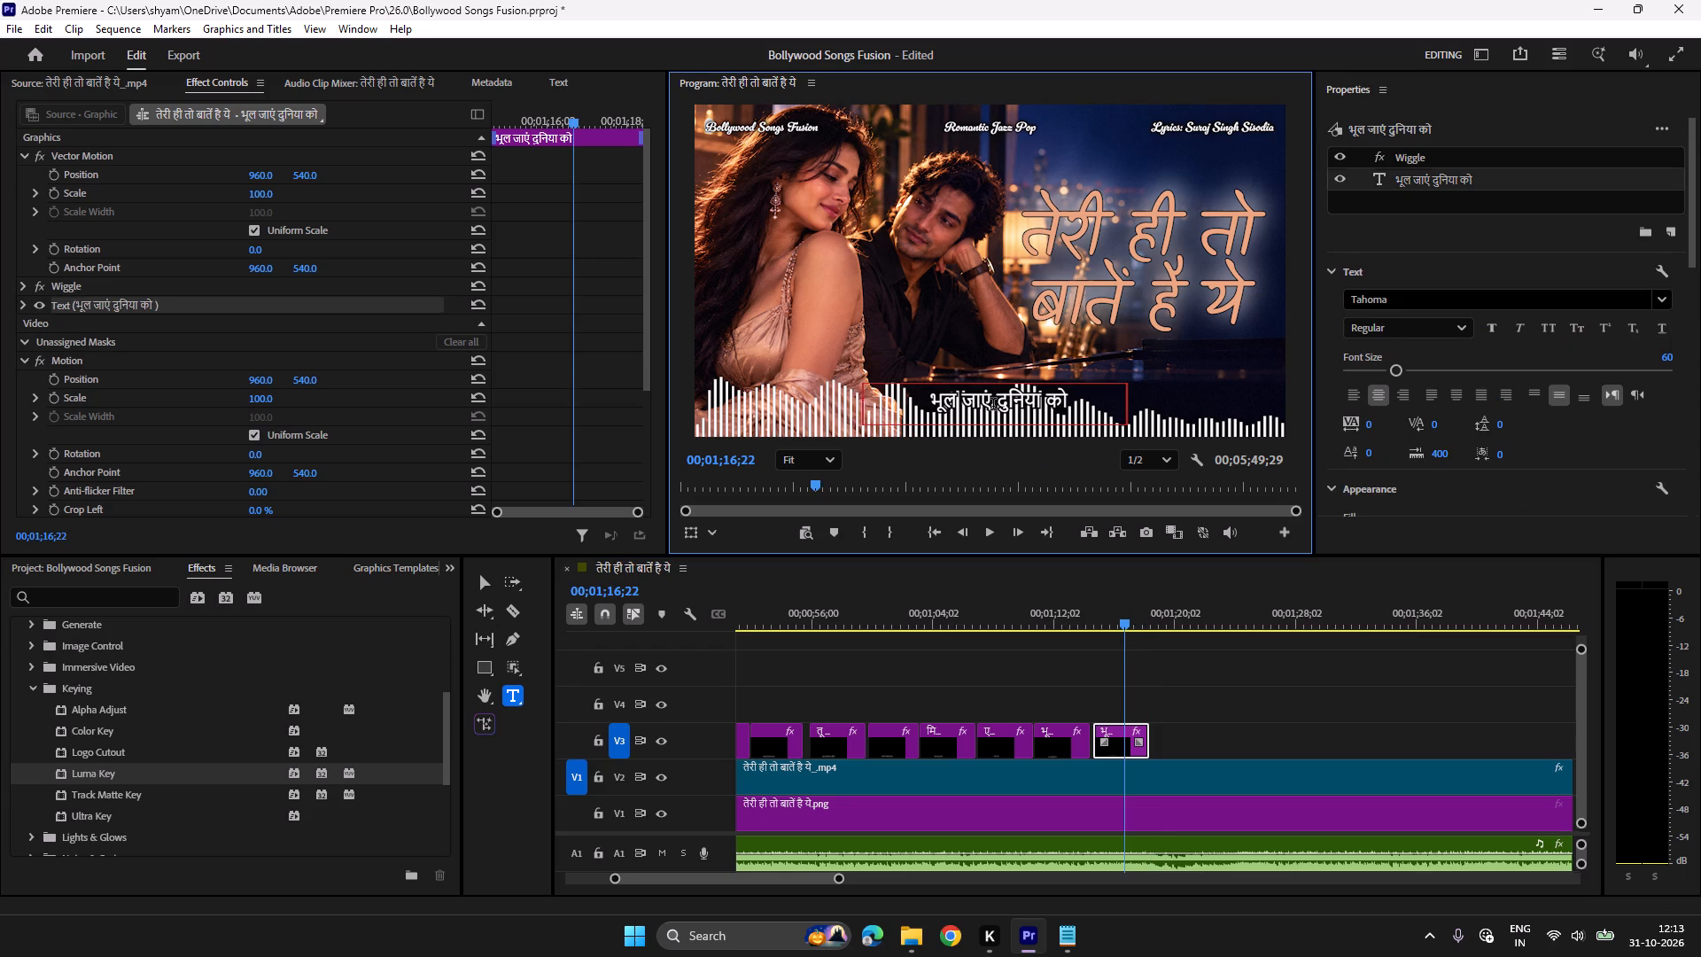
{"action": "key", "text": "ctrl+a"}
{"action": "key", "text": "ctrl+v"}
Play through the एक दूजे में खो जाएं line and duplicate its title on V3 at about 00;01;18;20.
{"action": "left_click", "coordinate": [1088, 619]}
{"action": "key", "text": "space"}
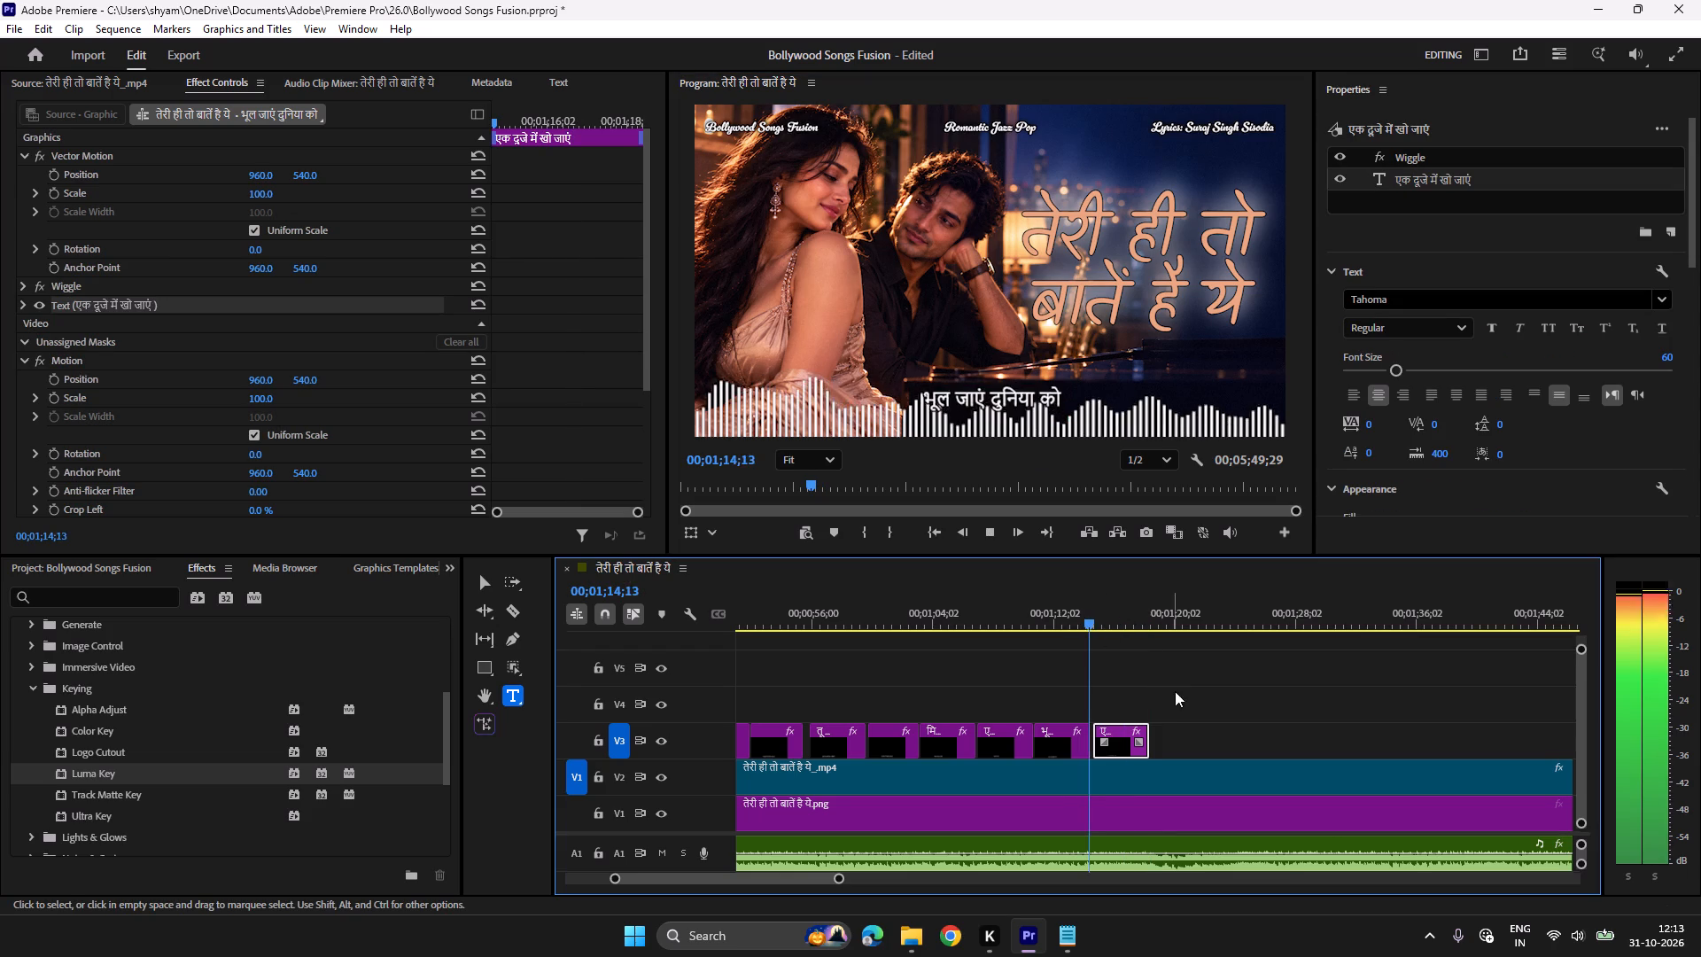
{"action": "scroll", "coordinate": [1239, 658], "scroll_direction": "down", "scroll_amount": 3}
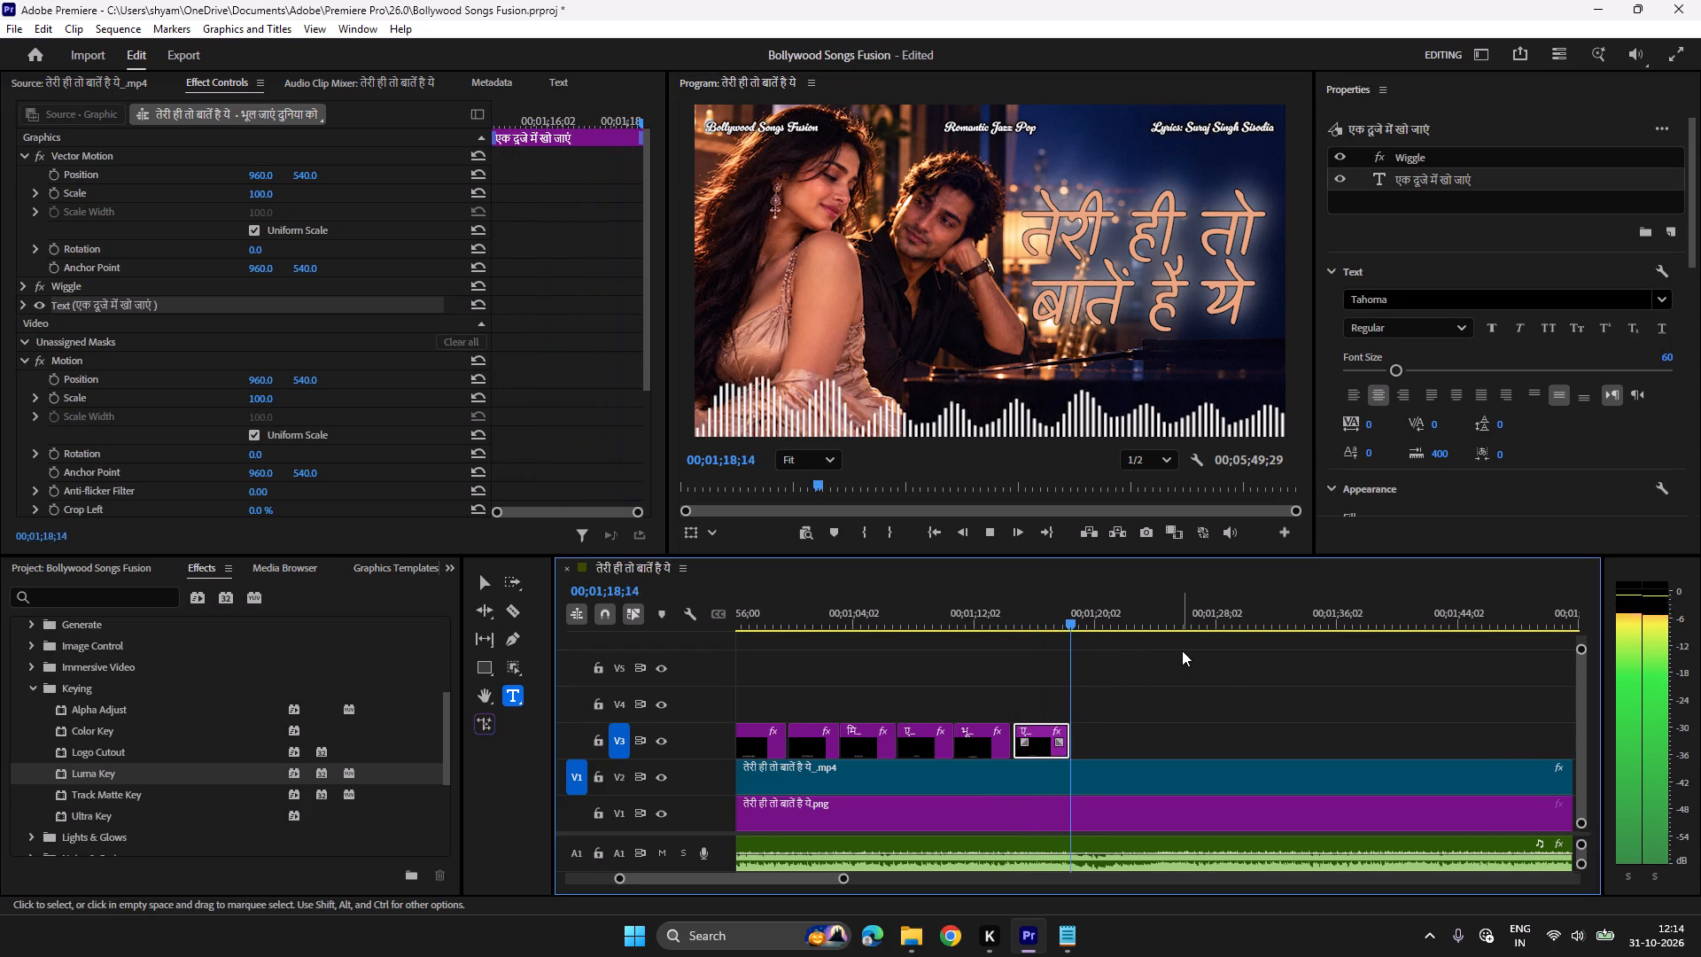
{"action": "key", "text": "space"}
{"action": "left_click", "coordinate": [1068, 616]}
{"action": "key", "text": "space"}
{"action": "key", "text": "space"}
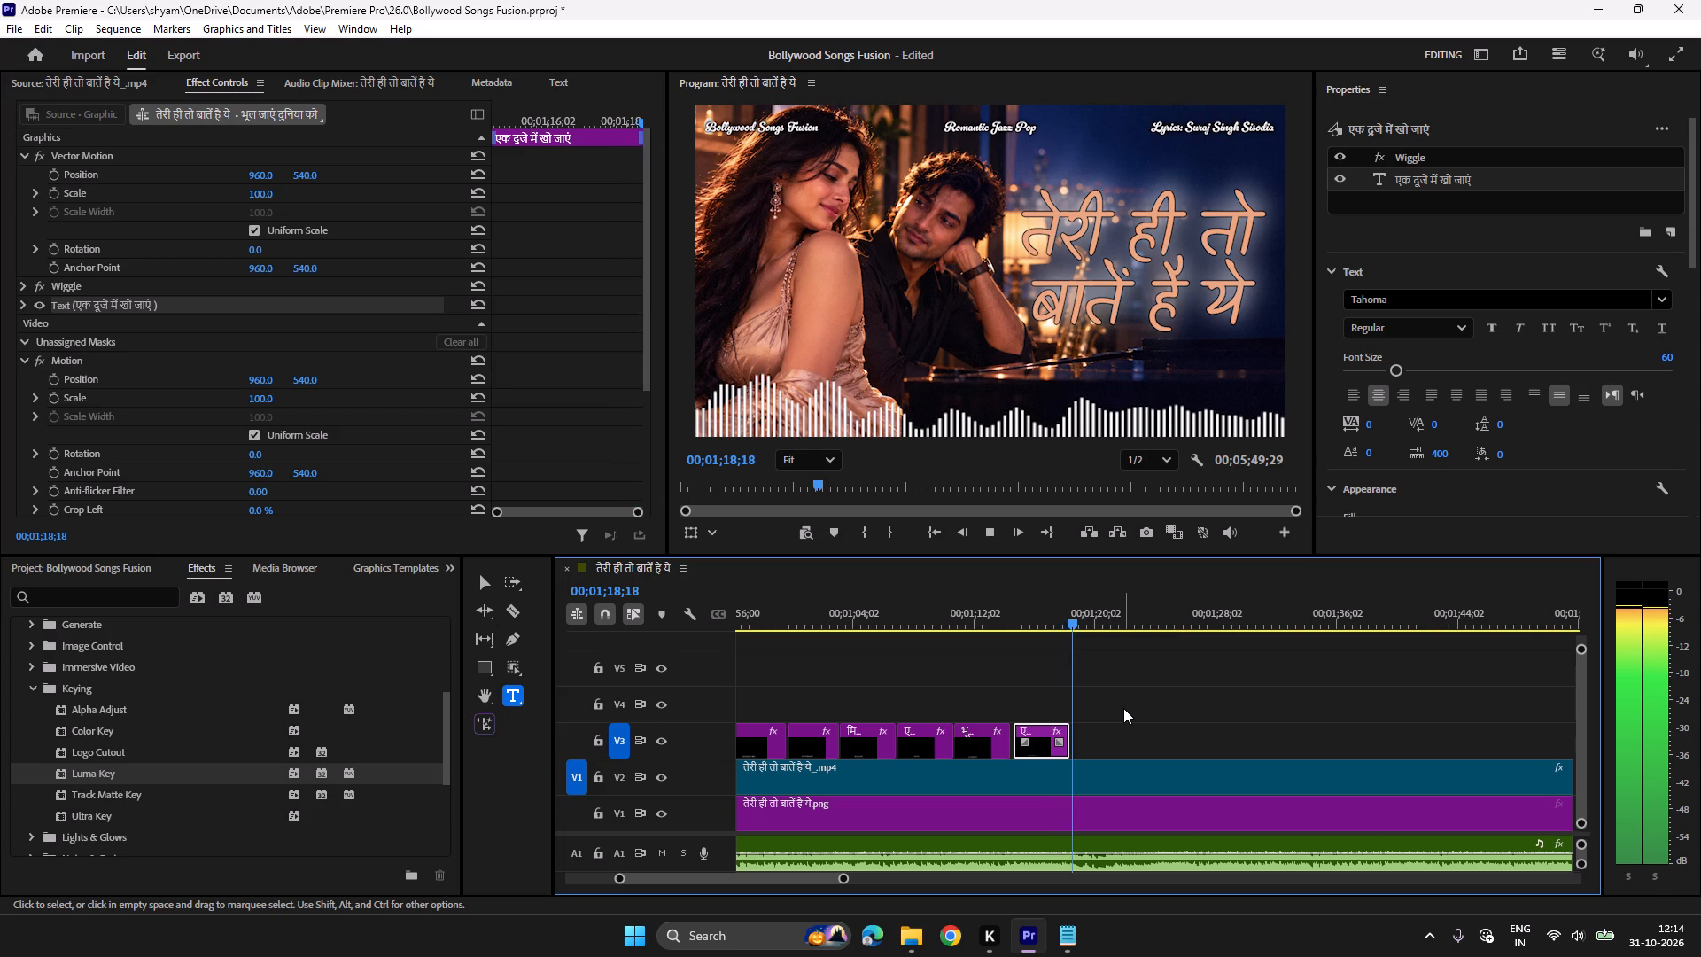
{"action": "left_click", "coordinate": [1054, 619]}
{"action": "key", "text": "space"}
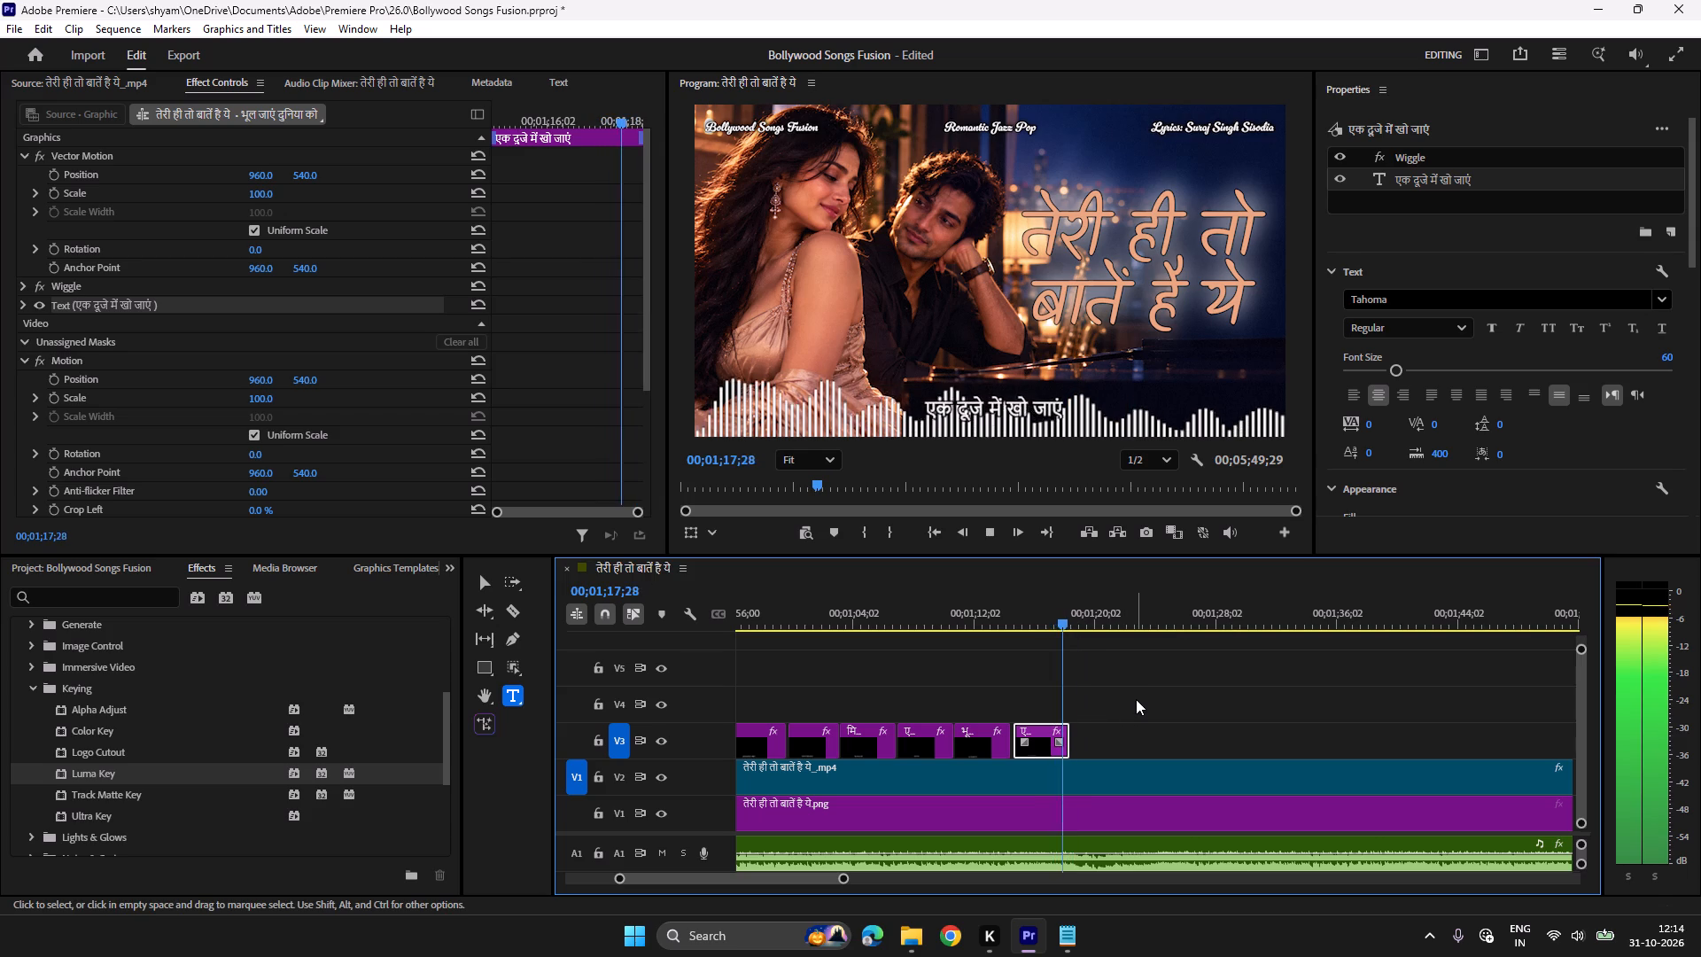
{"action": "key", "text": "space"}
{"action": "key", "text": "ctrl+c"}
{"action": "key", "text": "ctrl+v"}
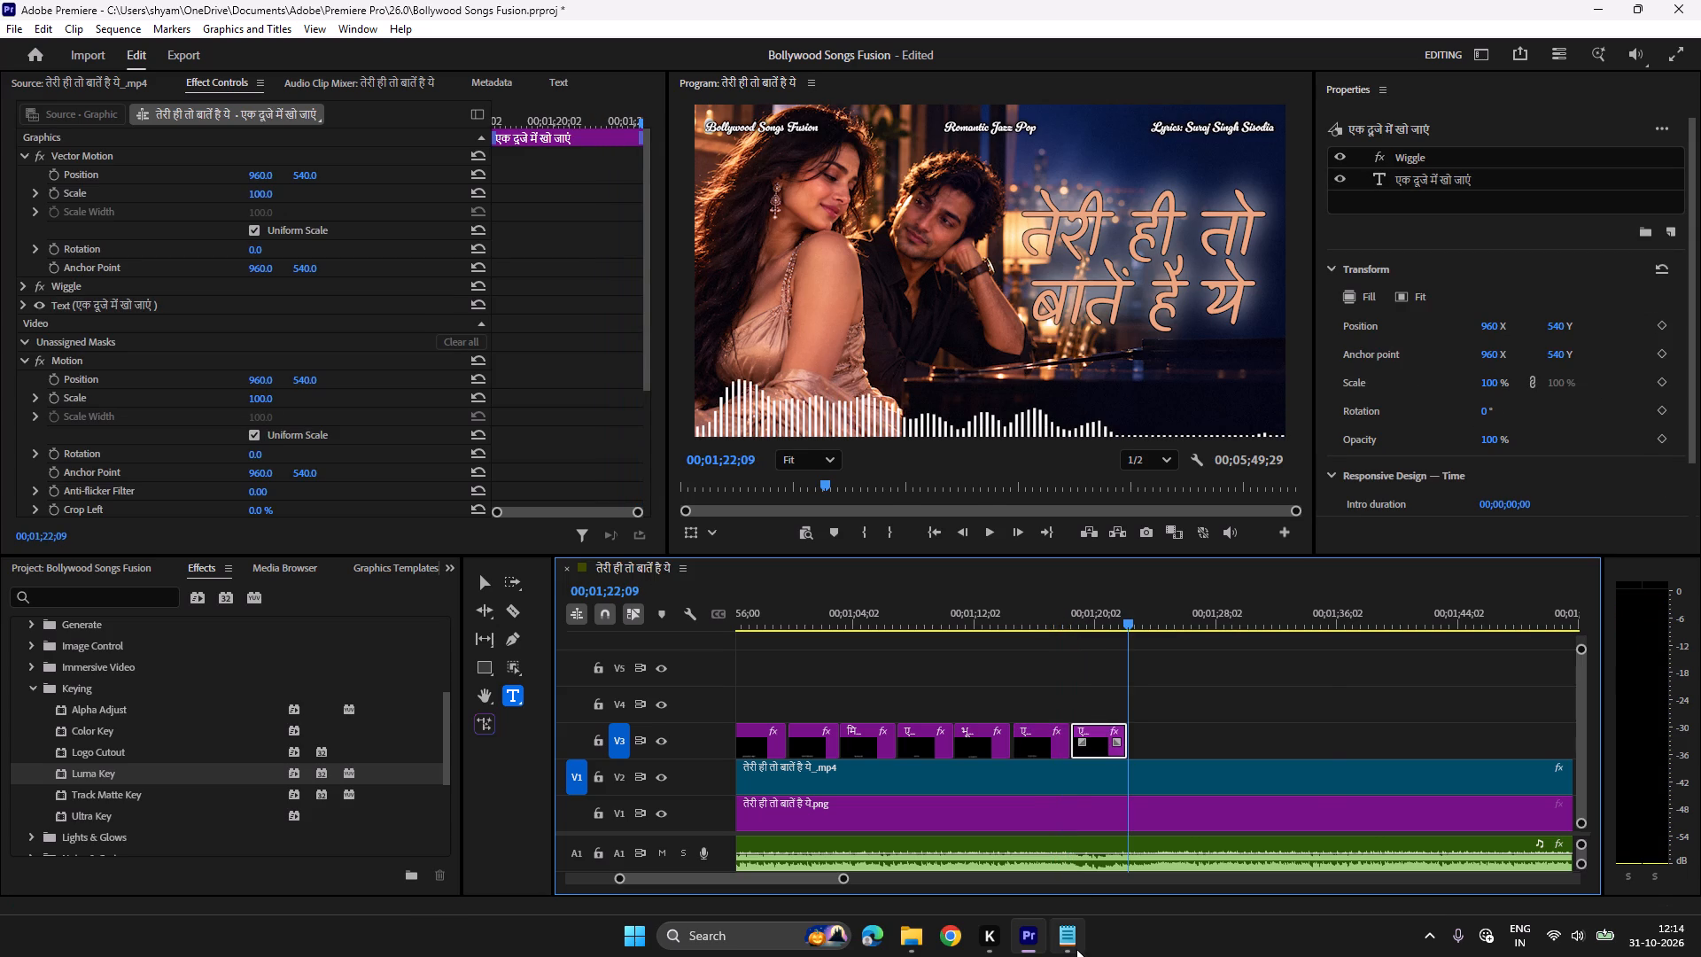
Replace the text of the last title on V3 with बस यहीं मैं सोचता रहता हूँ from the Notepad lyrics.
{"action": "left_click", "coordinate": [1076, 952]}
{"action": "left_click_drag", "start_coordinate": [1034, 448], "coordinate": [878, 453]}
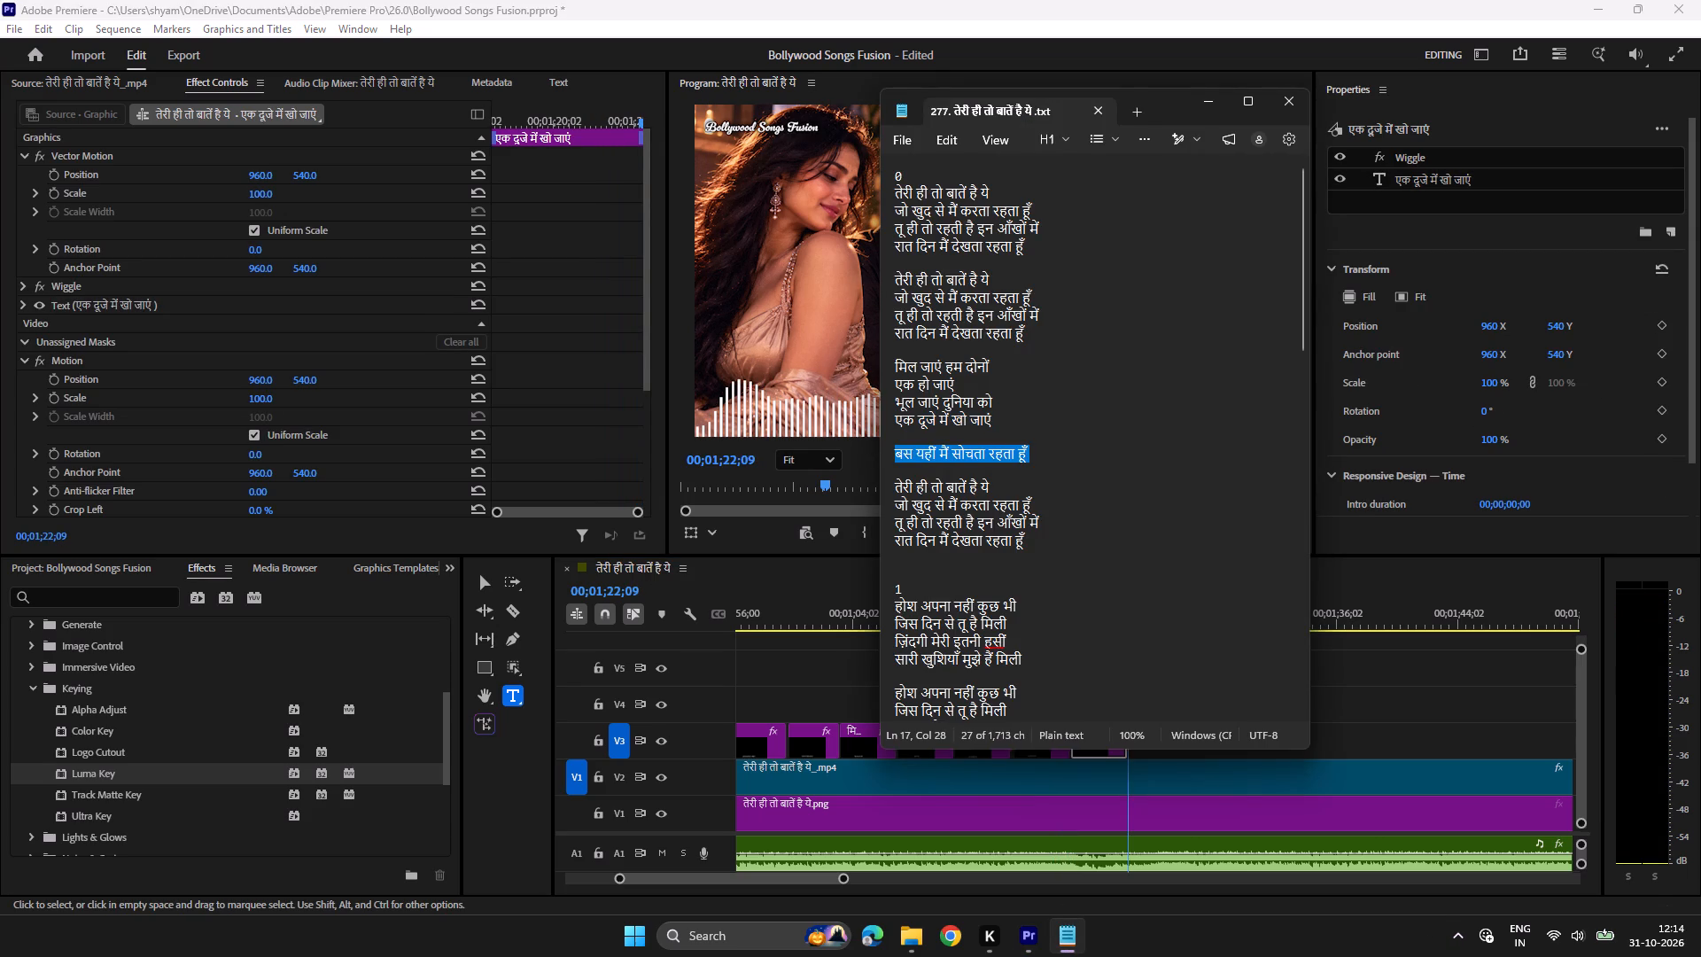
{"action": "key", "text": "ctrl+c"}
{"action": "left_click", "coordinate": [1028, 938]}
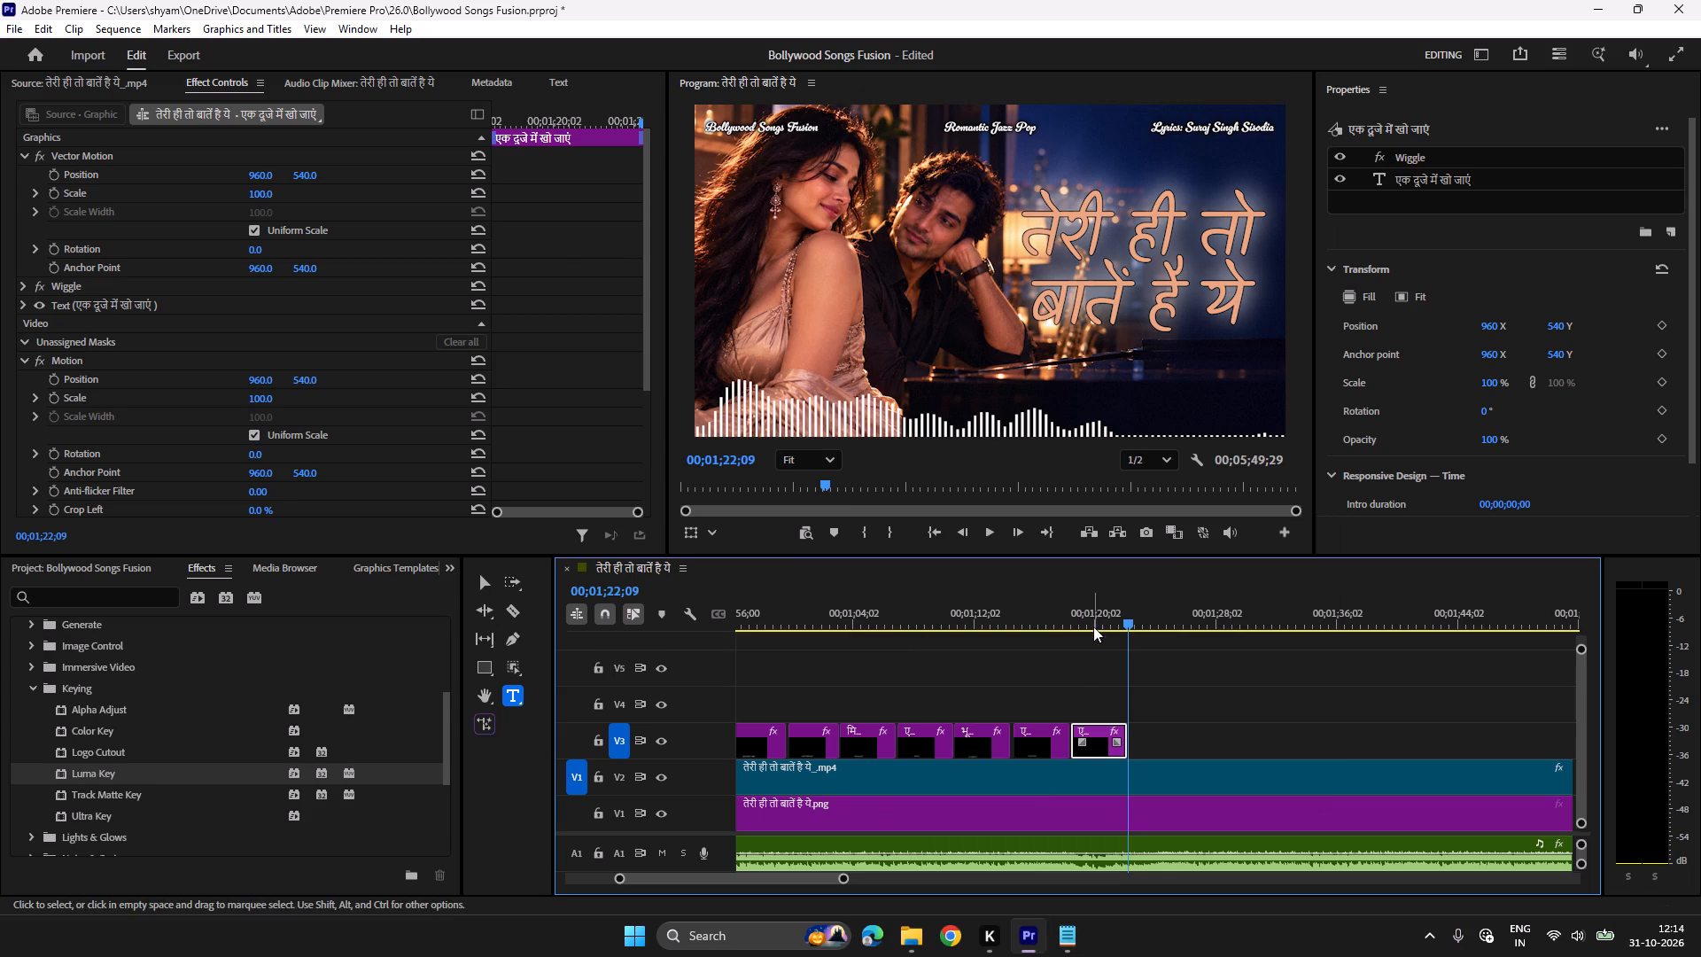
{"action": "left_click", "coordinate": [1099, 616]}
{"action": "left_click", "coordinate": [984, 408]}
{"action": "key", "text": "ctrl+a"}
{"action": "key", "text": "ctrl+v"}
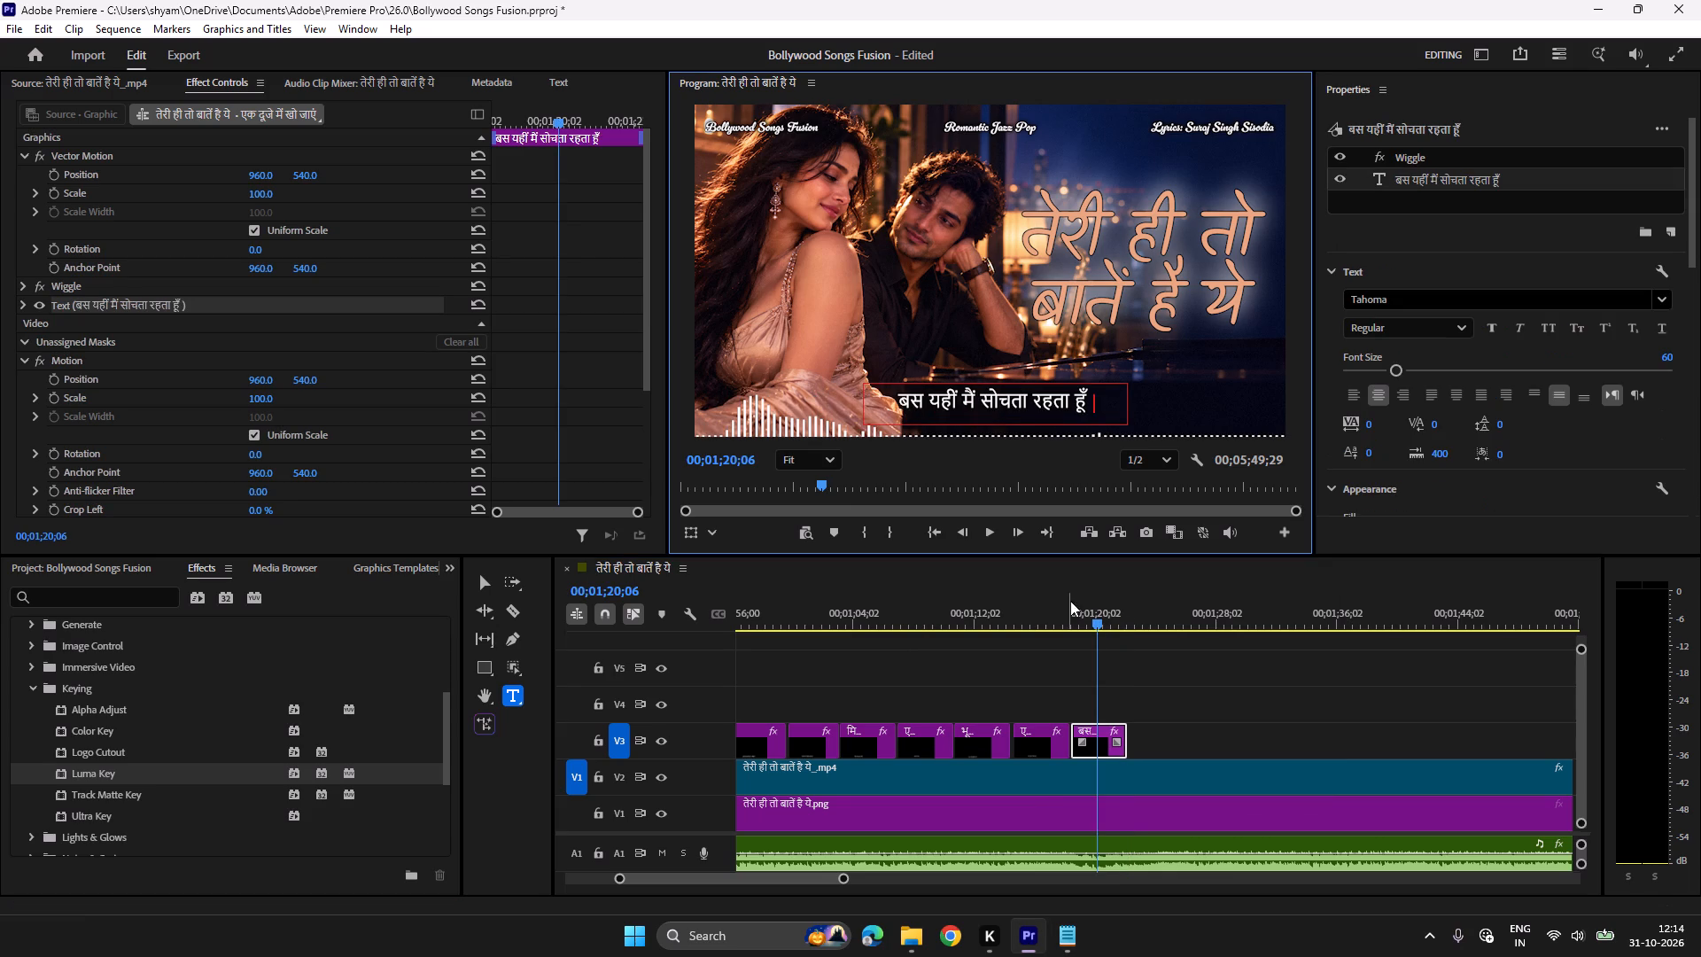
Play through the बस यहीं मैं सोचता रहता हूँ line and extend its title's end to about 00;01;23.
{"action": "left_click", "coordinate": [1069, 612]}
{"action": "key", "text": "space"}
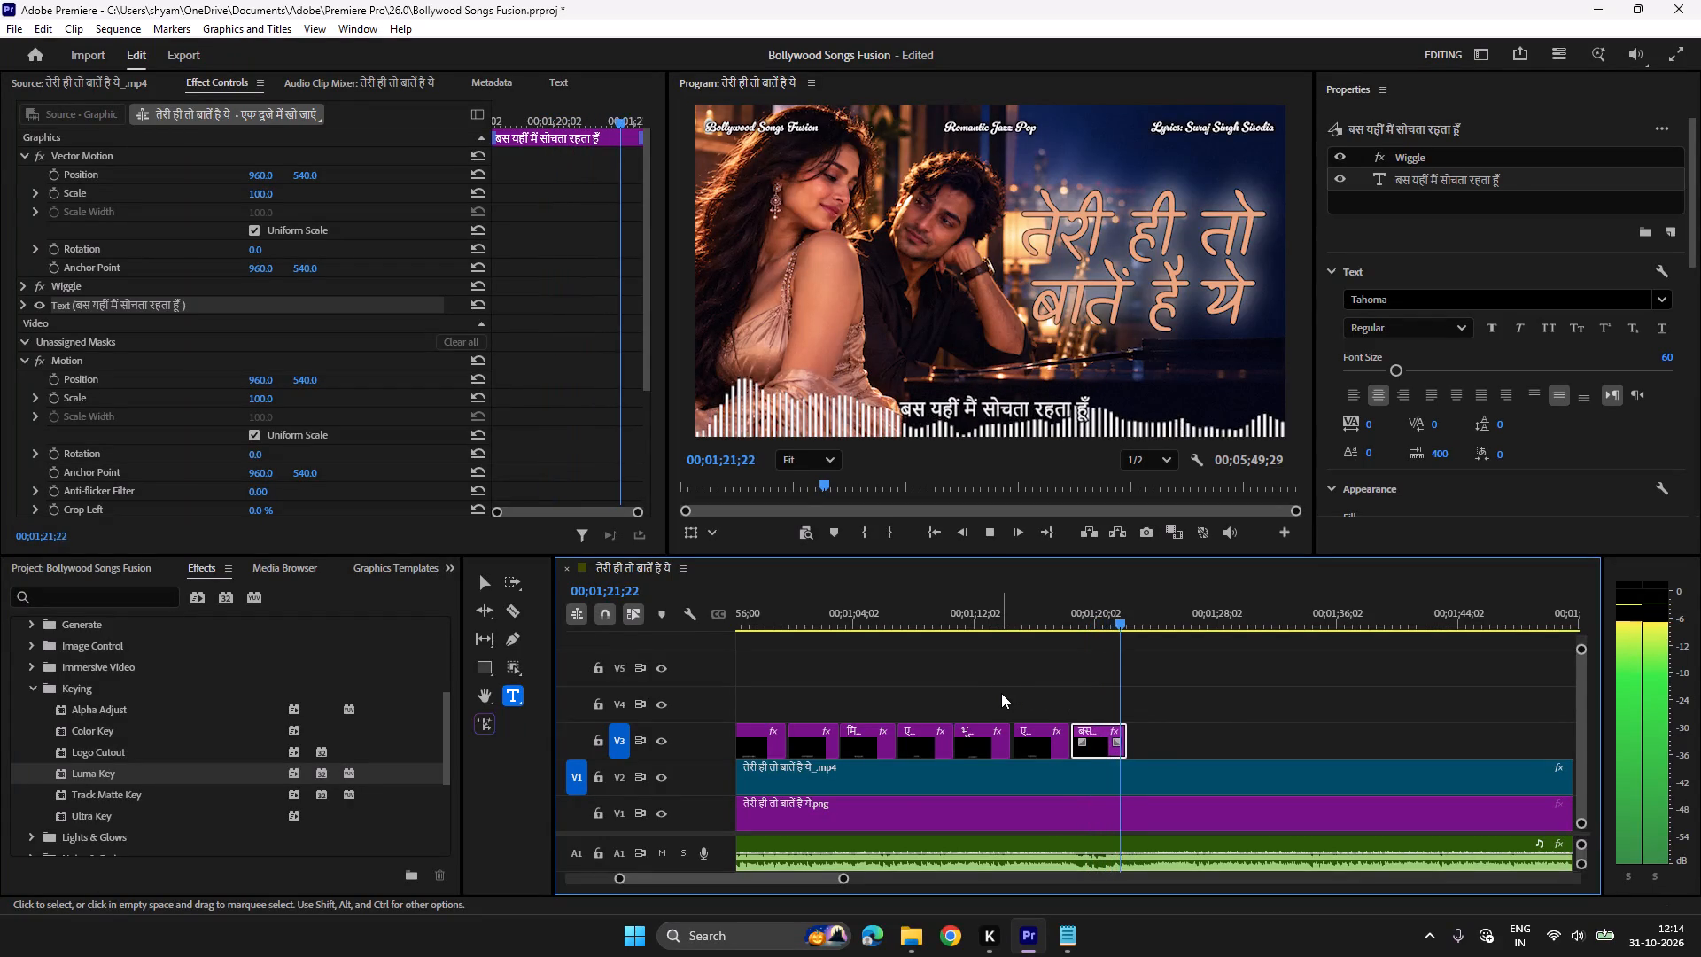
{"action": "key", "text": "space"}
{"action": "left_click_drag", "start_coordinate": [1126, 735], "coordinate": [1138, 735]}
Play on to find where the next sung verse starts and park the playhead at 00;01;26;17.
{"action": "key", "text": "space"}
{"action": "key", "text": "space"}
{"action": "key", "text": "space"}
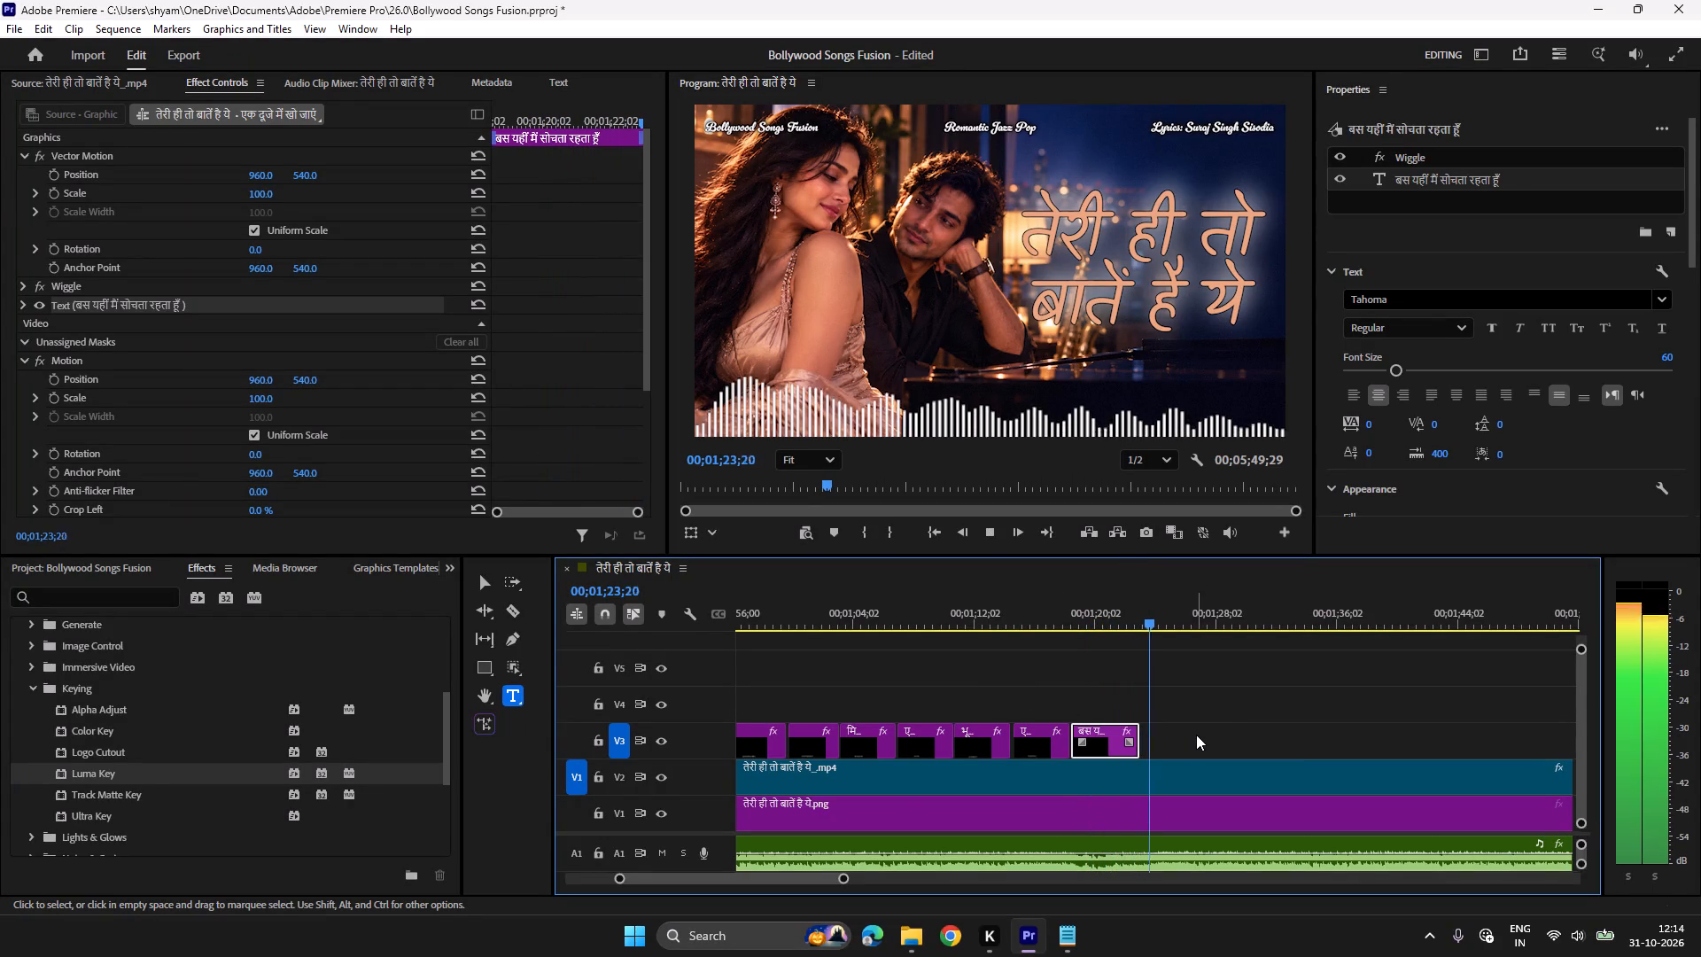
{"action": "key", "text": "space"}
{"action": "key", "text": "space"}
{"action": "key", "text": "space"}
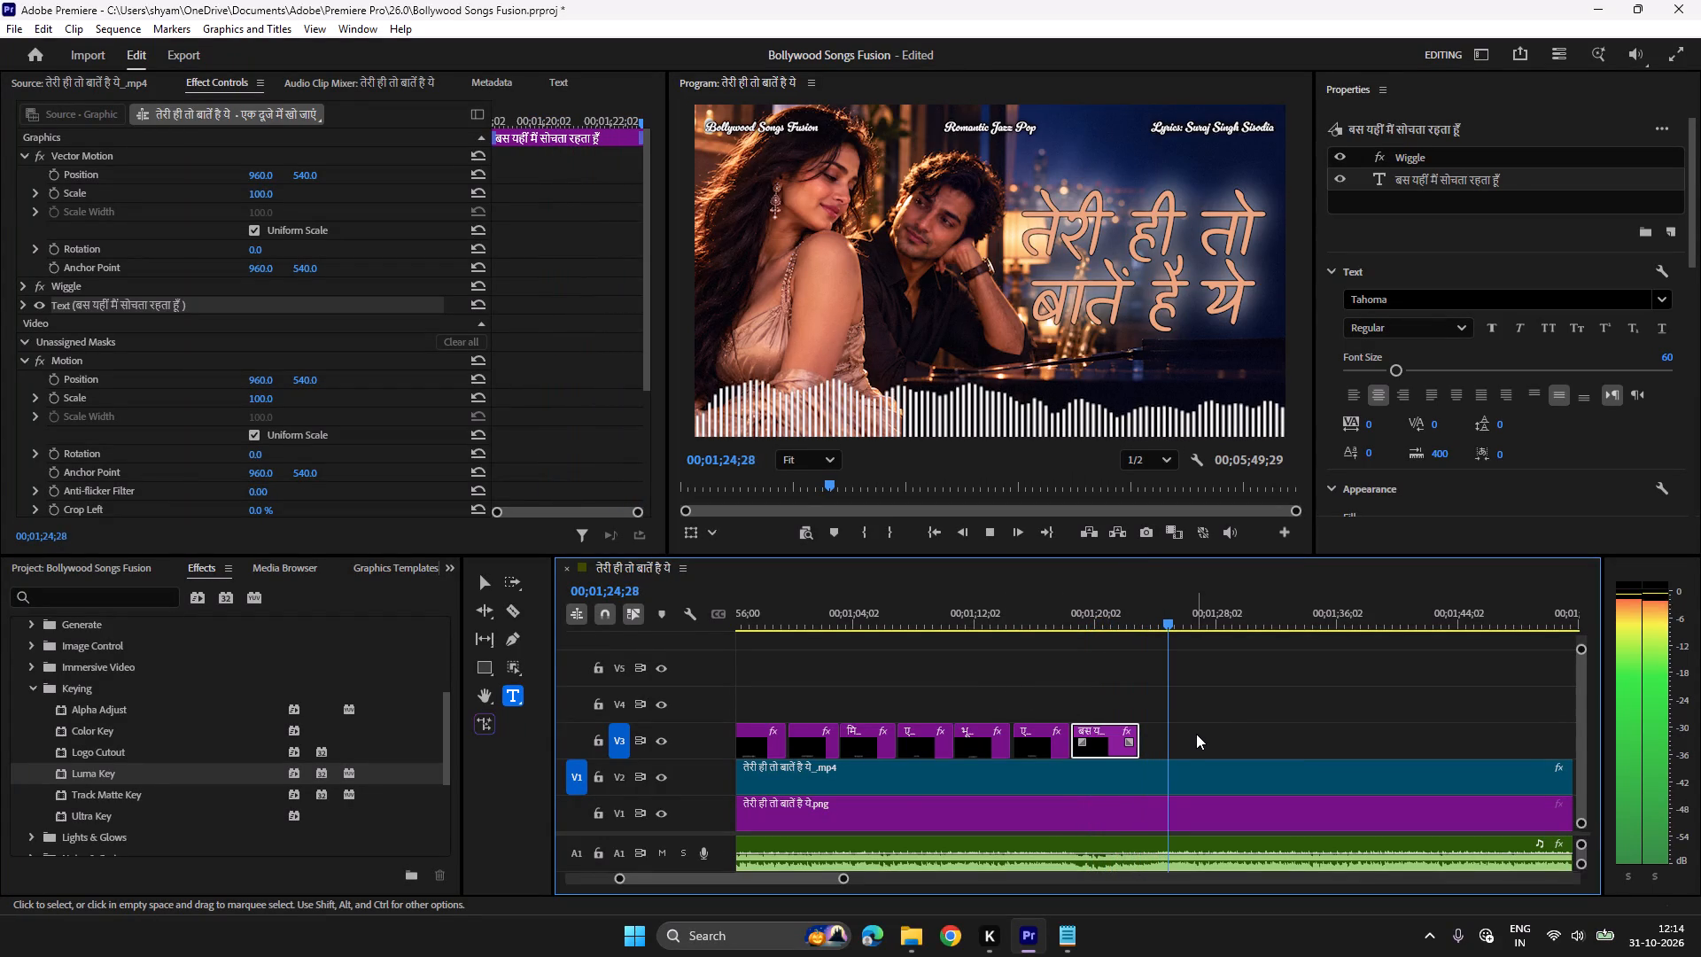
{"action": "key", "text": "space"}
{"action": "key", "text": "space"}
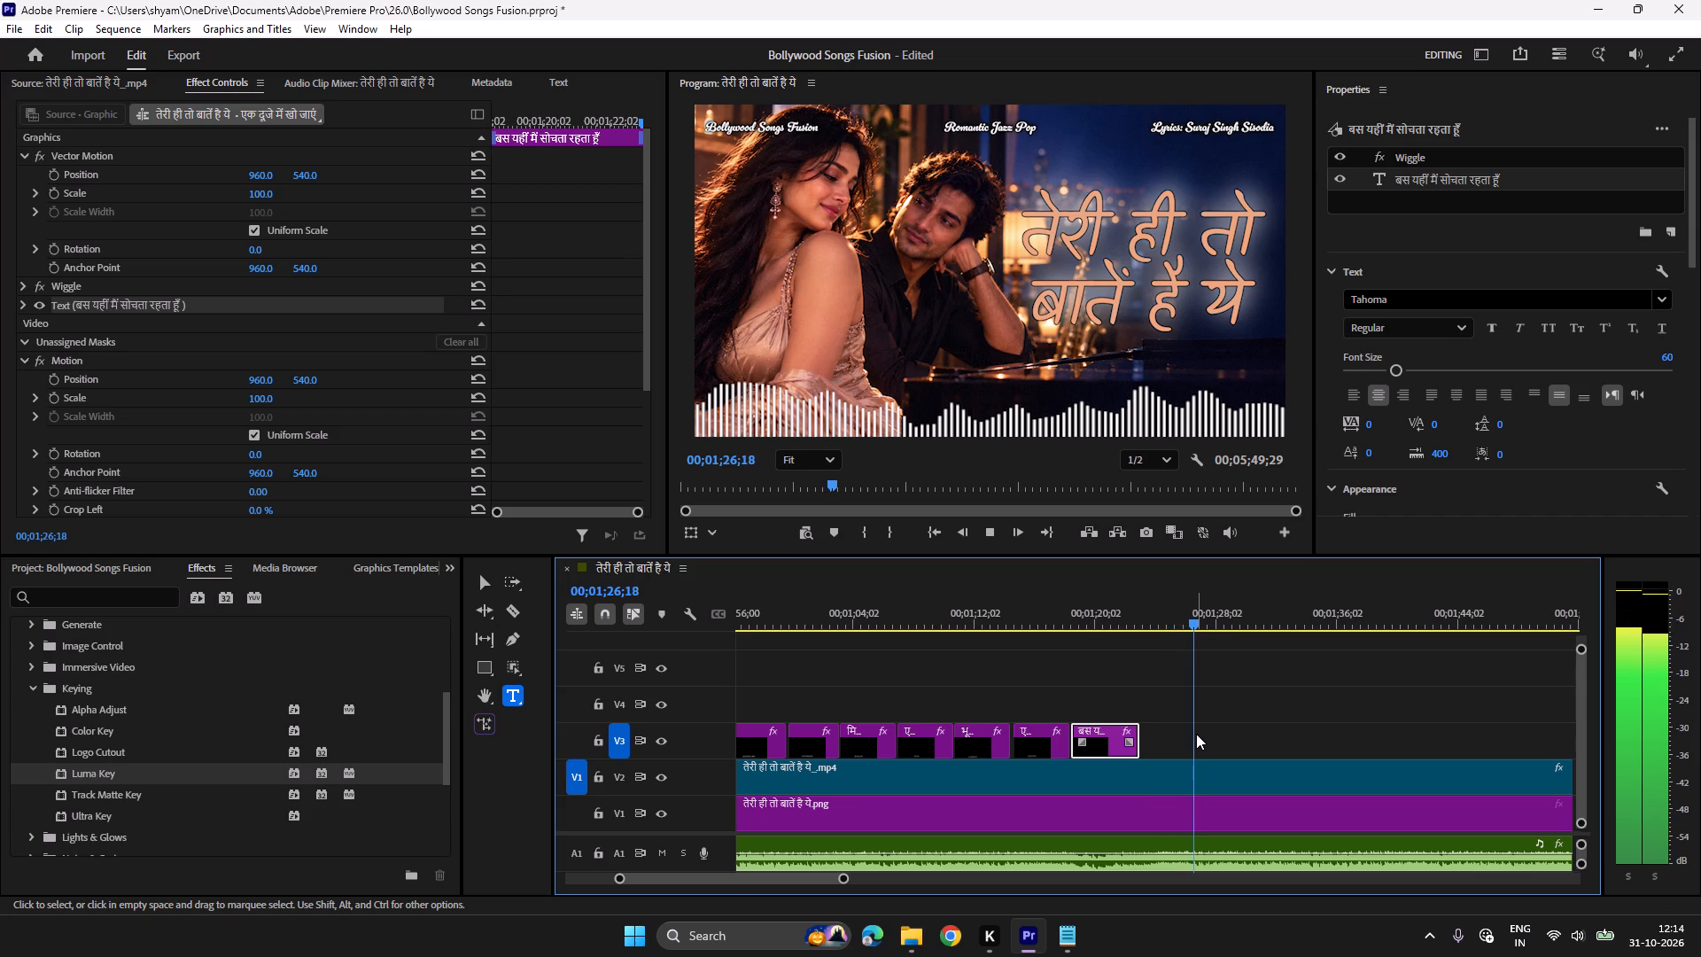
{"action": "left_click", "coordinate": [1184, 623]}
{"action": "key", "text": "space"}
{"action": "key", "text": "space"}
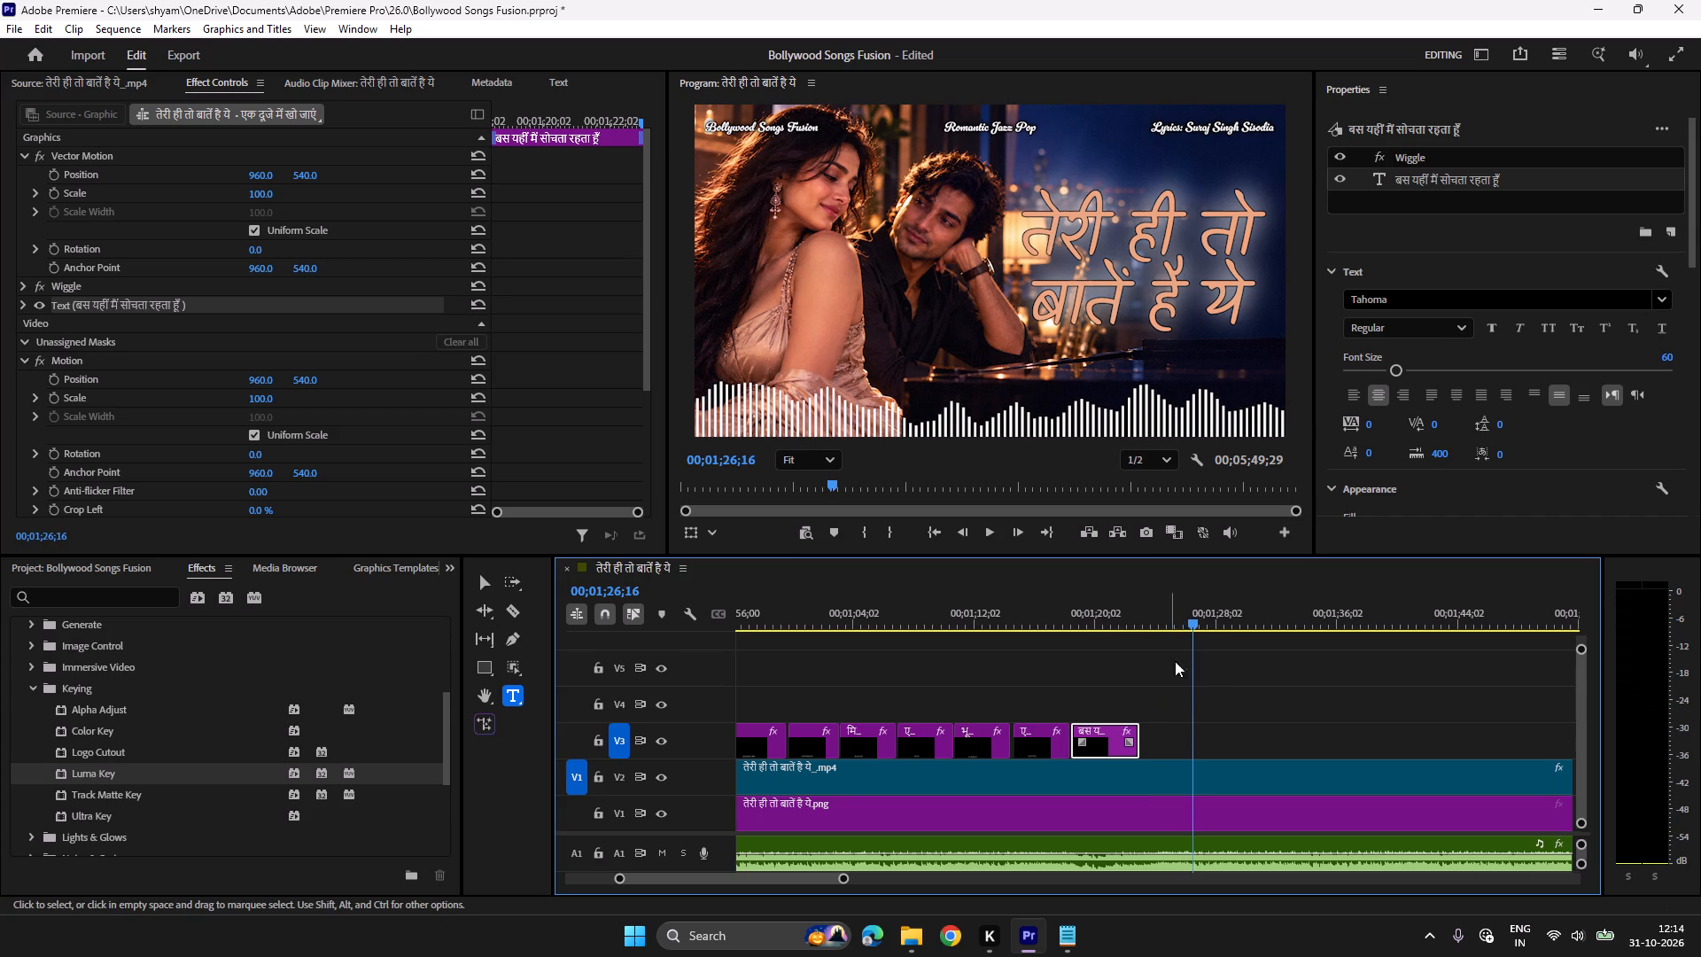
{"action": "left_click", "coordinate": [1184, 620]}
{"action": "key", "text": "space"}
{"action": "key", "text": "space"}
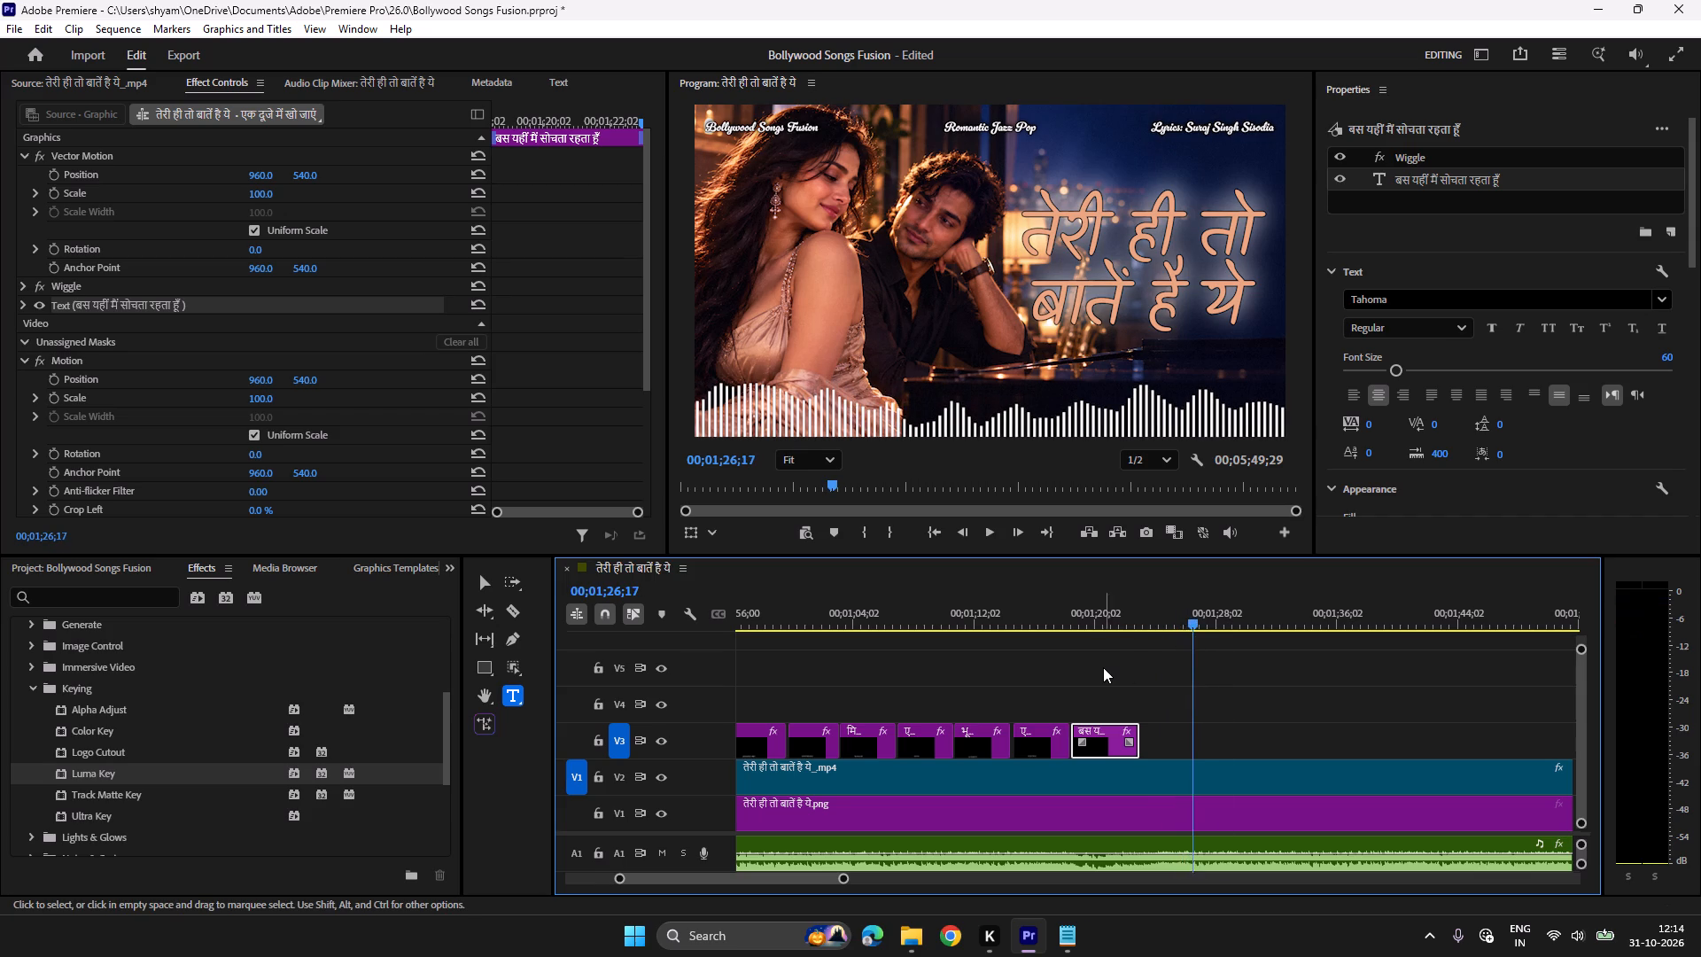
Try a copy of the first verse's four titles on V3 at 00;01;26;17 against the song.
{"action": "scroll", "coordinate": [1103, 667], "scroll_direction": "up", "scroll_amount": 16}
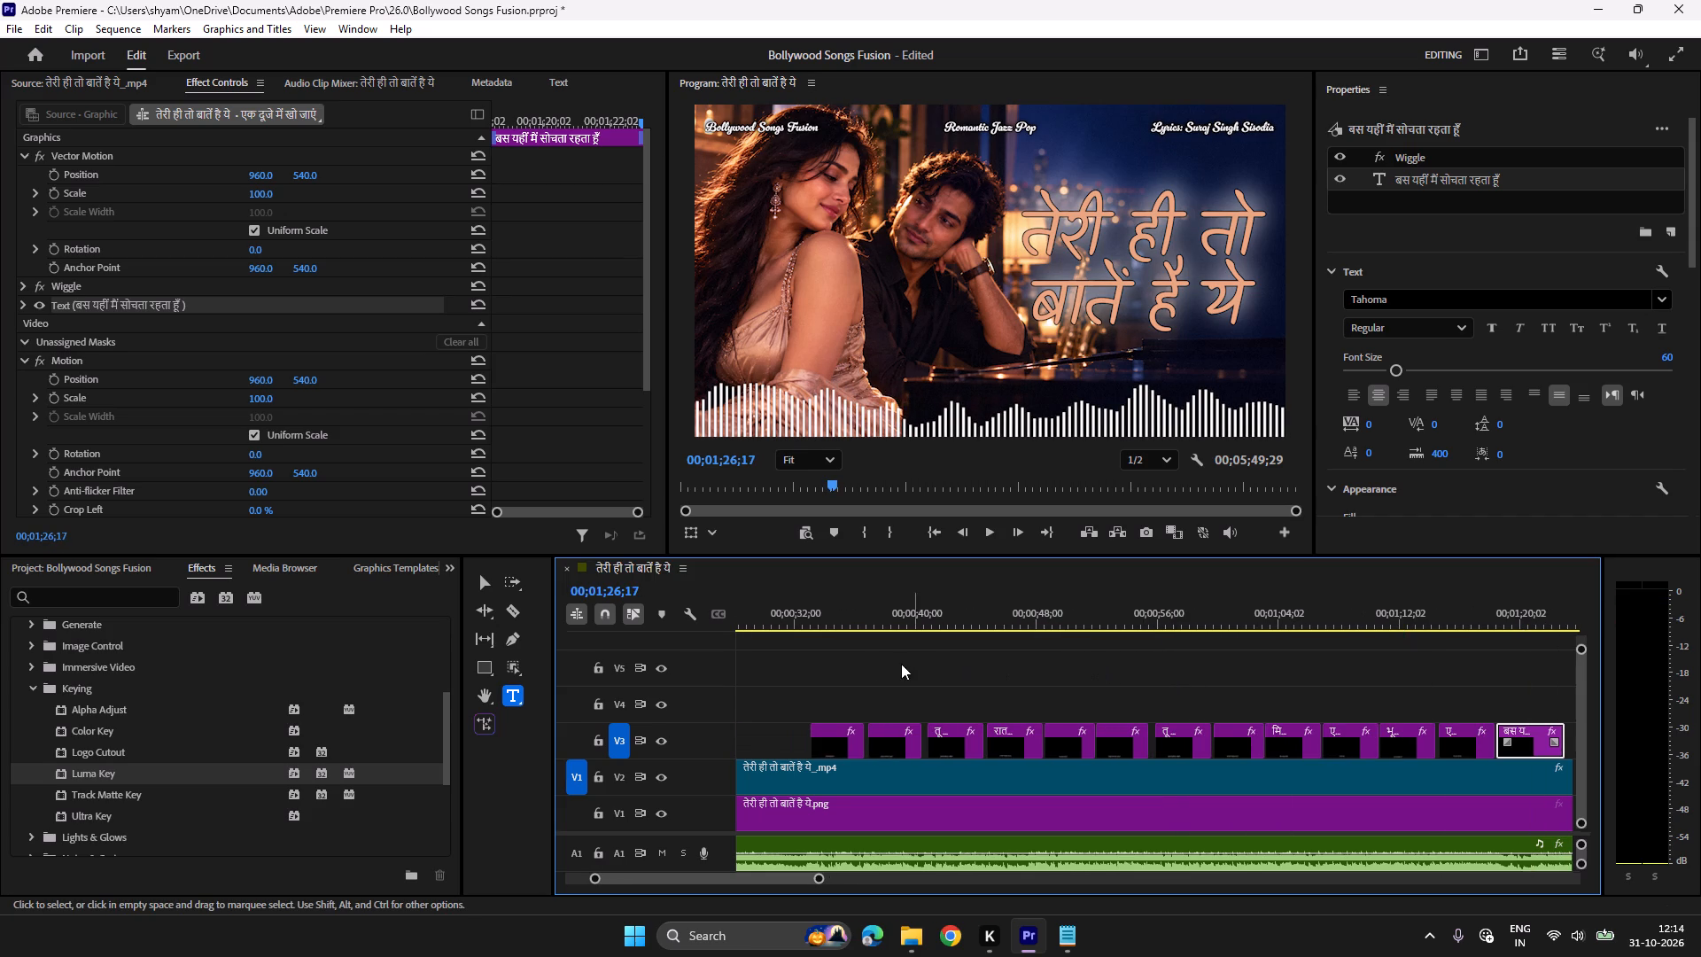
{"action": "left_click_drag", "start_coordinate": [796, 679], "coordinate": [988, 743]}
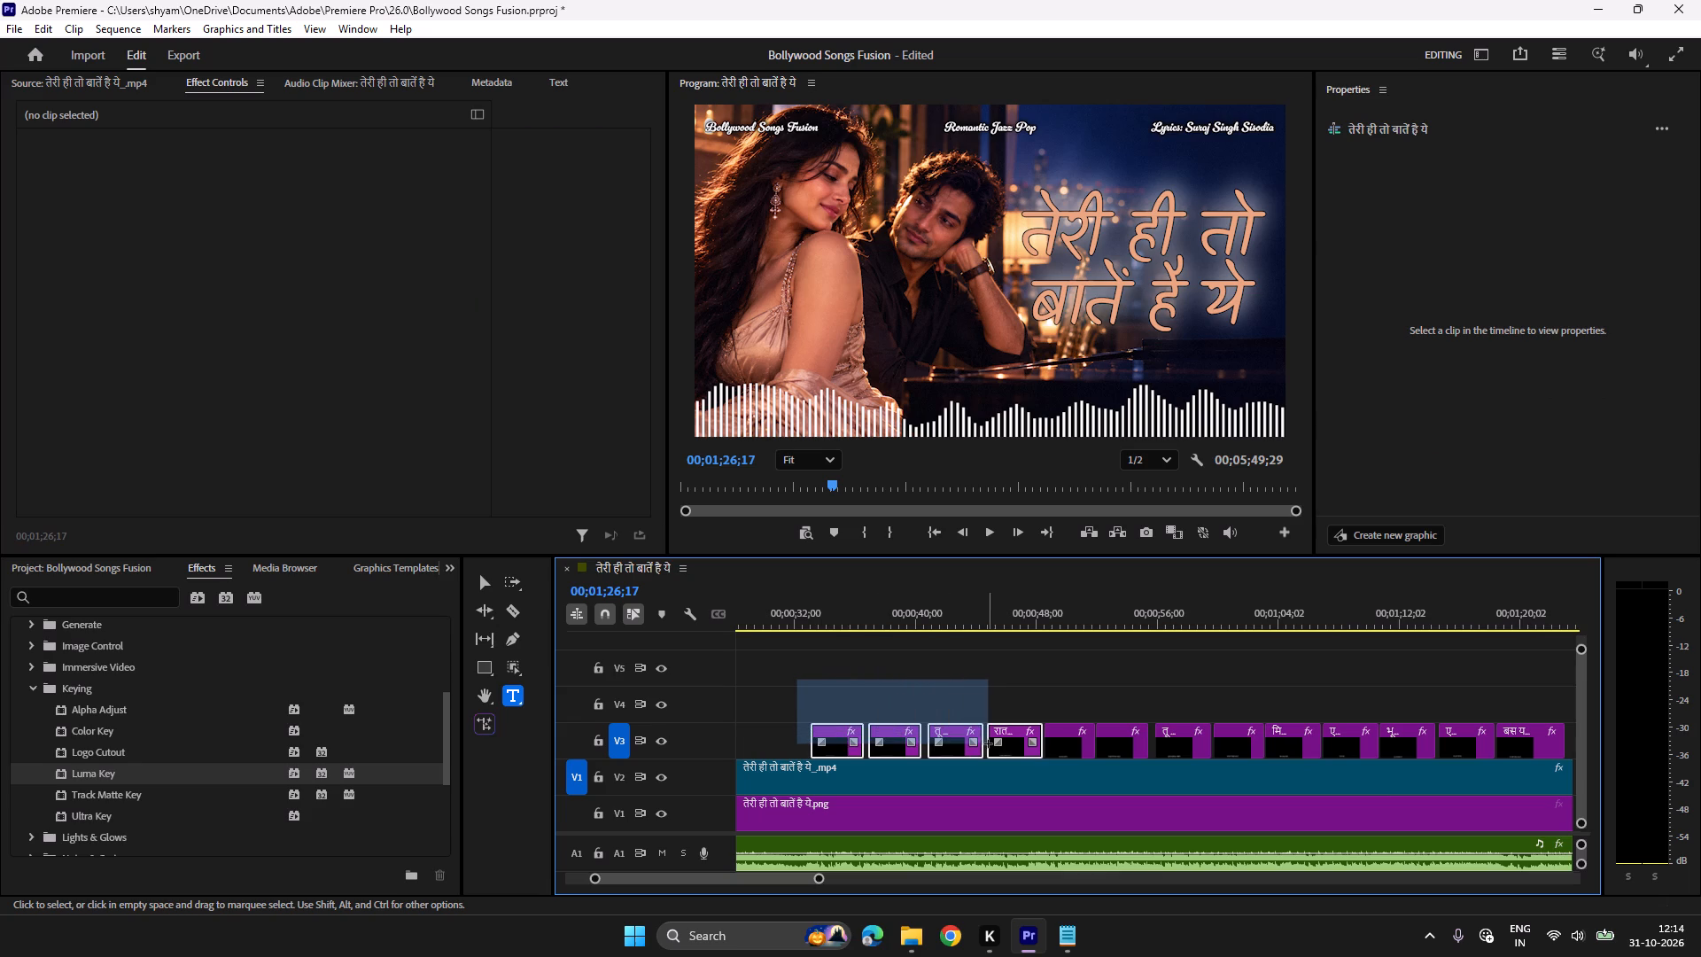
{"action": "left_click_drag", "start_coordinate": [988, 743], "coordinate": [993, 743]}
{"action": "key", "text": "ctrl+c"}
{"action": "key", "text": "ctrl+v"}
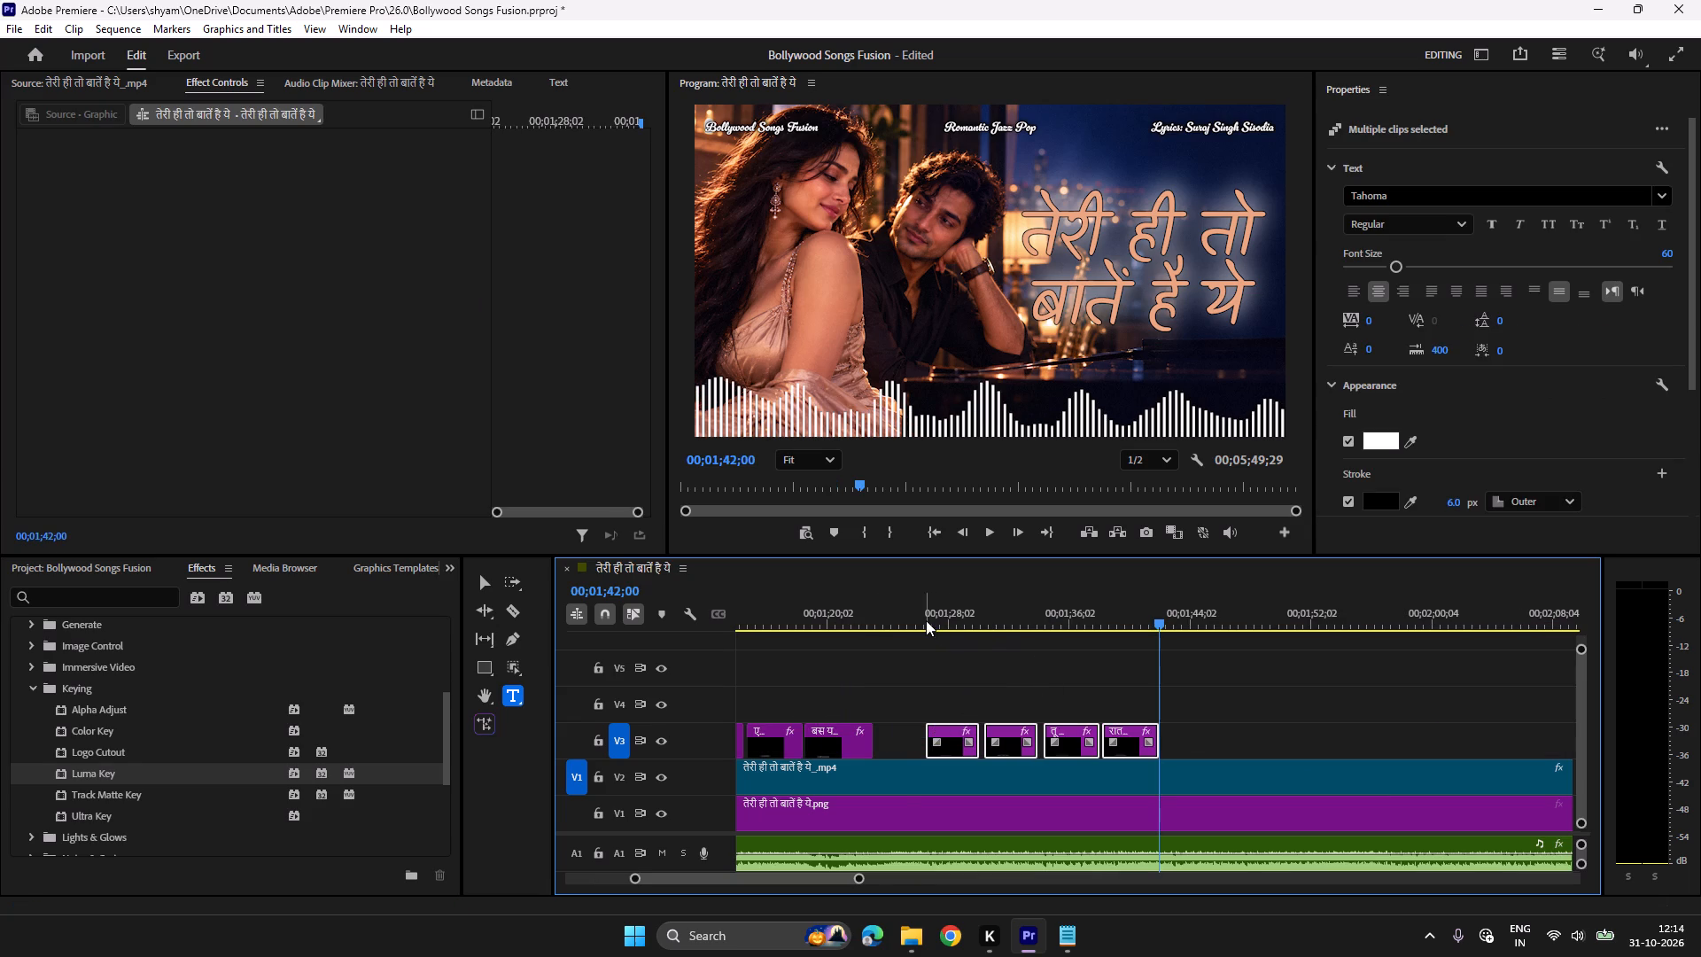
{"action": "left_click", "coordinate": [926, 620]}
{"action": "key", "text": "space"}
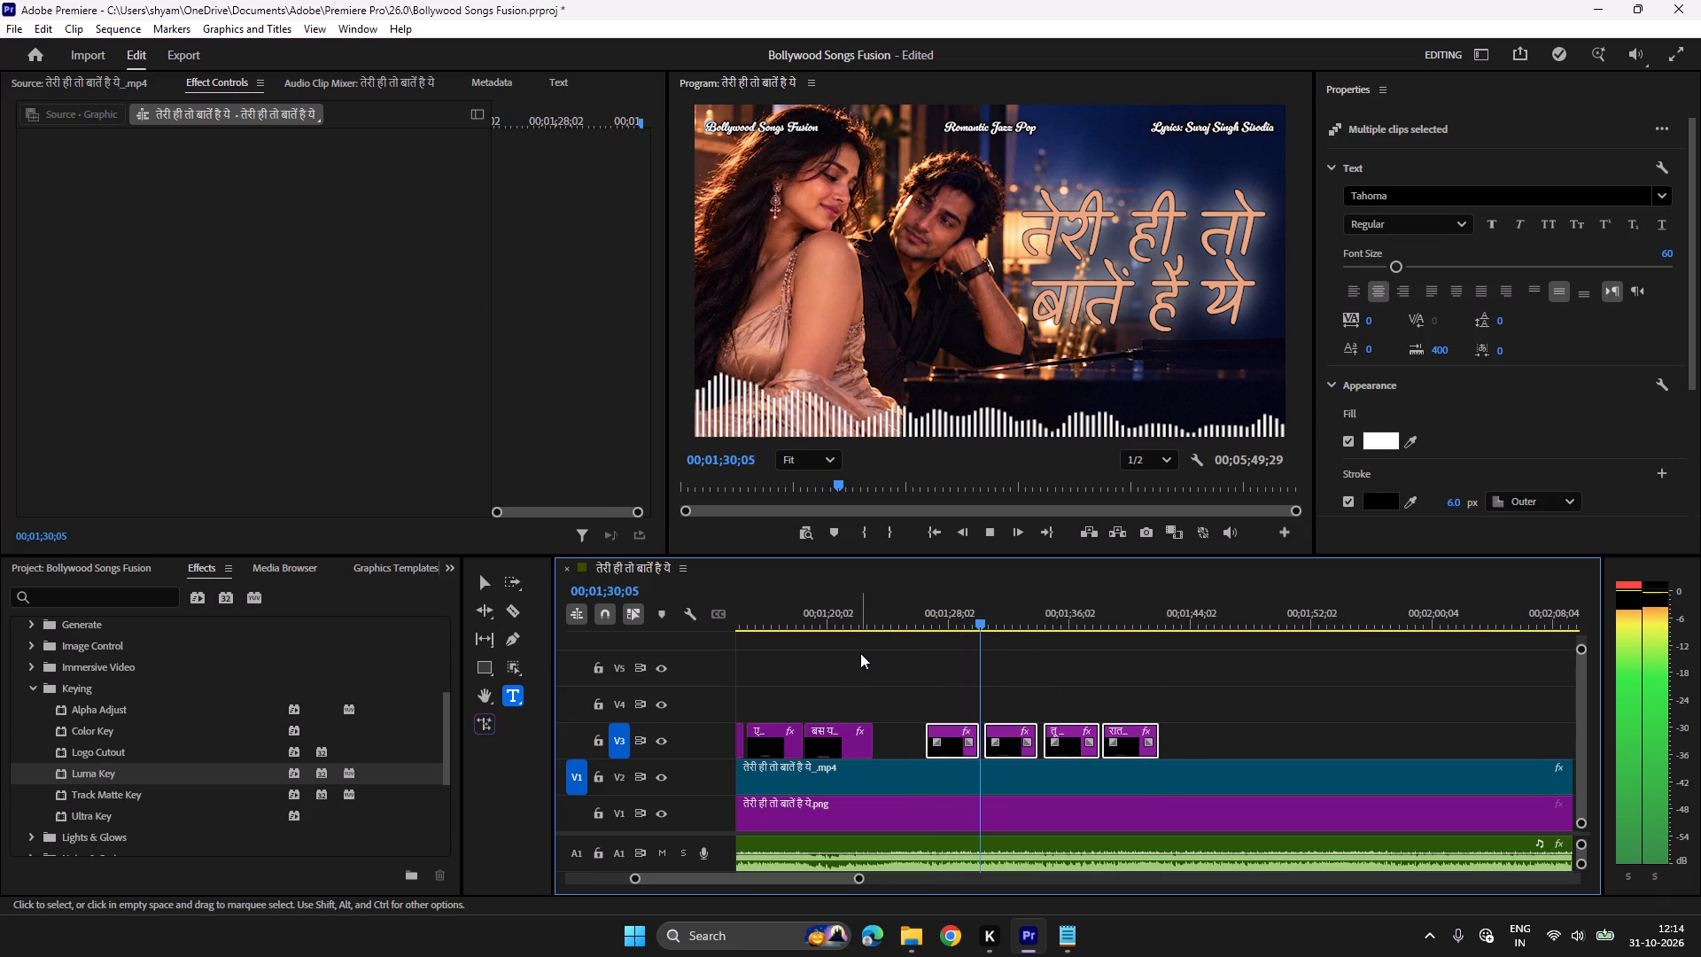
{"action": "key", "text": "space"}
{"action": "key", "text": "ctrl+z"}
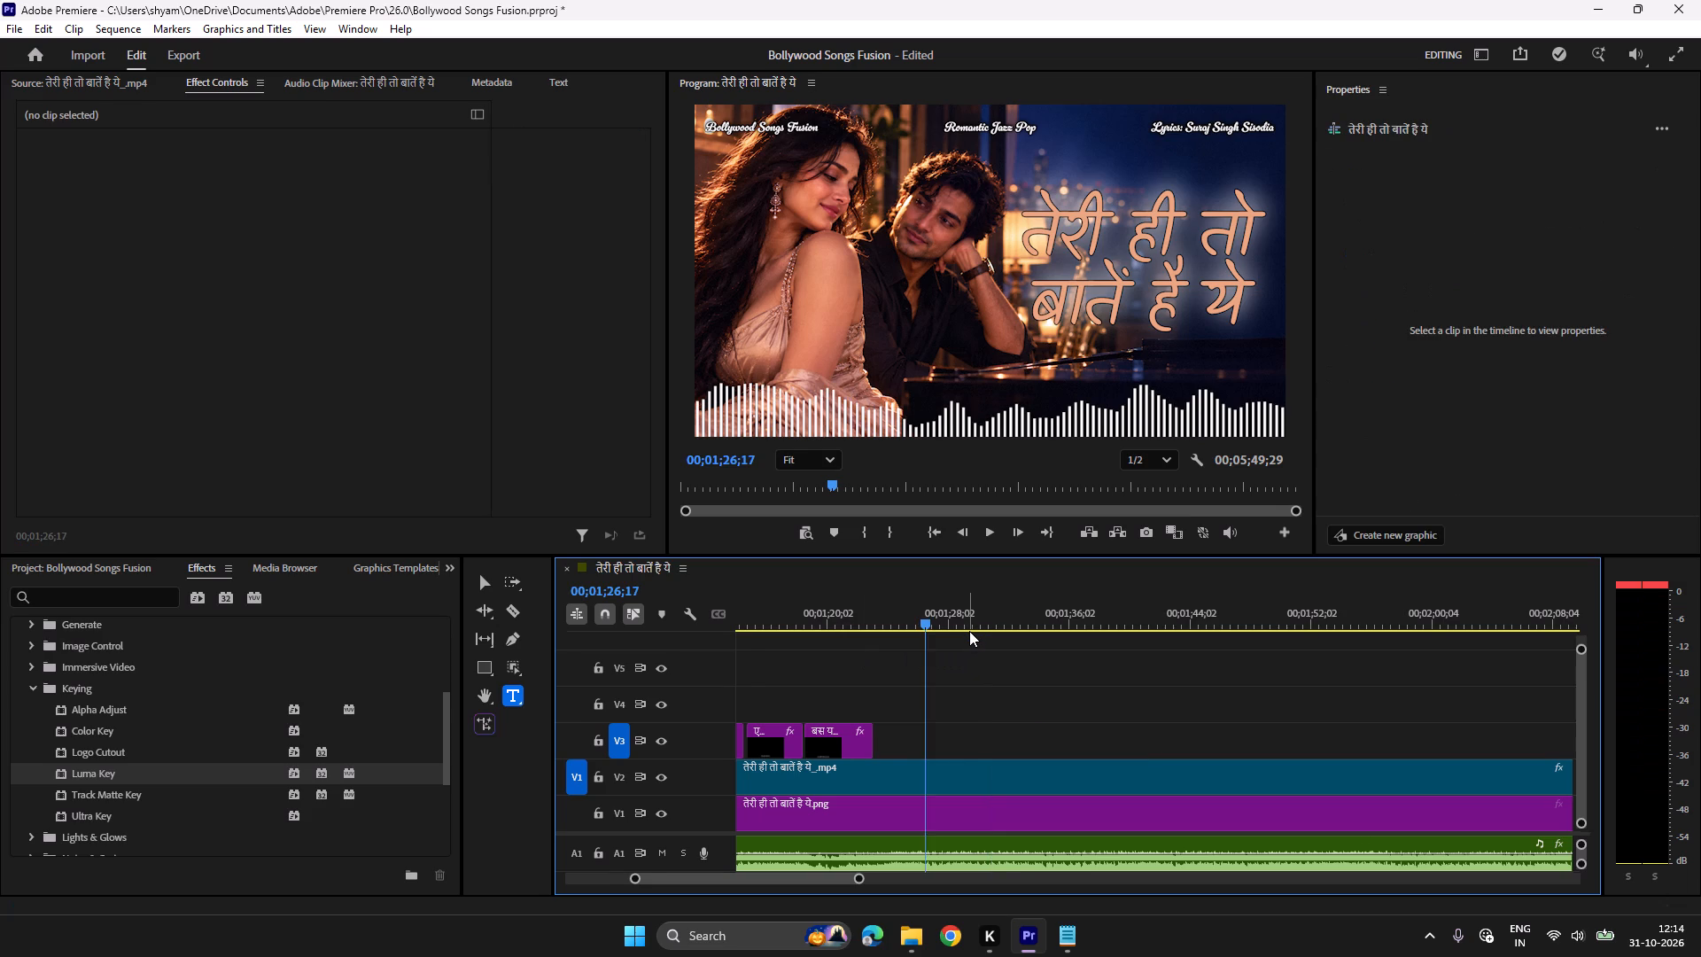
Duplicate the second verse's four titles on V3 at 00;01;26;17 and play through them against the song.
{"action": "scroll", "coordinate": [969, 631], "scroll_direction": "up", "scroll_amount": 20}
{"action": "scroll", "coordinate": [969, 631], "scroll_direction": "up", "scroll_amount": 10}
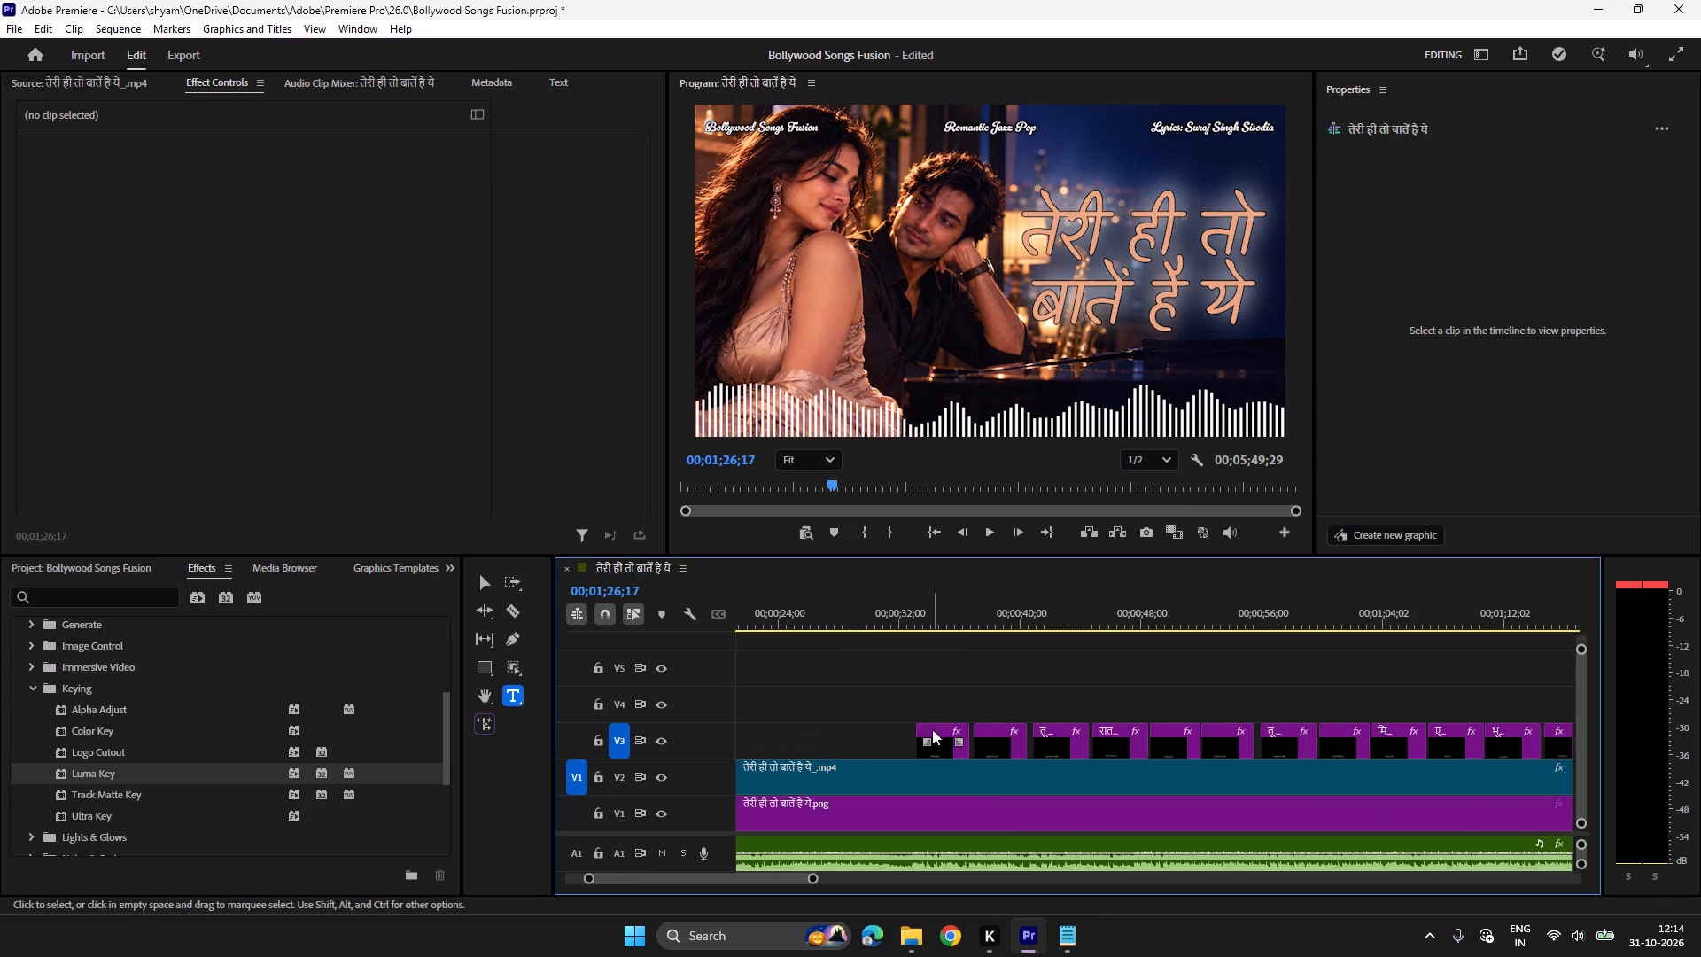
{"action": "left_click_drag", "start_coordinate": [1164, 687], "coordinate": [1178, 719]}
{"action": "left_click_drag", "start_coordinate": [1178, 719], "coordinate": [1335, 753]}
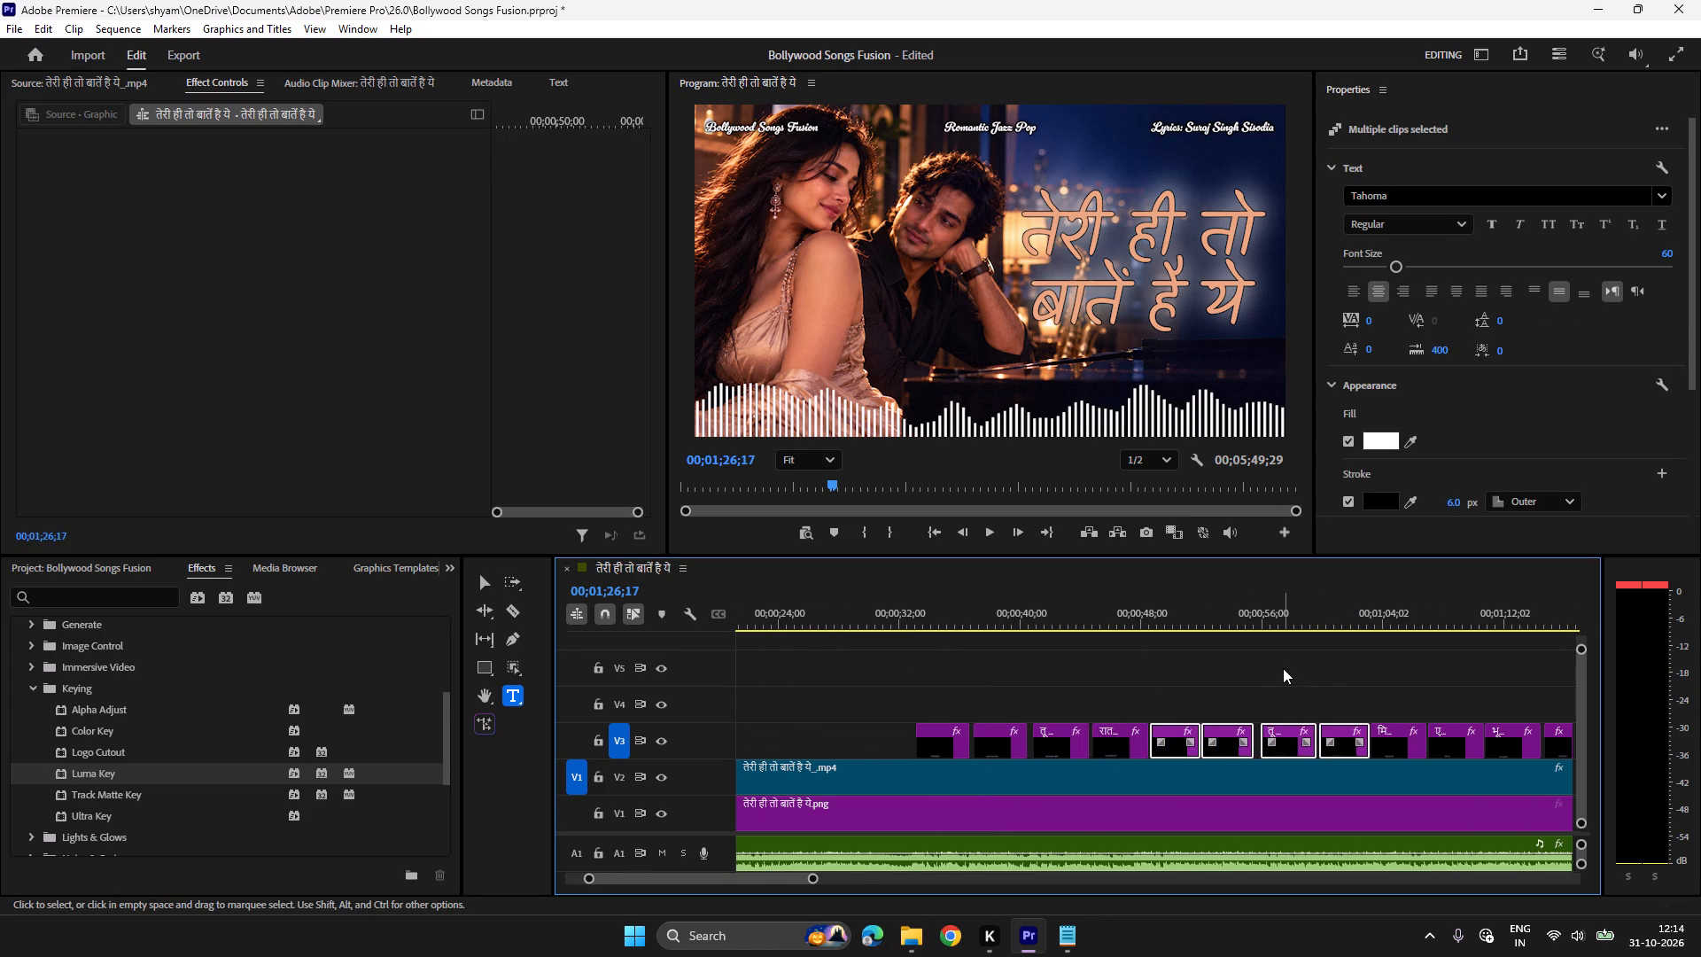
{"action": "key", "text": "ctrl+c"}
{"action": "key", "text": "ctrl+v"}
{"action": "left_click", "coordinate": [932, 623]}
{"action": "key", "text": "space"}
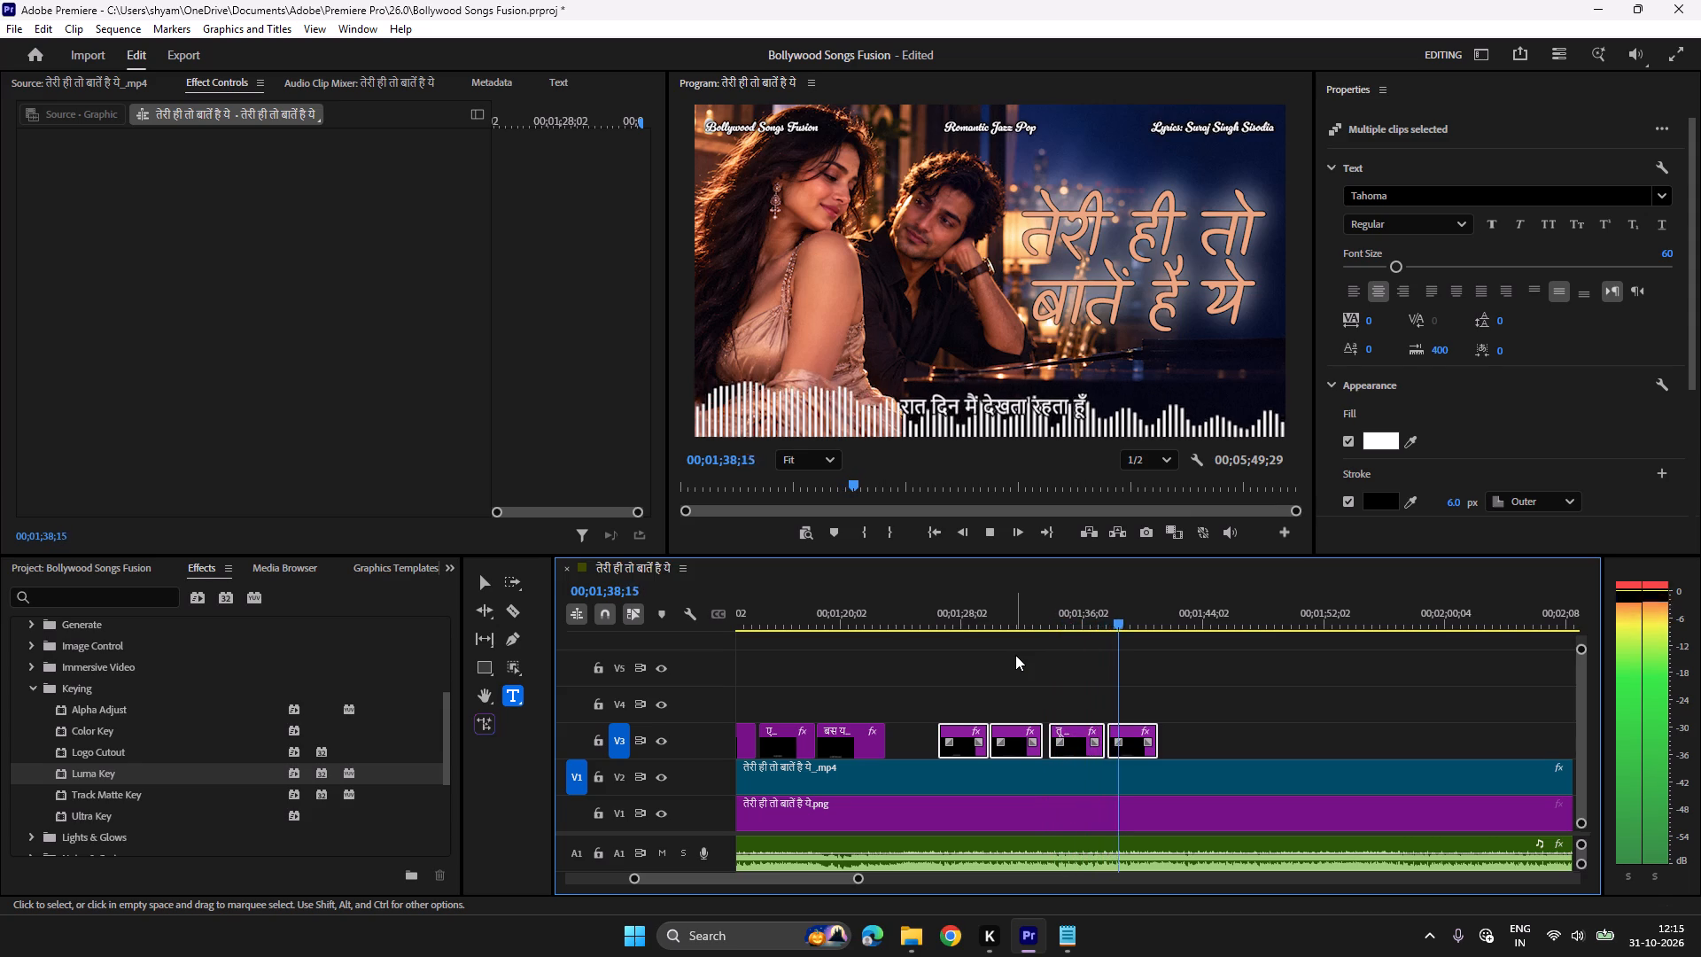
{"action": "scroll", "coordinate": [1015, 655], "scroll_direction": "down", "scroll_amount": 4}
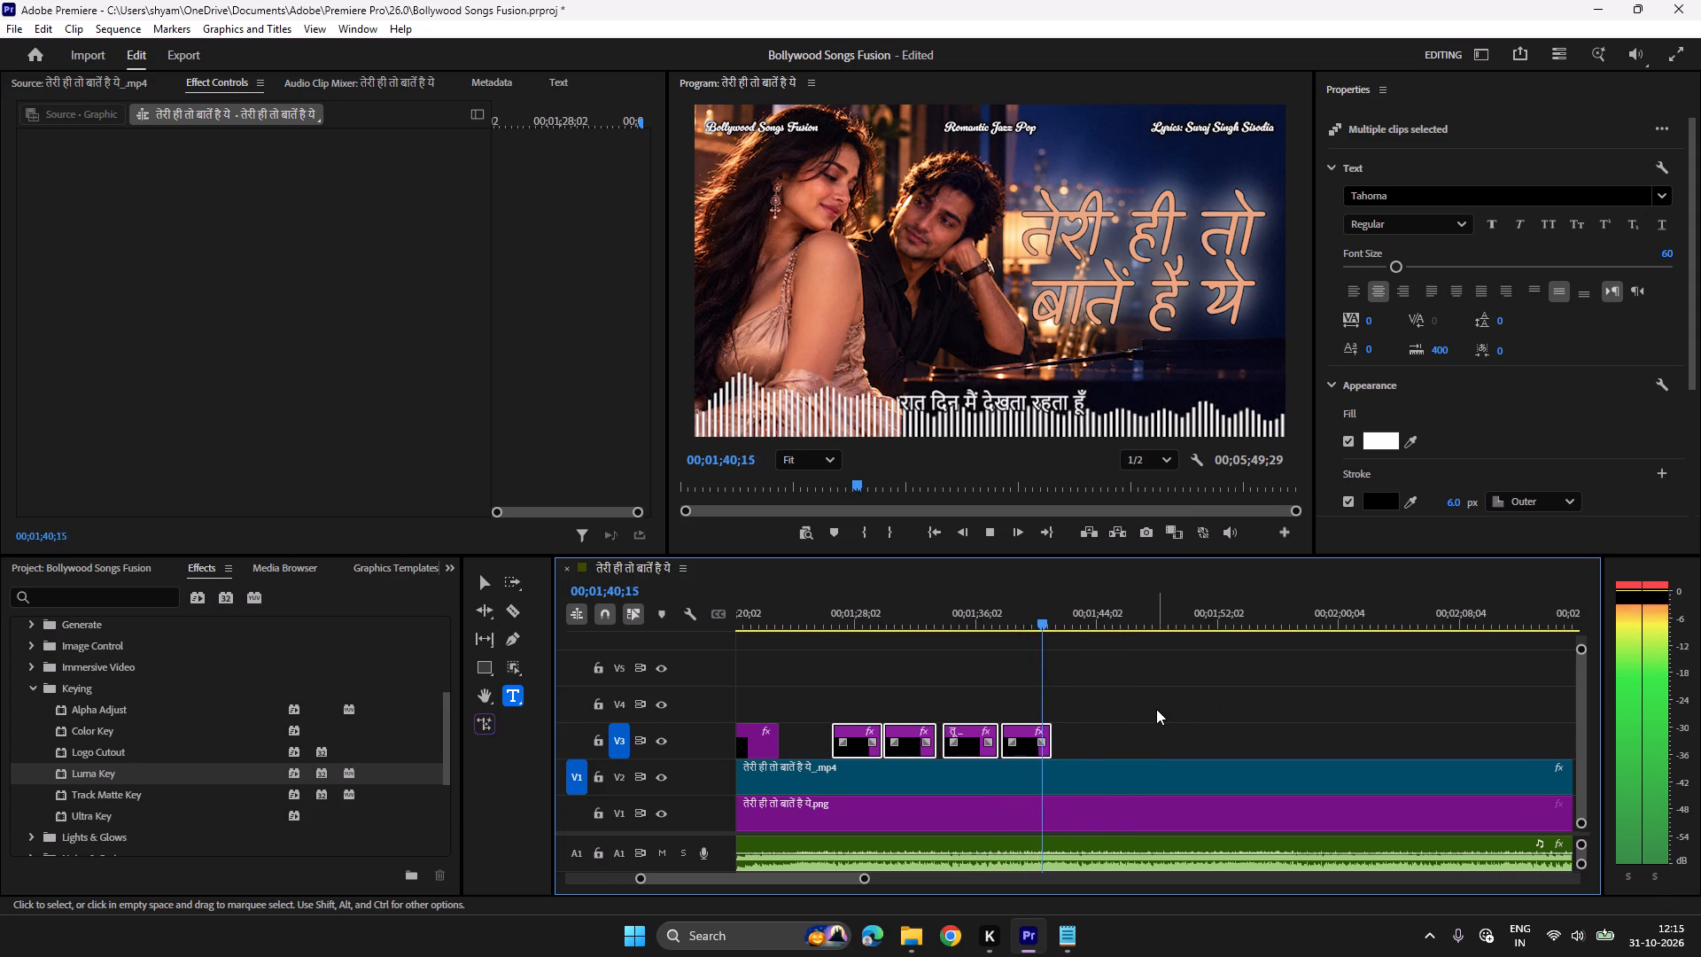
Save the project.
{"action": "key", "text": "ctrl+s"}
Play on to where the next verse starts and paste a copy of the last रात दिन मैं देखता रहता हूँ title on V3 at 00;02;11;10.
{"action": "key", "text": "space"}
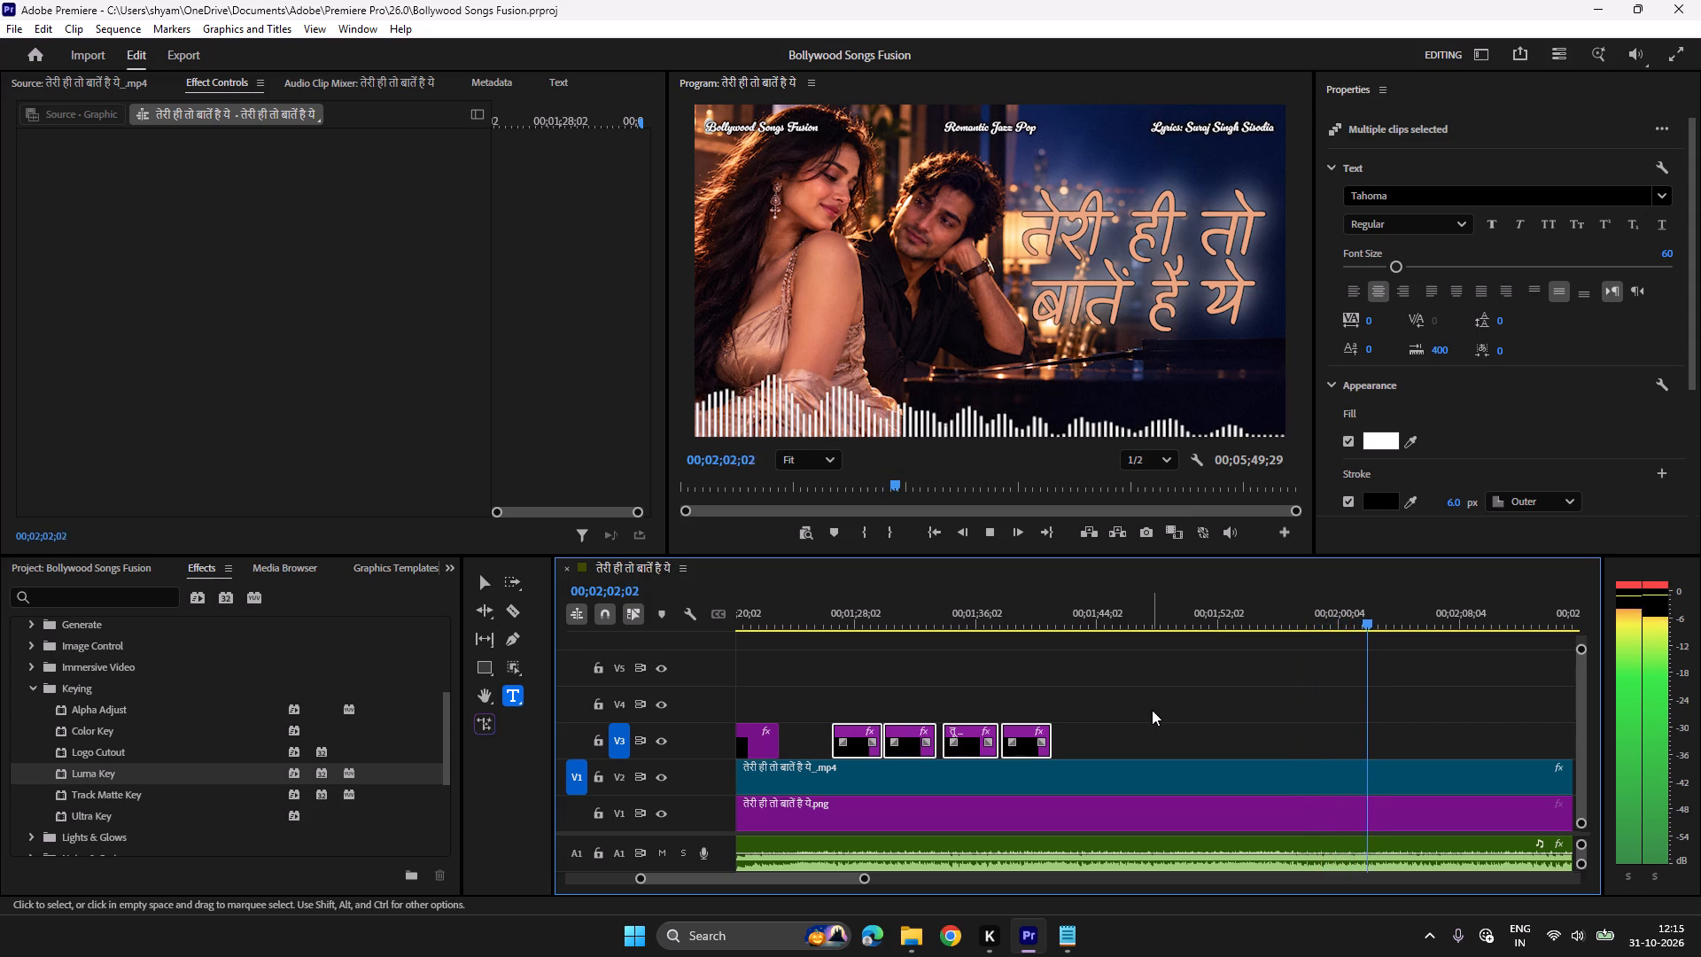
{"action": "scroll", "coordinate": [1152, 704], "scroll_direction": "down", "scroll_amount": 4}
{"action": "left_click", "coordinate": [1076, 697]}
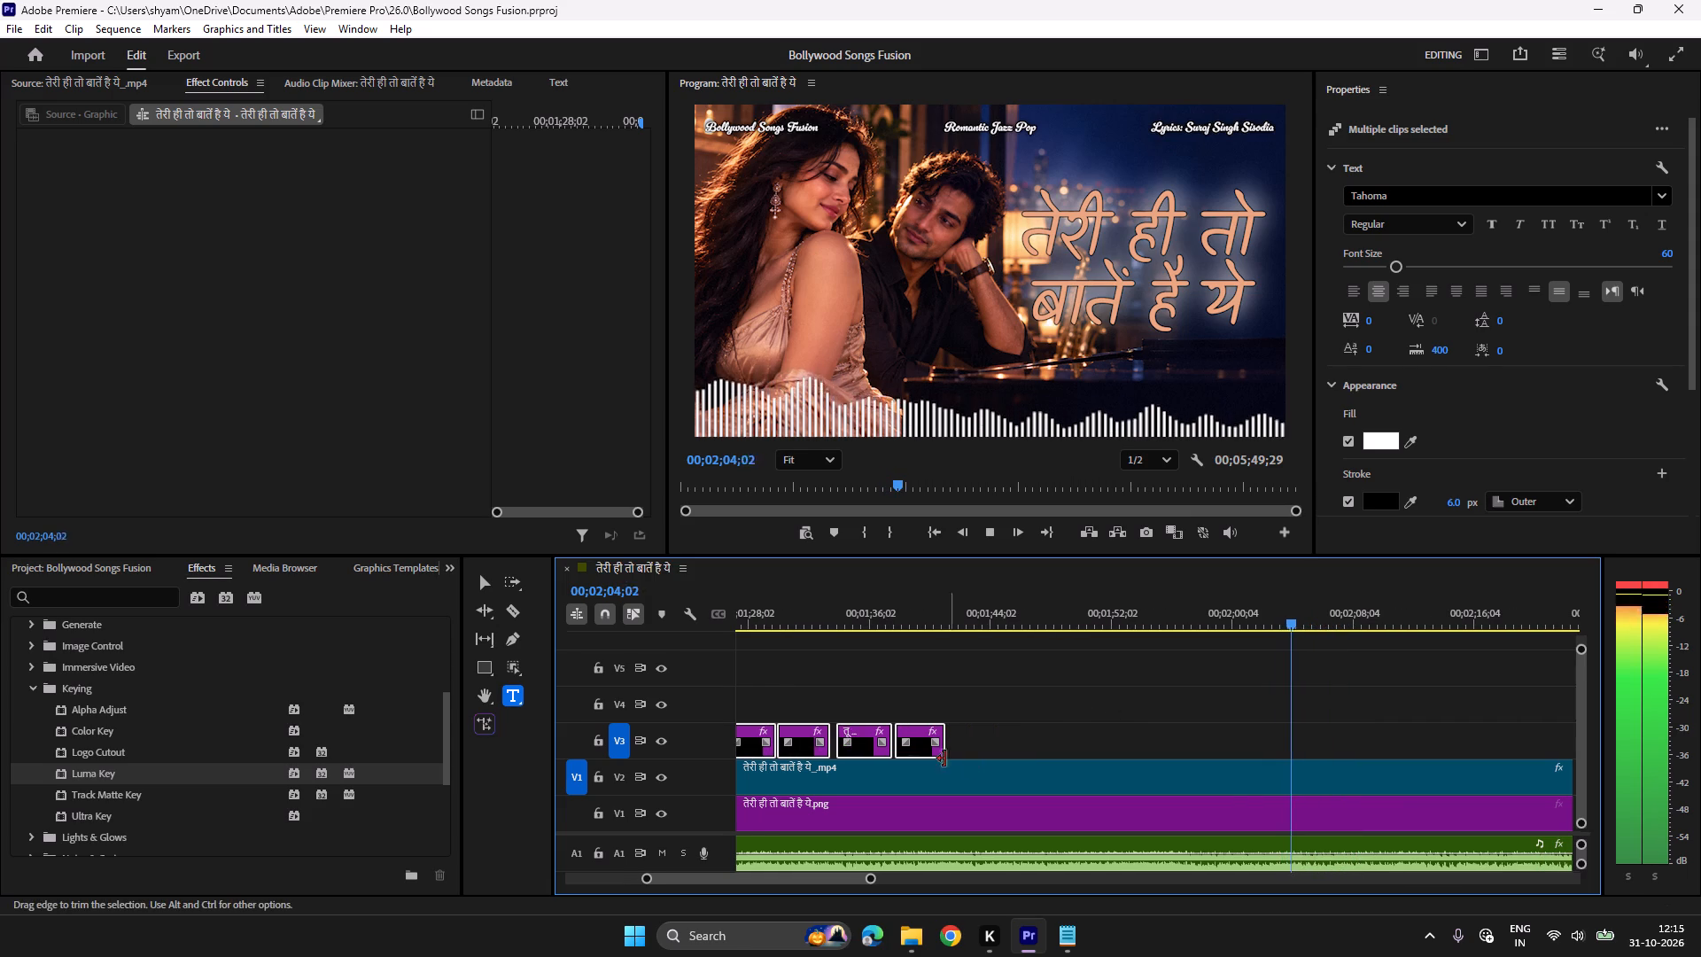
{"action": "left_click", "coordinate": [937, 684]}
{"action": "left_click", "coordinate": [923, 742]}
{"action": "key", "text": "ctrl+c"}
{"action": "scroll", "coordinate": [947, 679], "scroll_direction": "down", "scroll_amount": 2}
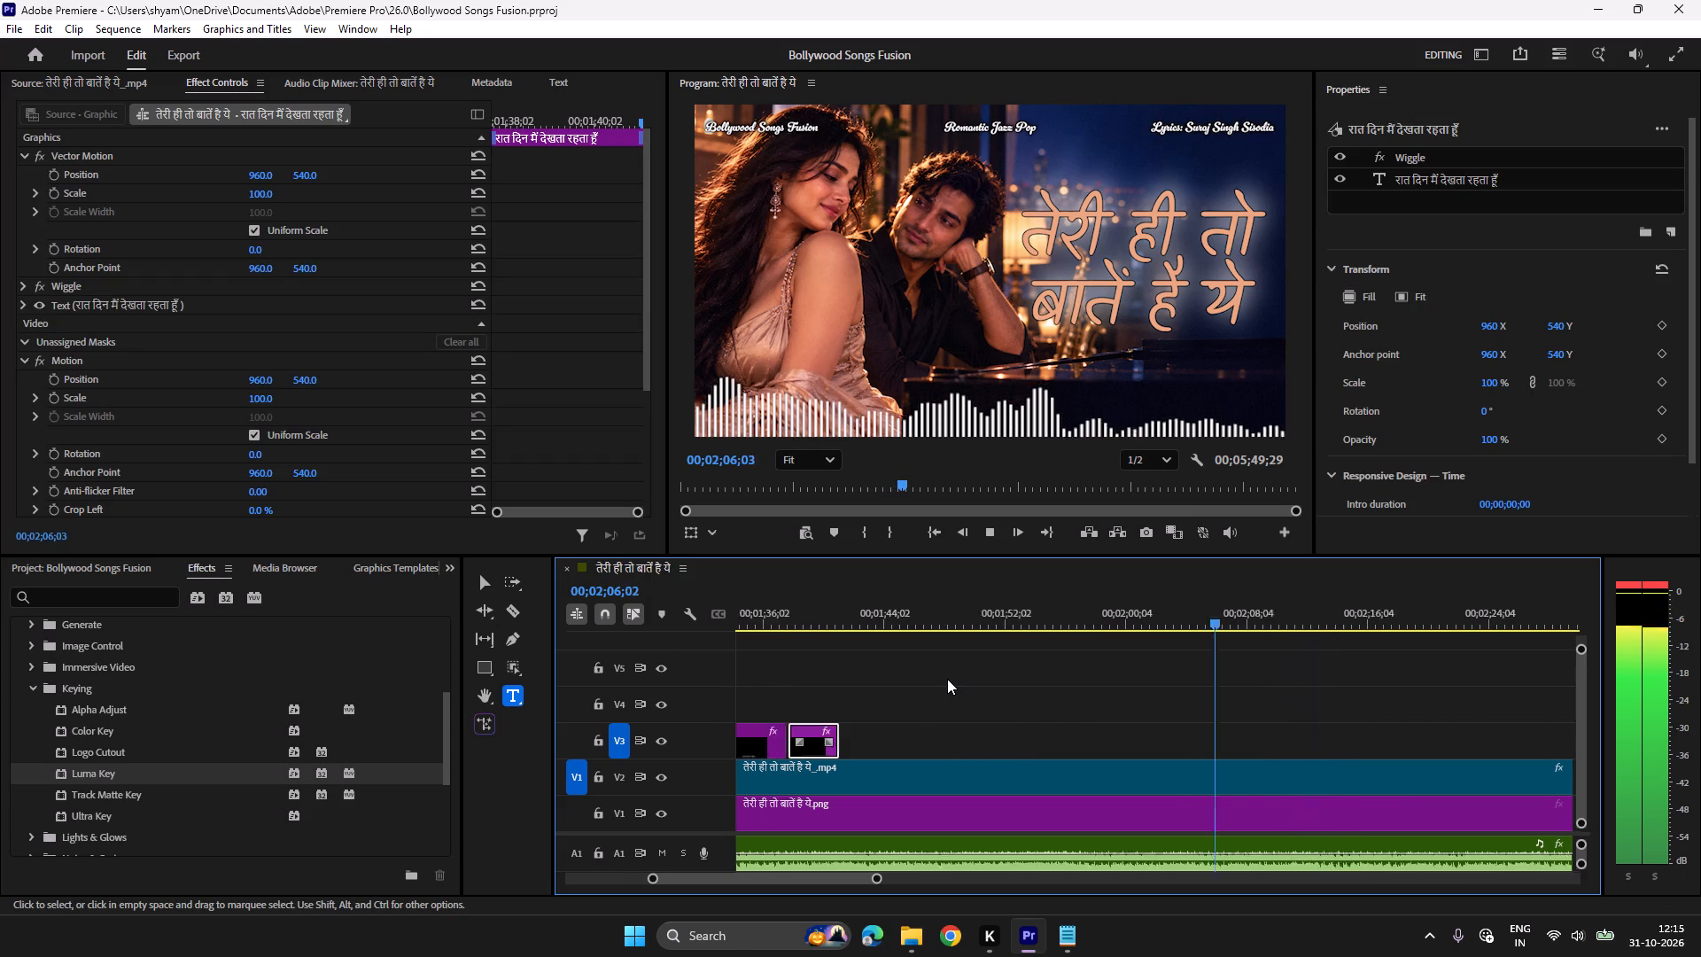
{"action": "scroll", "coordinate": [947, 679], "scroll_direction": "down", "scroll_amount": 10}
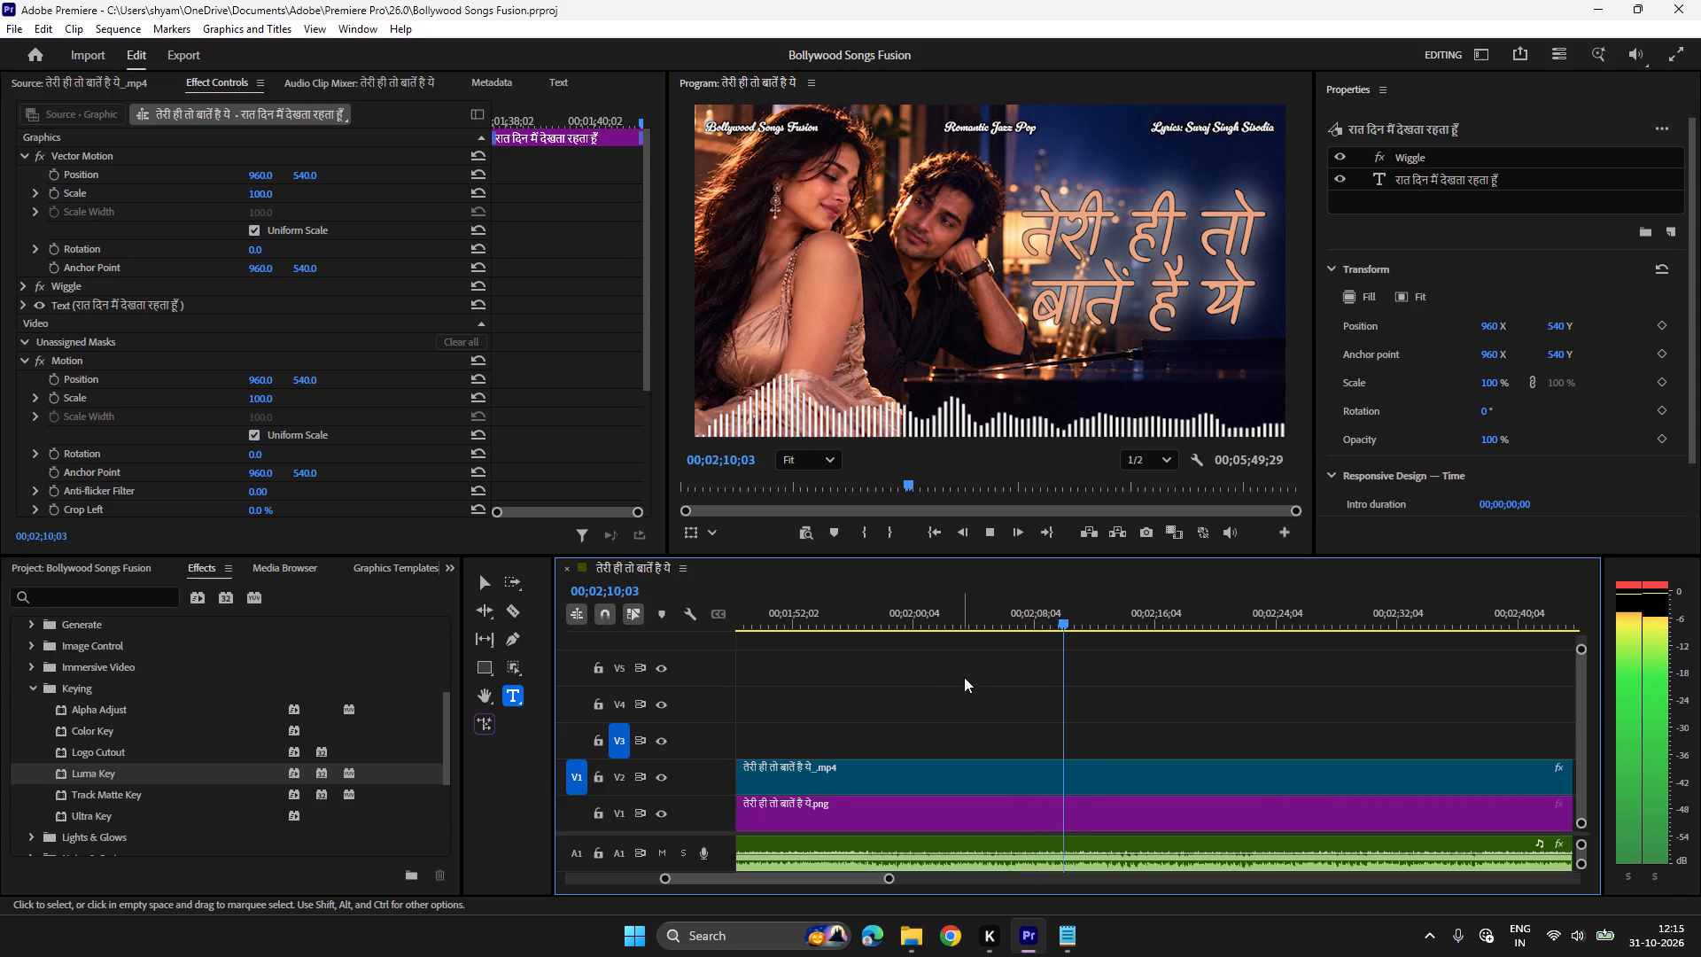
{"action": "key", "text": "space"}
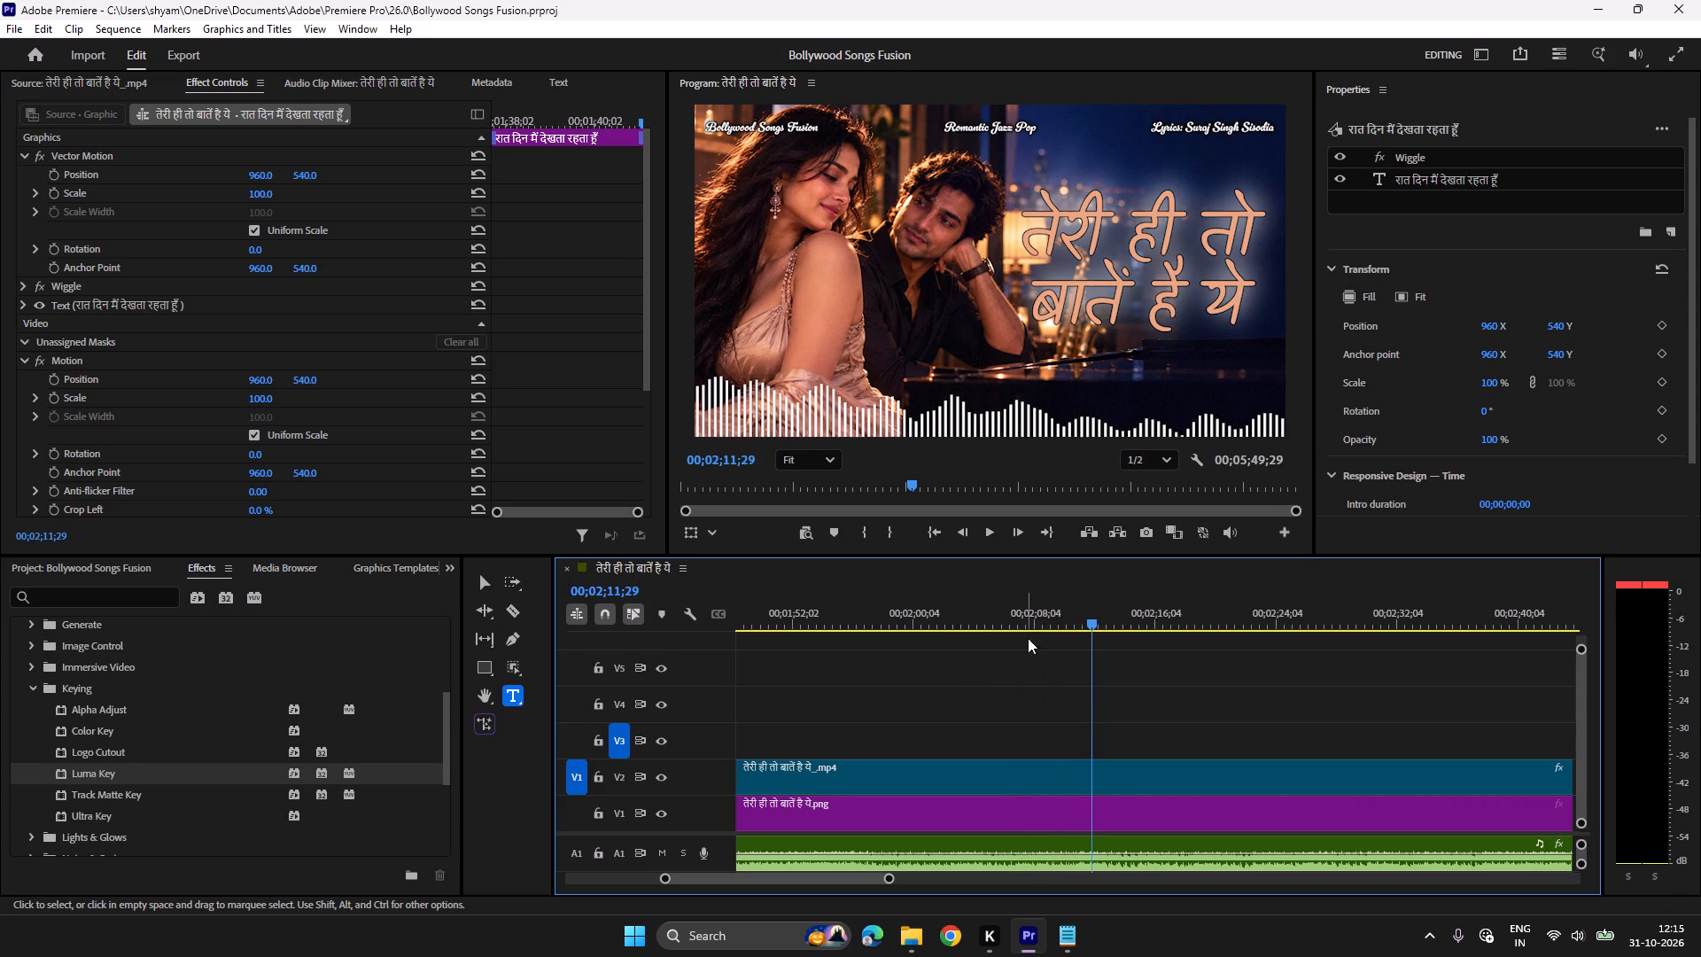
{"action": "left_click", "coordinate": [1073, 611]}
{"action": "key", "text": "space"}
{"action": "key", "text": "space"}
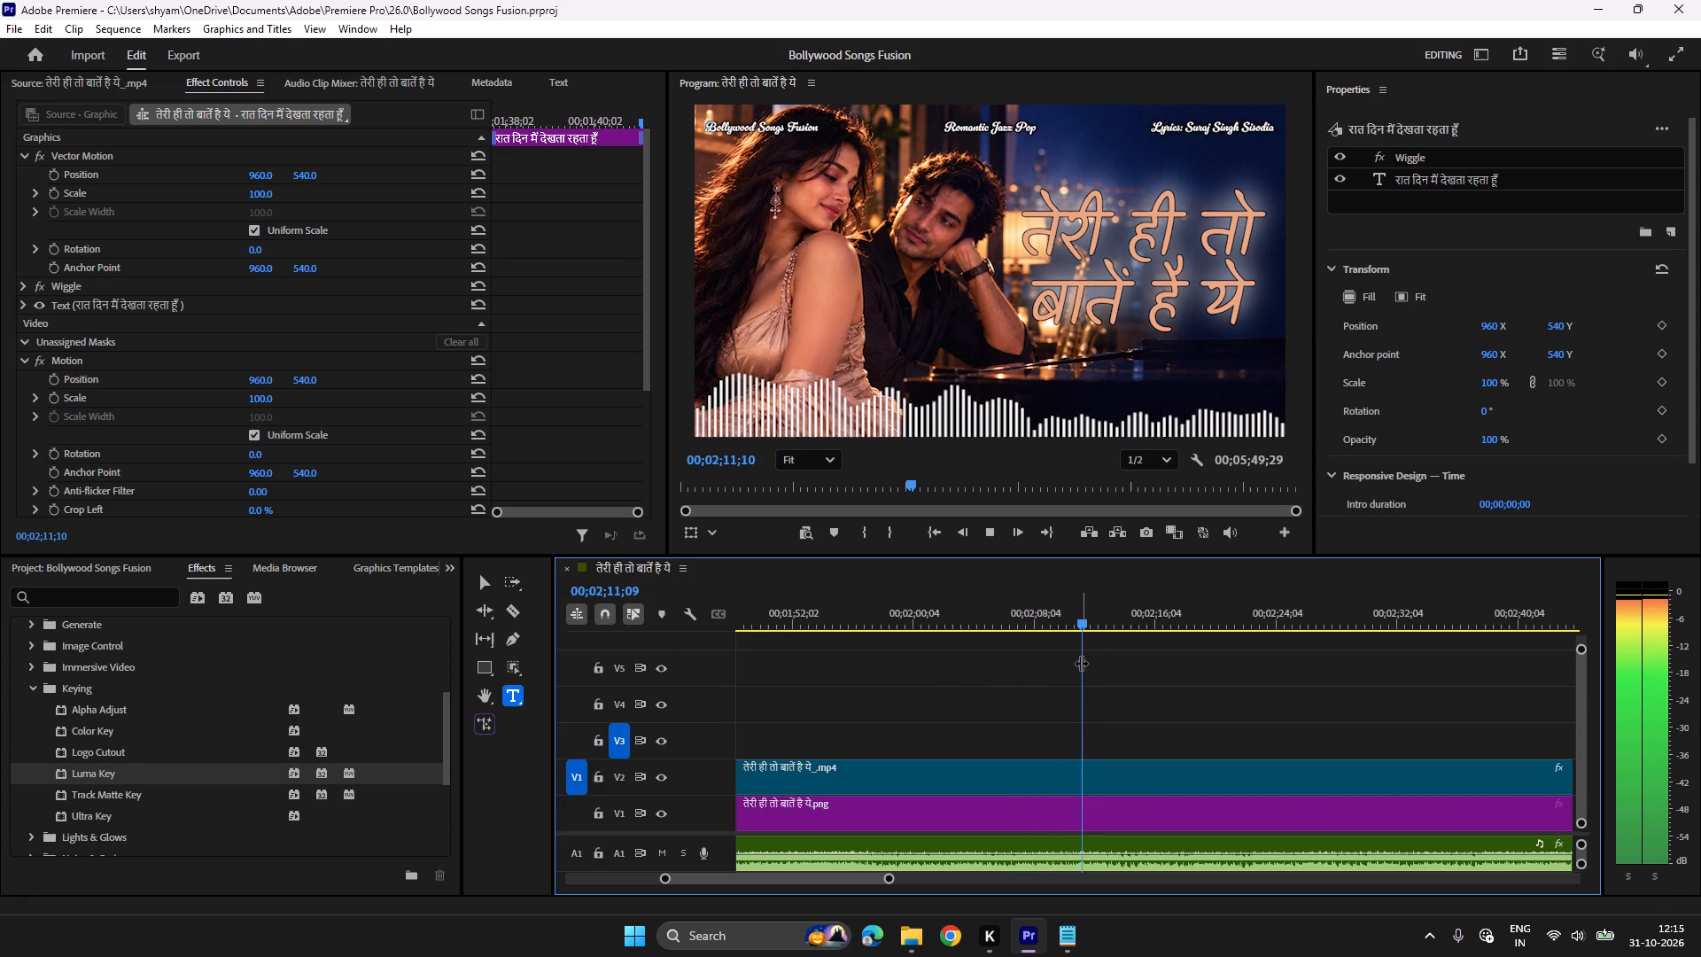
{"action": "key", "text": "ctrl+v"}
Replace the pasted title's text with the Notepad lyric line होश अपना नहीं कुछ भी.
{"action": "left_click", "coordinate": [1062, 938]}
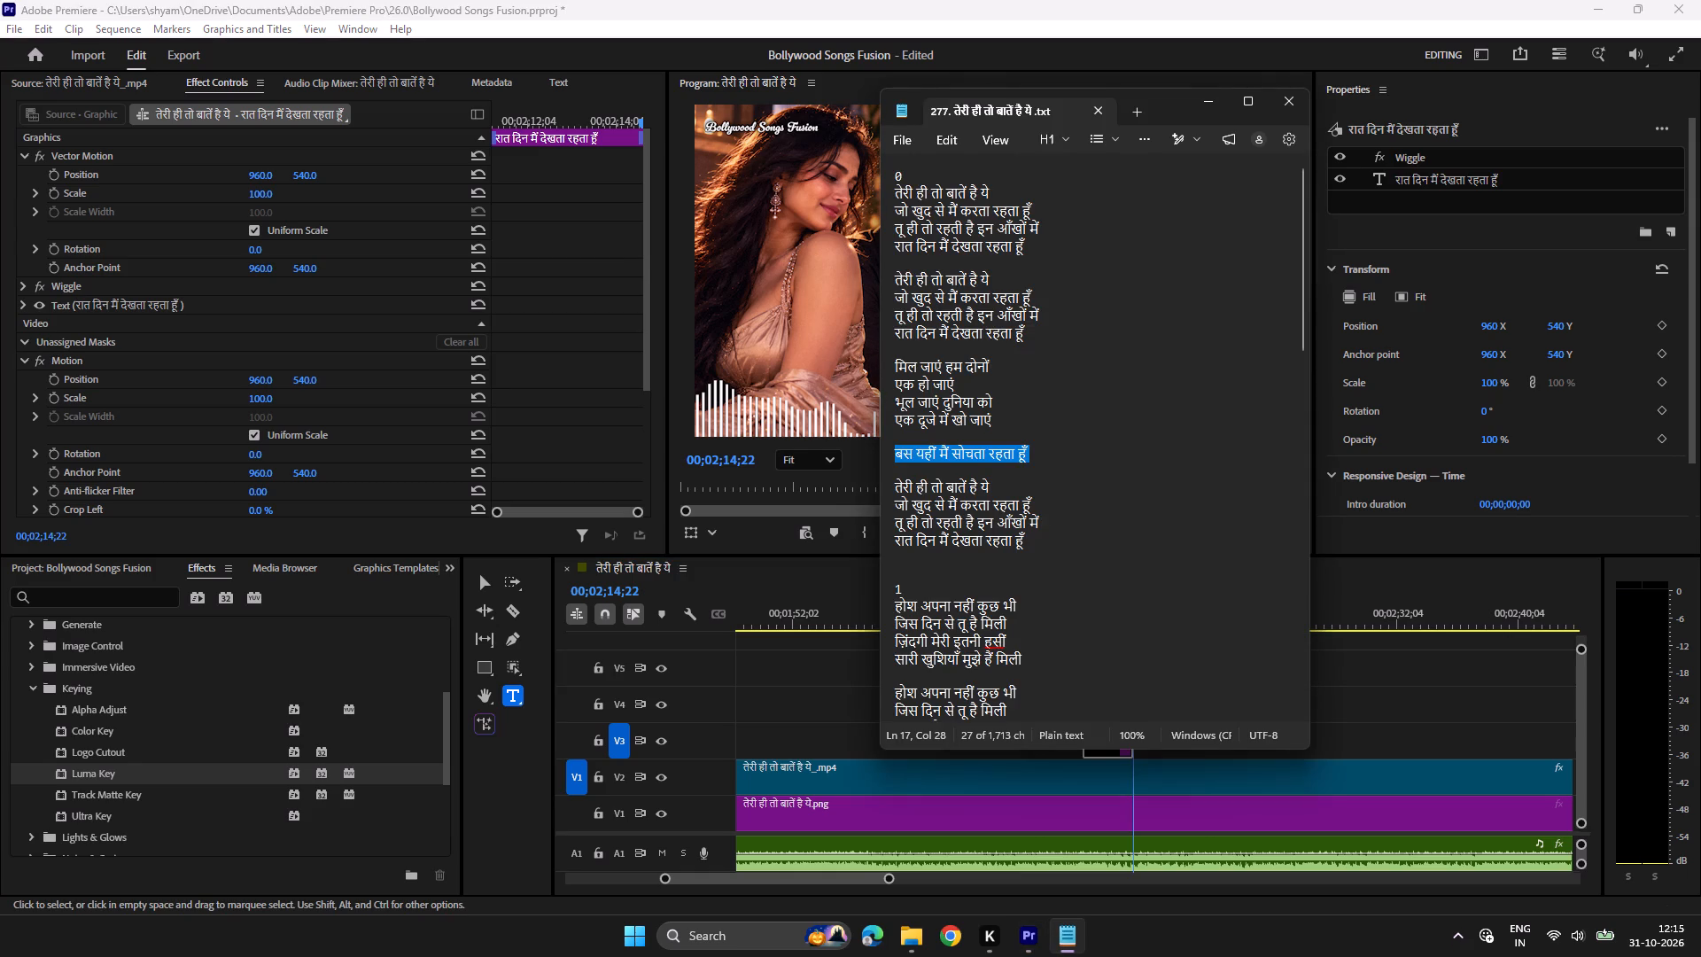
{"action": "scroll", "coordinate": [1048, 488], "scroll_direction": "down", "scroll_amount": 3}
{"action": "left_click_drag", "start_coordinate": [1021, 420], "coordinate": [944, 420]}
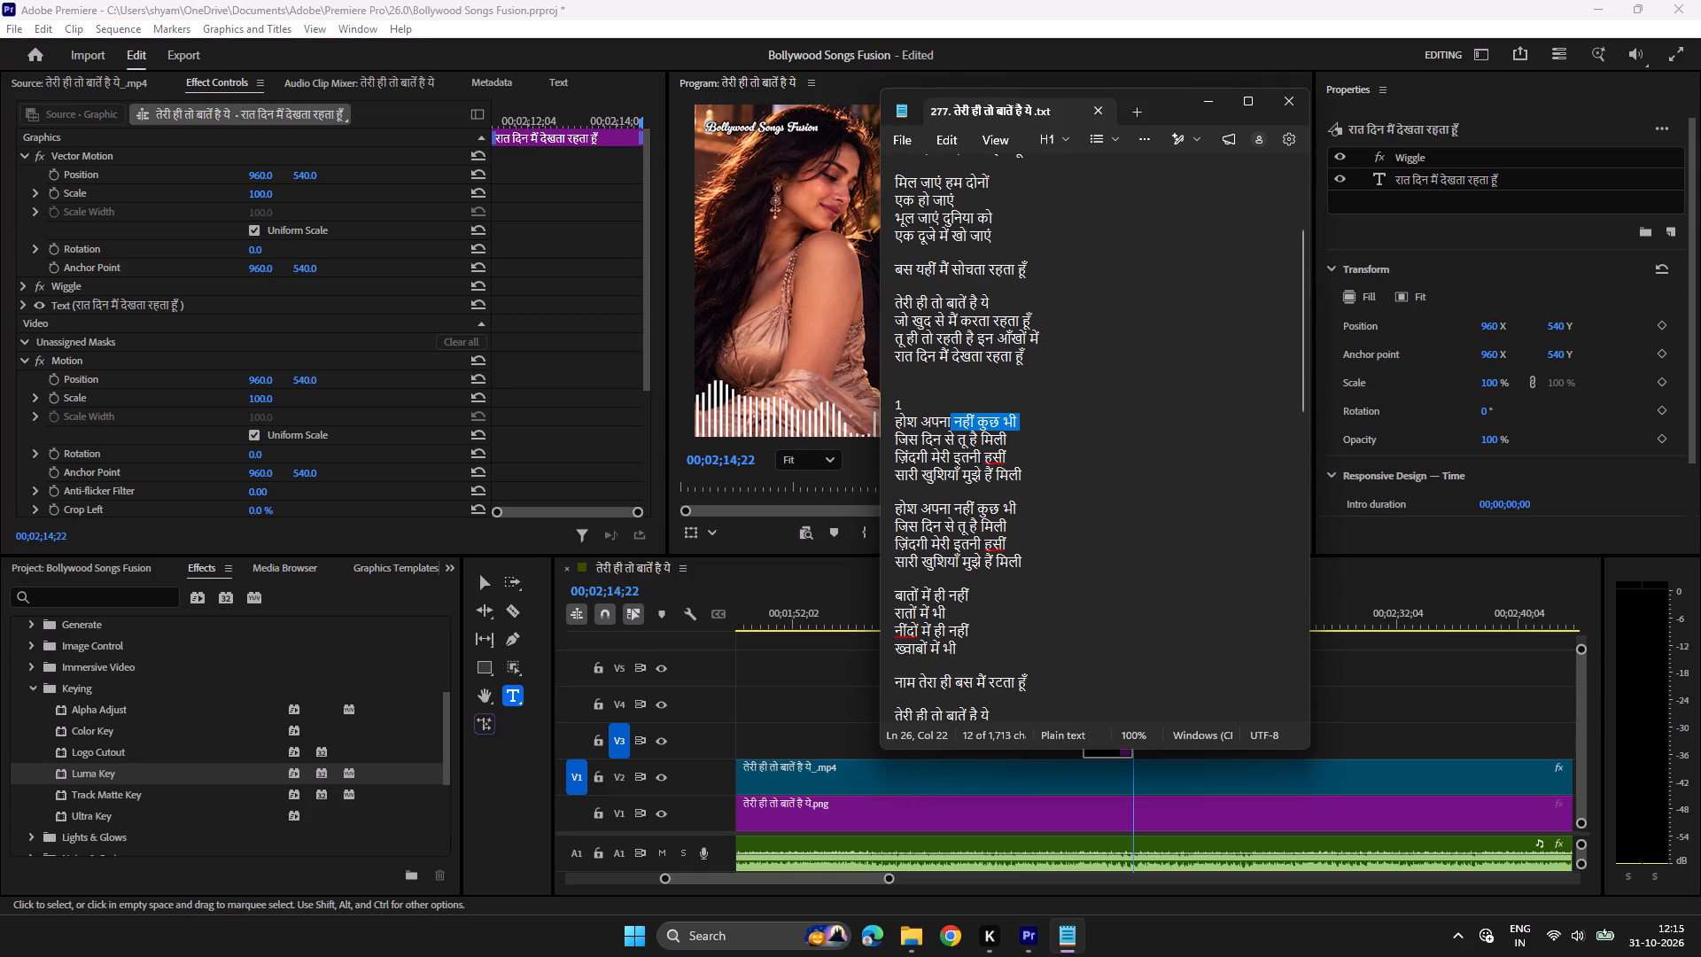
{"action": "left_click_drag", "start_coordinate": [944, 420], "coordinate": [882, 414]}
{"action": "key", "text": "ctrl+c"}
{"action": "left_click", "coordinate": [1037, 930]}
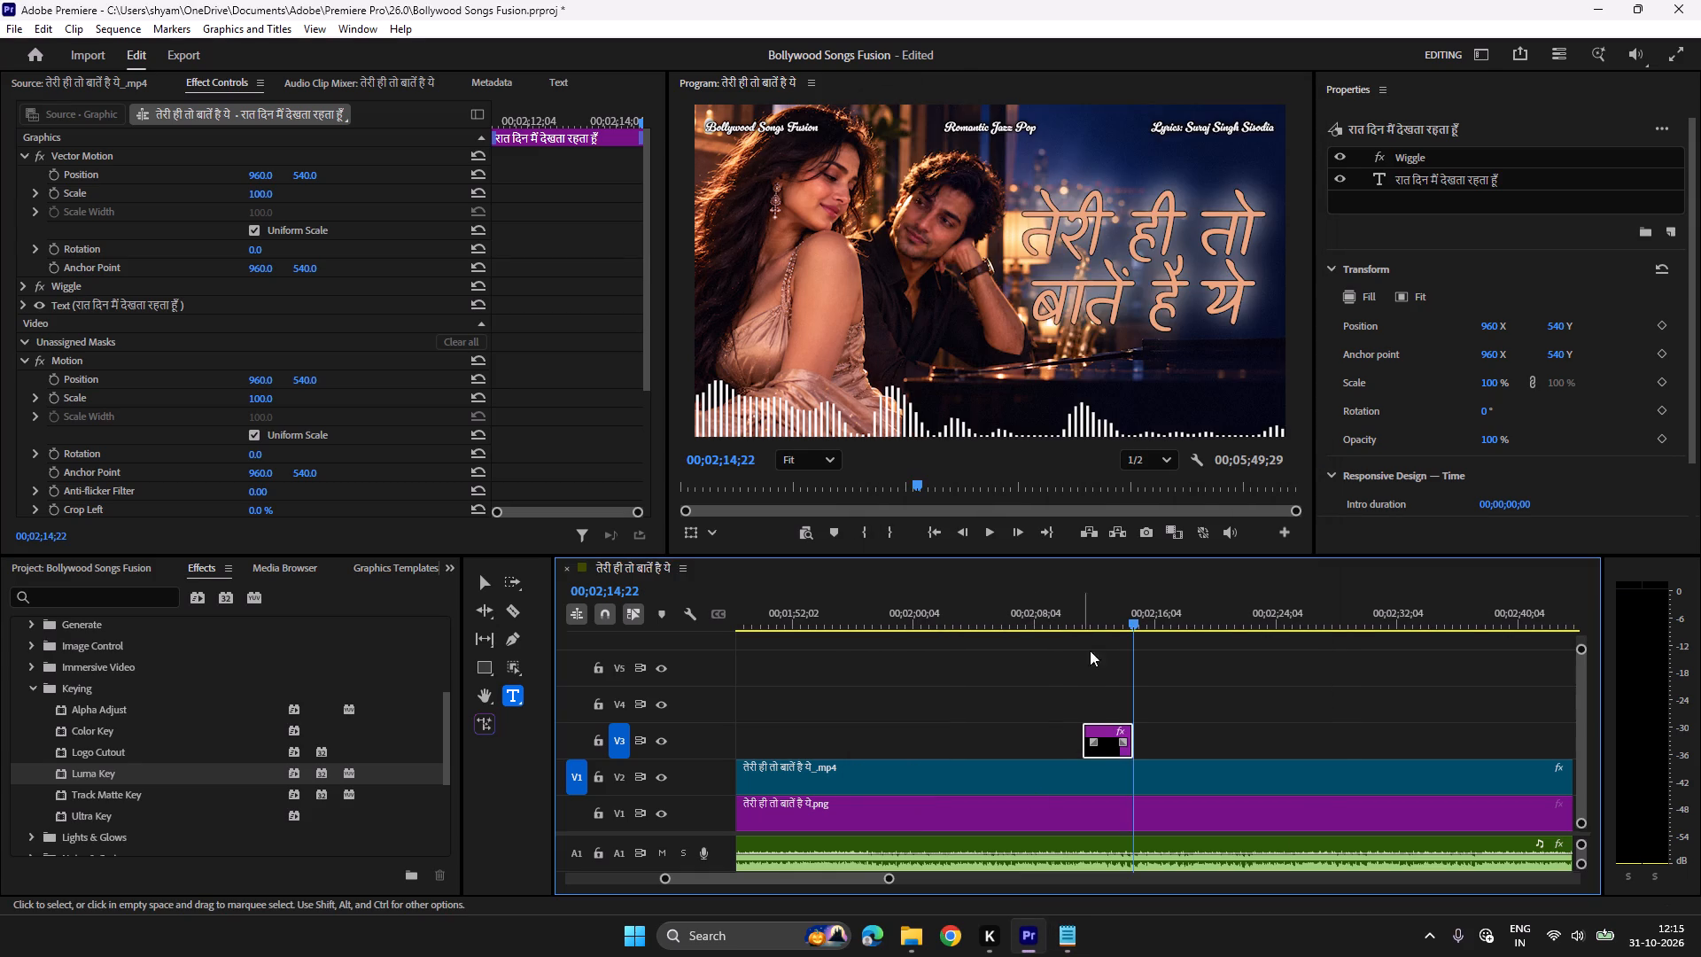
{"action": "left_click", "coordinate": [1122, 606]}
{"action": "left_click", "coordinate": [1021, 399]}
{"action": "key", "text": "ctrl+a"}
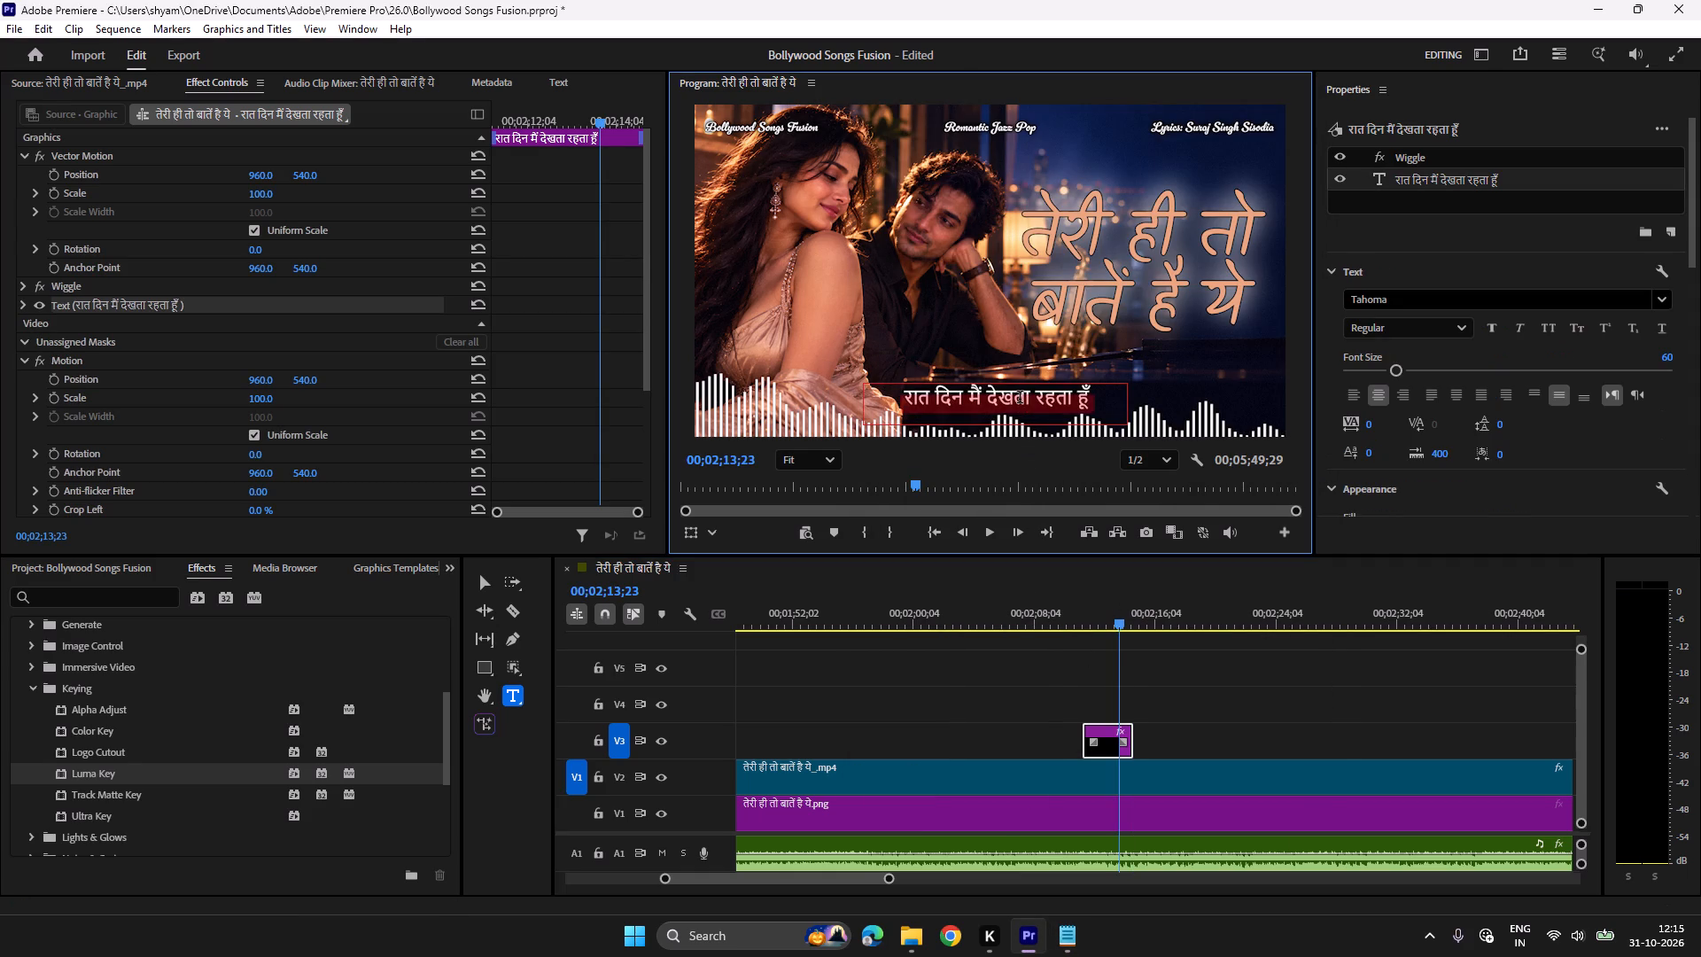
{"action": "key", "text": "ctrl+v"}
Duplicate the होश अपना नहीं कुछ भी title at the next sung line, 00;02;15;16, and change its text to the Notepad line जिस दिन से तू है मिली.
{"action": "left_click", "coordinate": [1078, 608]}
{"action": "key", "text": "space"}
{"action": "scroll", "coordinate": [1164, 688], "scroll_direction": "down", "scroll_amount": 2}
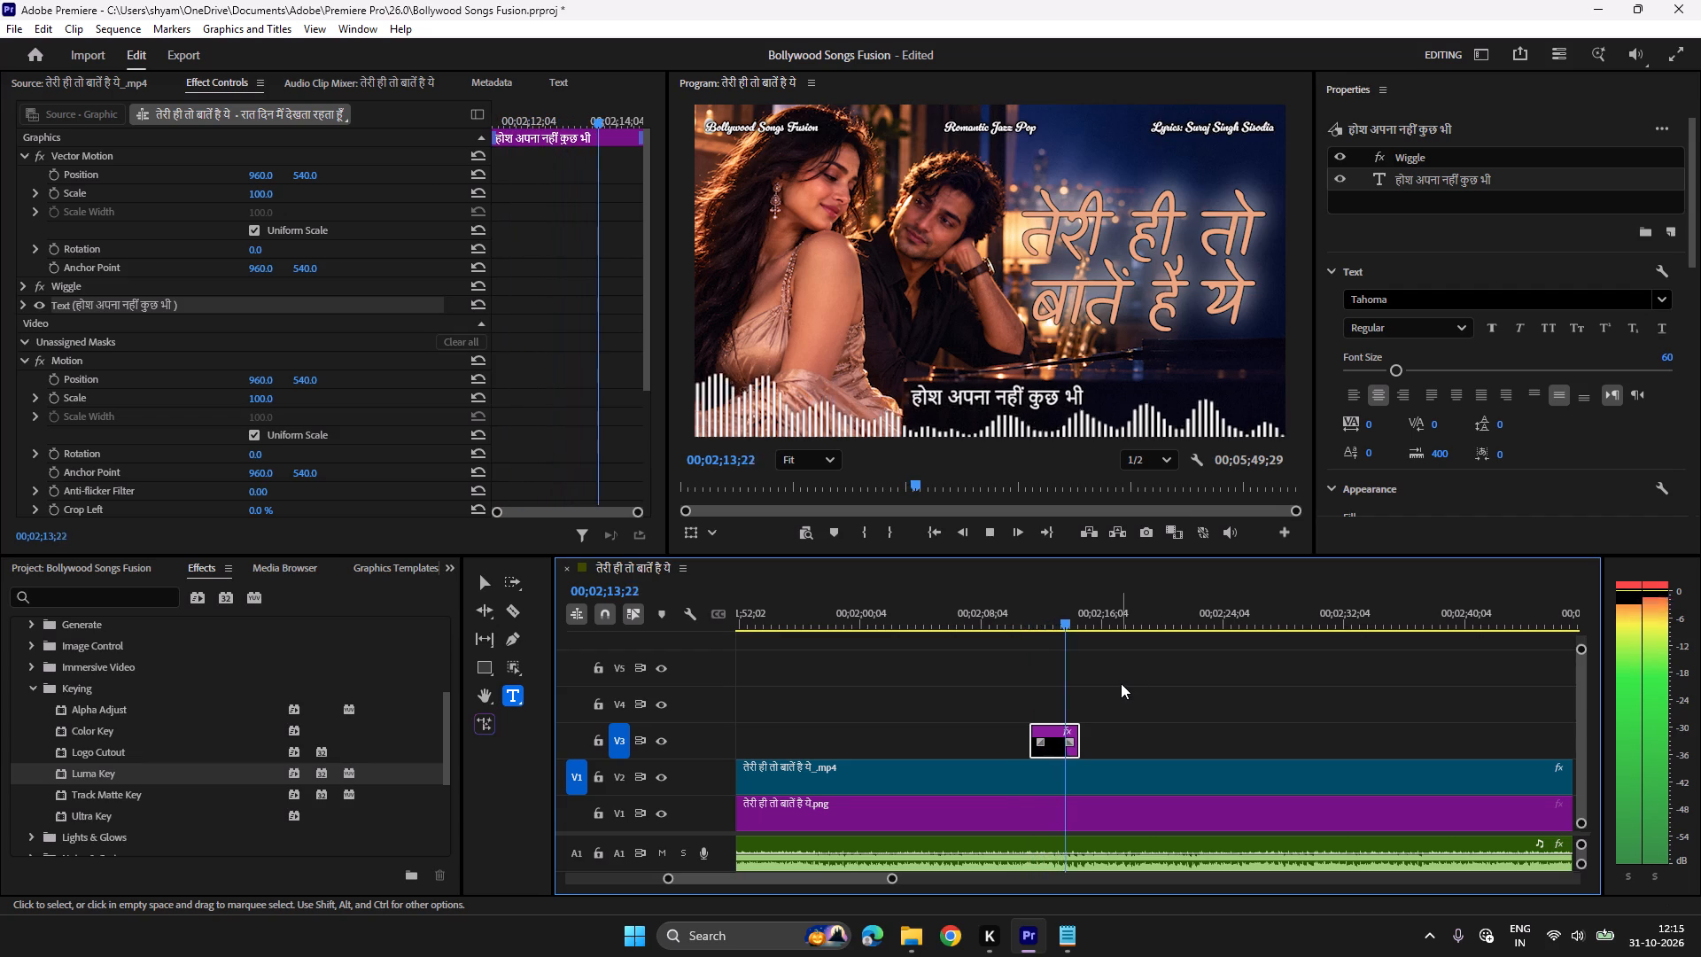
{"action": "key", "text": "space"}
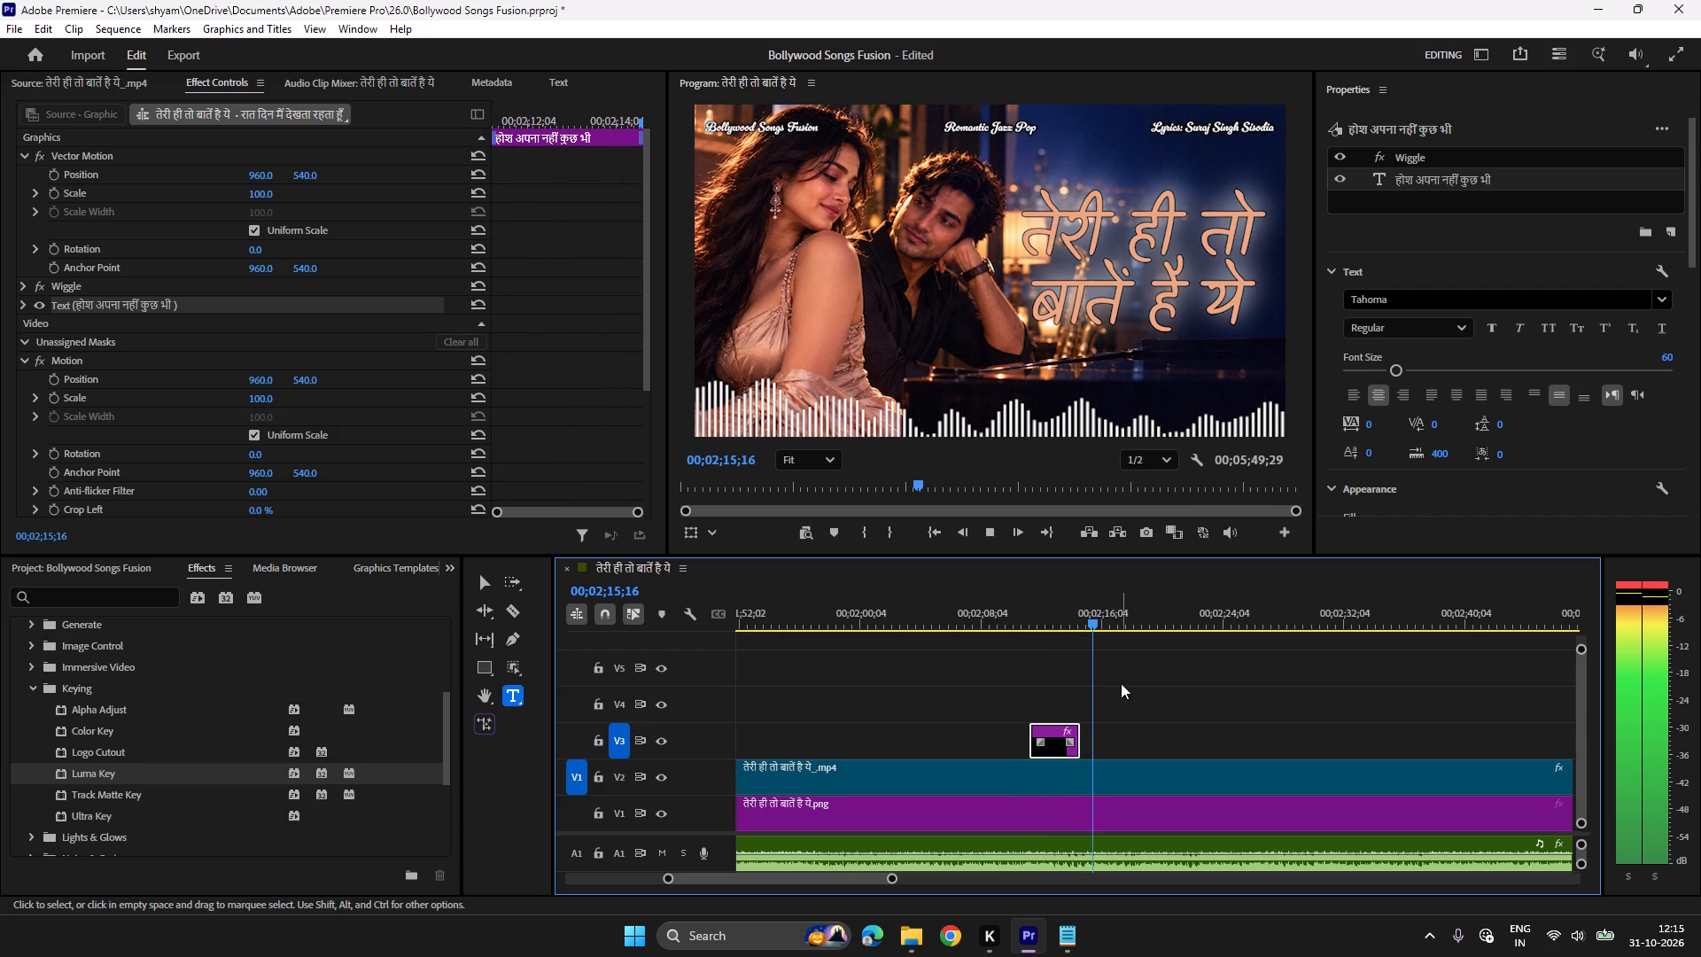
{"action": "key", "text": "ctrl+c"}
{"action": "key", "text": "ctrl+v"}
{"action": "left_click", "coordinate": [1067, 938]}
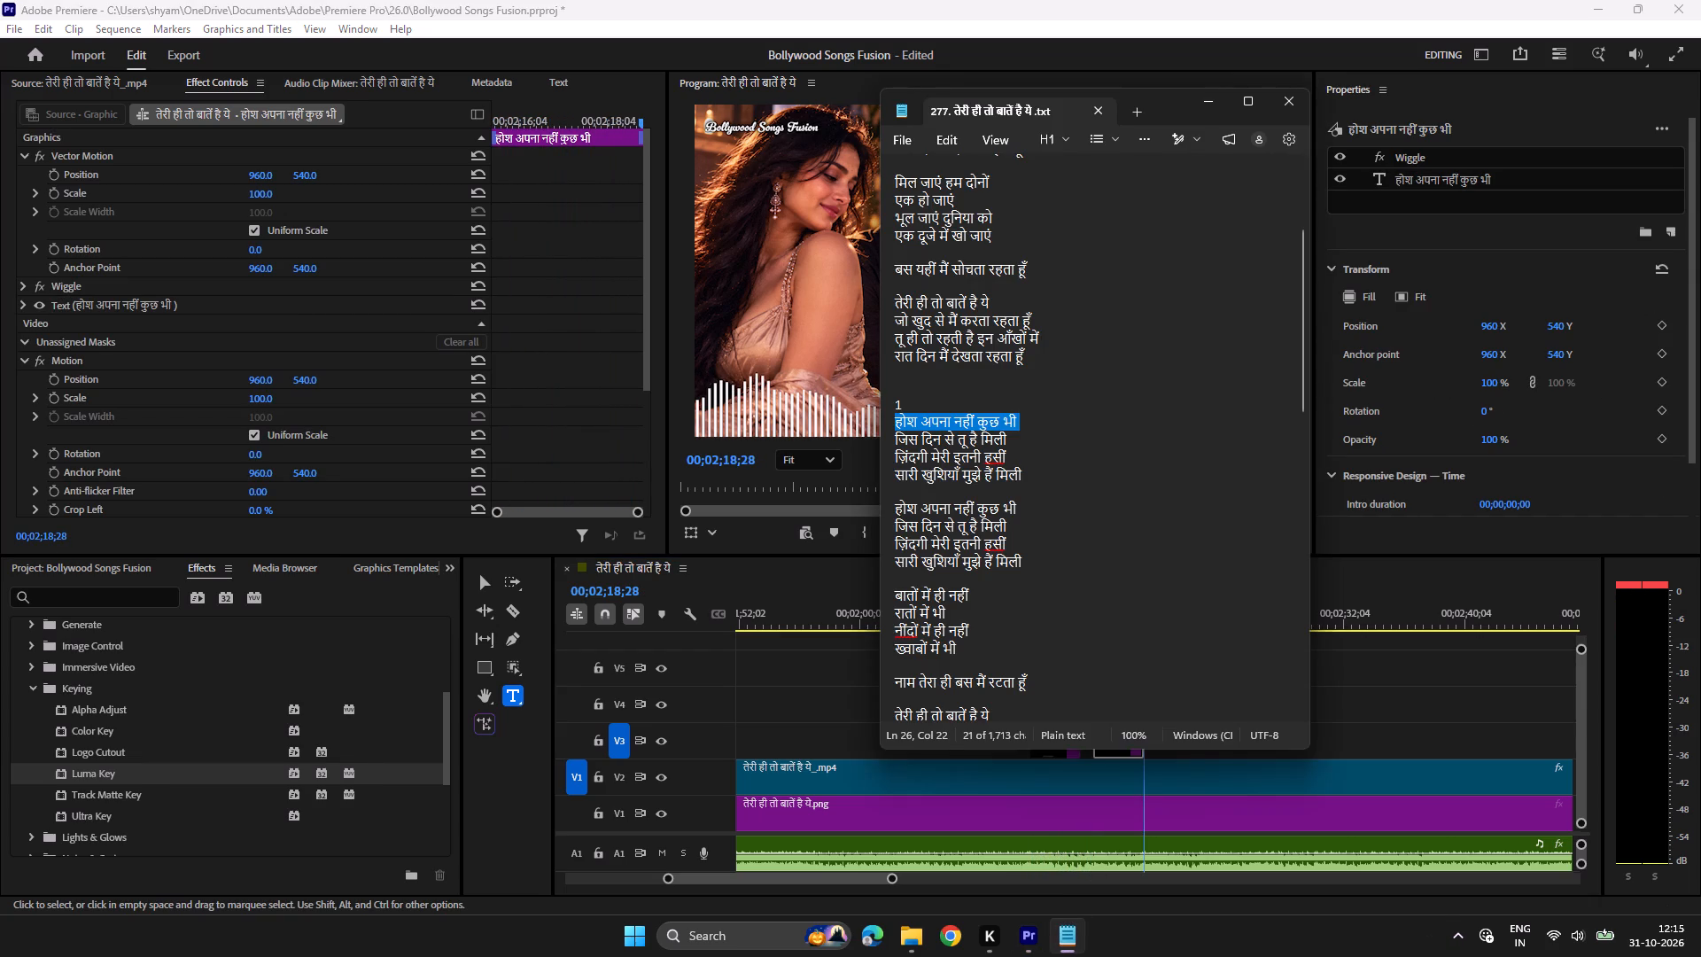
{"action": "left_click_drag", "start_coordinate": [1008, 432], "coordinate": [878, 438]}
{"action": "key", "text": "ctrl+c"}
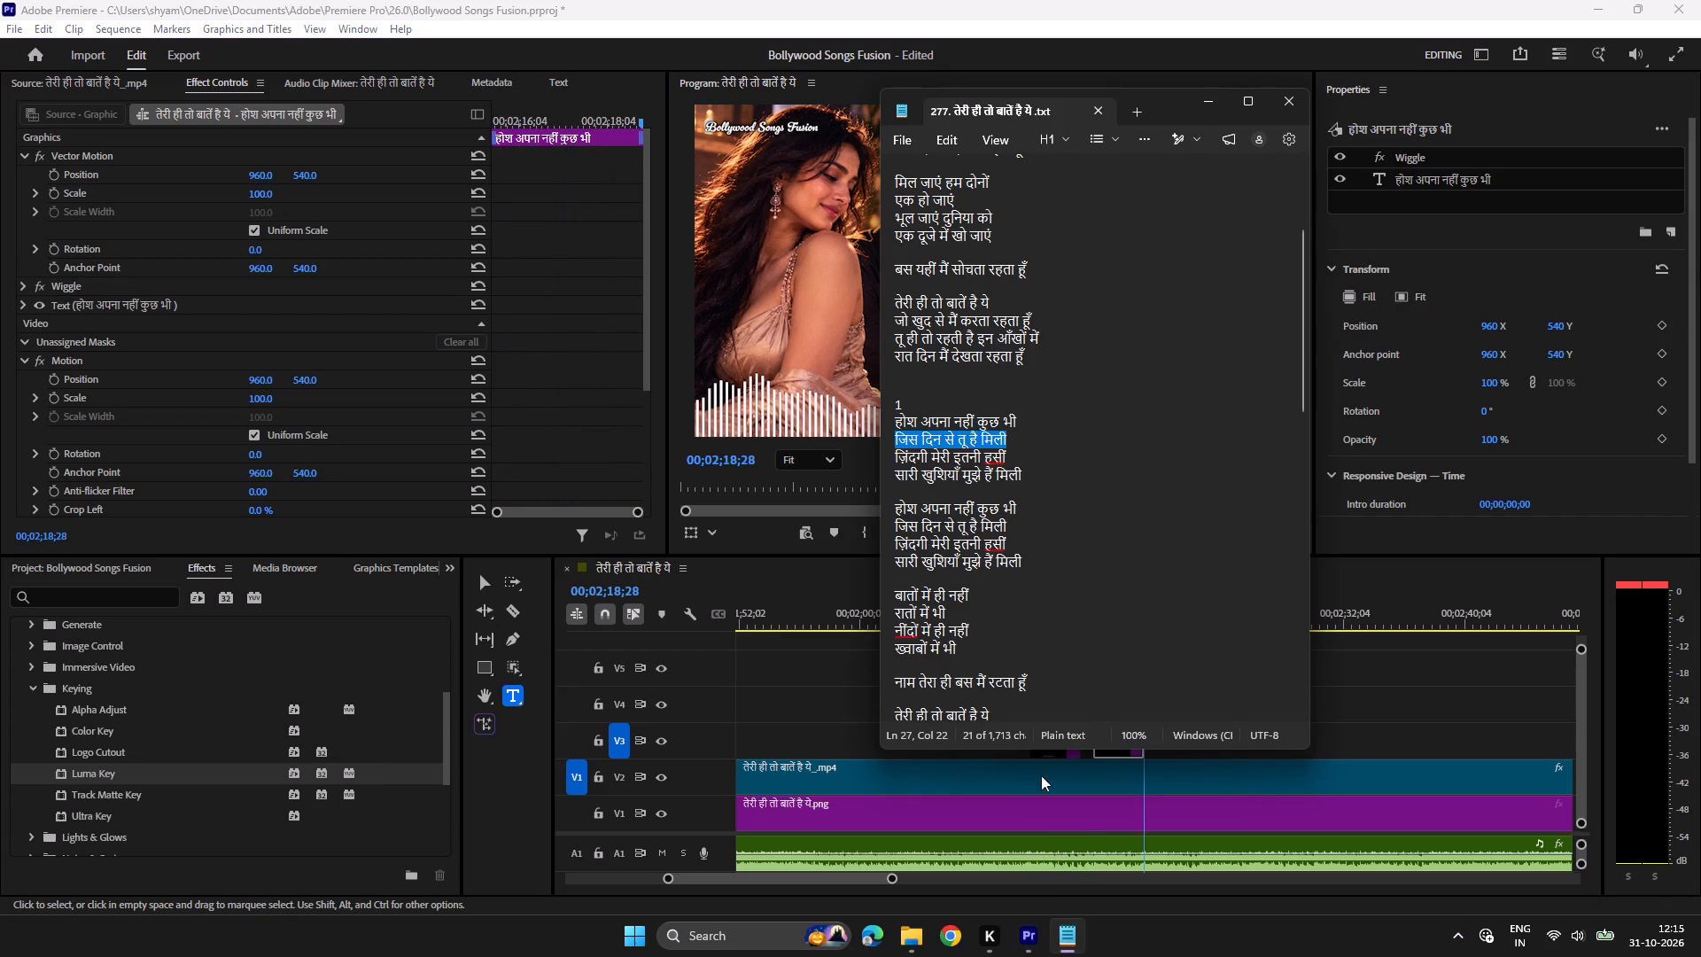
{"action": "left_click", "coordinate": [1021, 930]}
{"action": "left_click", "coordinate": [1119, 616]}
{"action": "left_click", "coordinate": [1012, 392]}
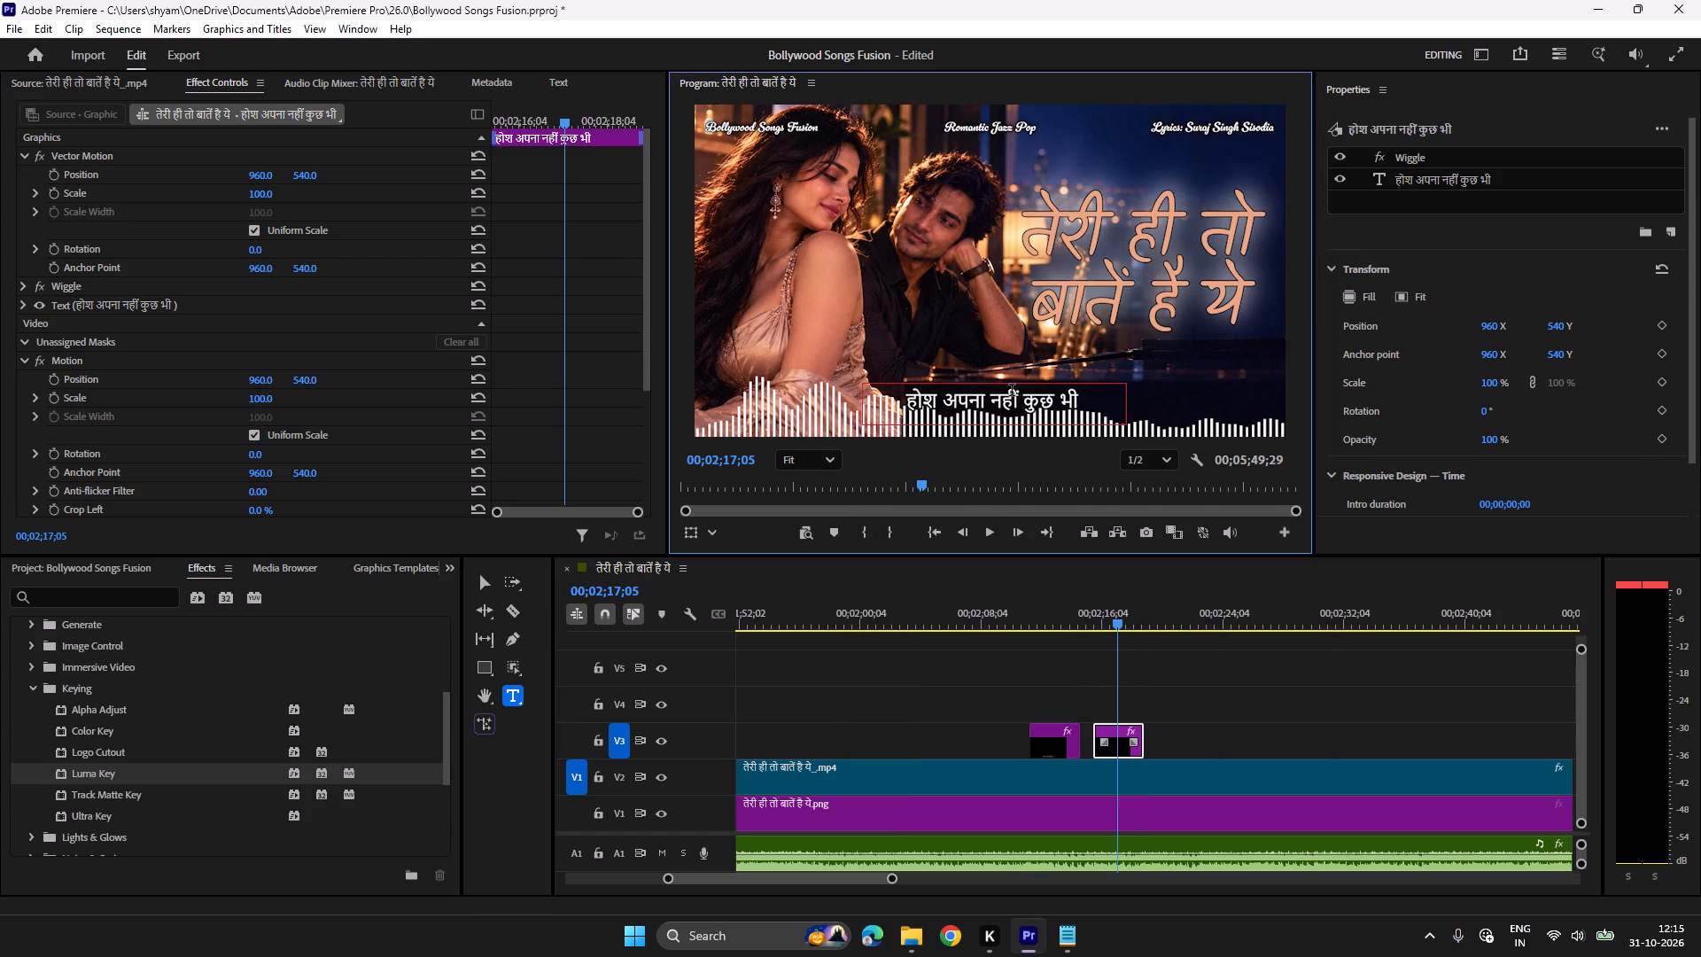
{"action": "key", "text": "ctrl+a"}
{"action": "key", "text": "ctrl+v"}
Check the title against the song, duplicate it on V3 at 00;02;19;01, and change the copy's text to ज़िंदगी मेरी इतनी हसीं from Notepad.
{"action": "left_click", "coordinate": [1091, 613]}
{"action": "key", "text": "space"}
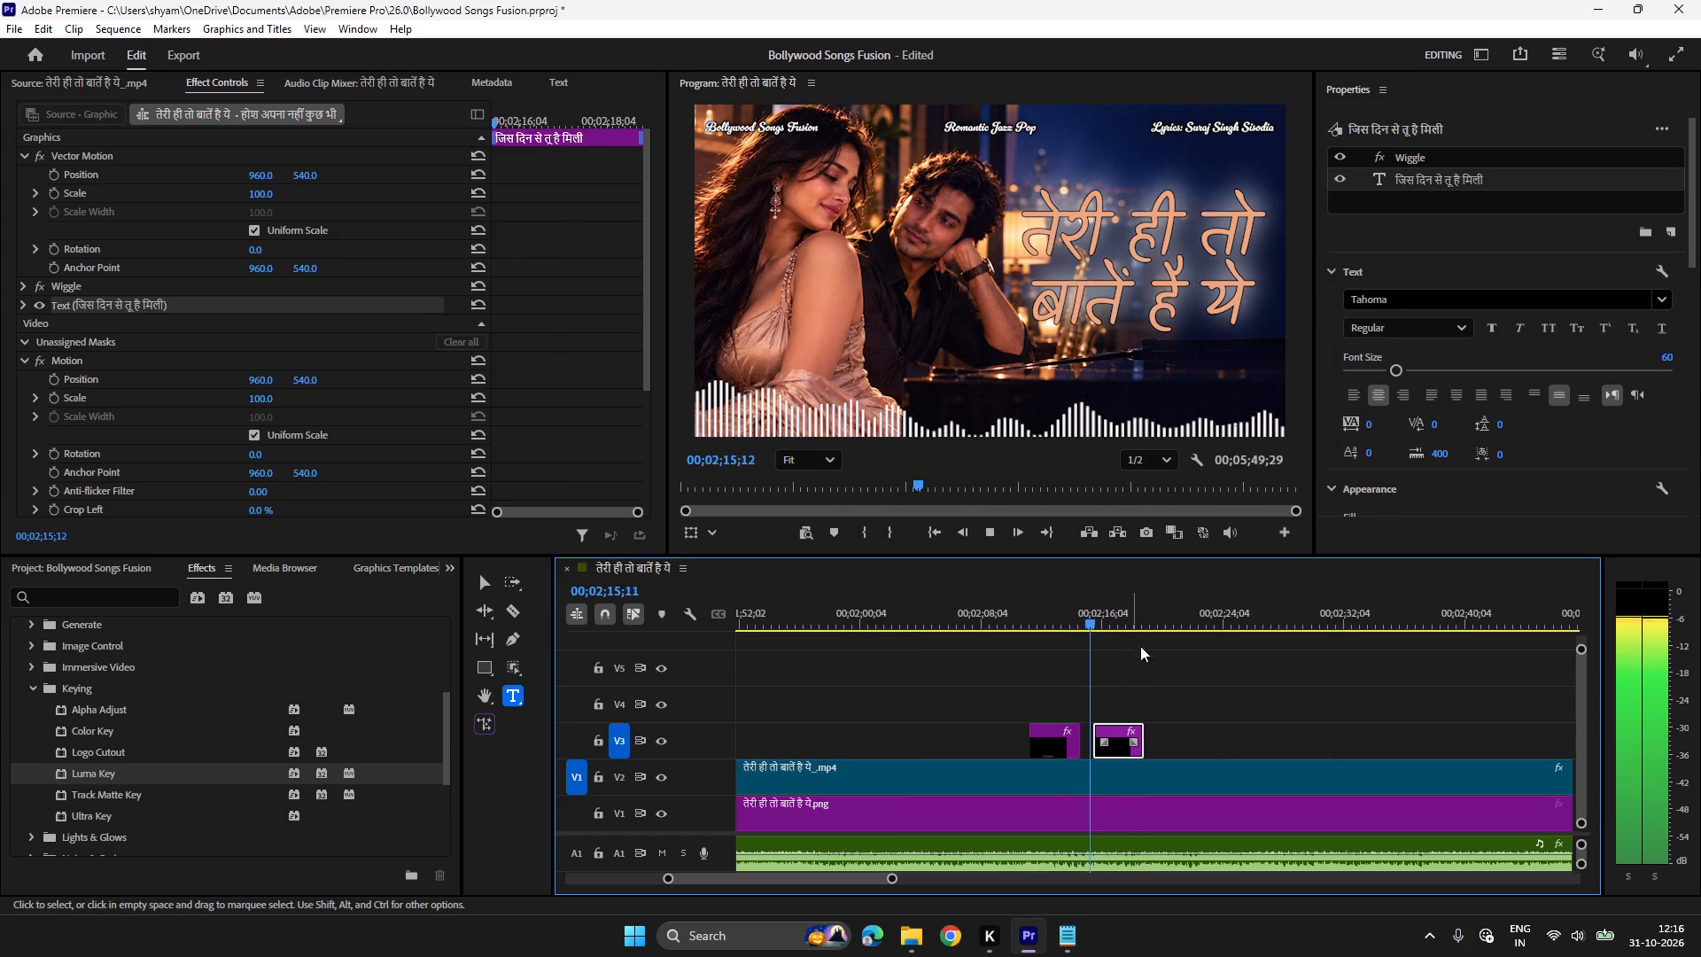
{"action": "left_click", "coordinate": [1079, 608]}
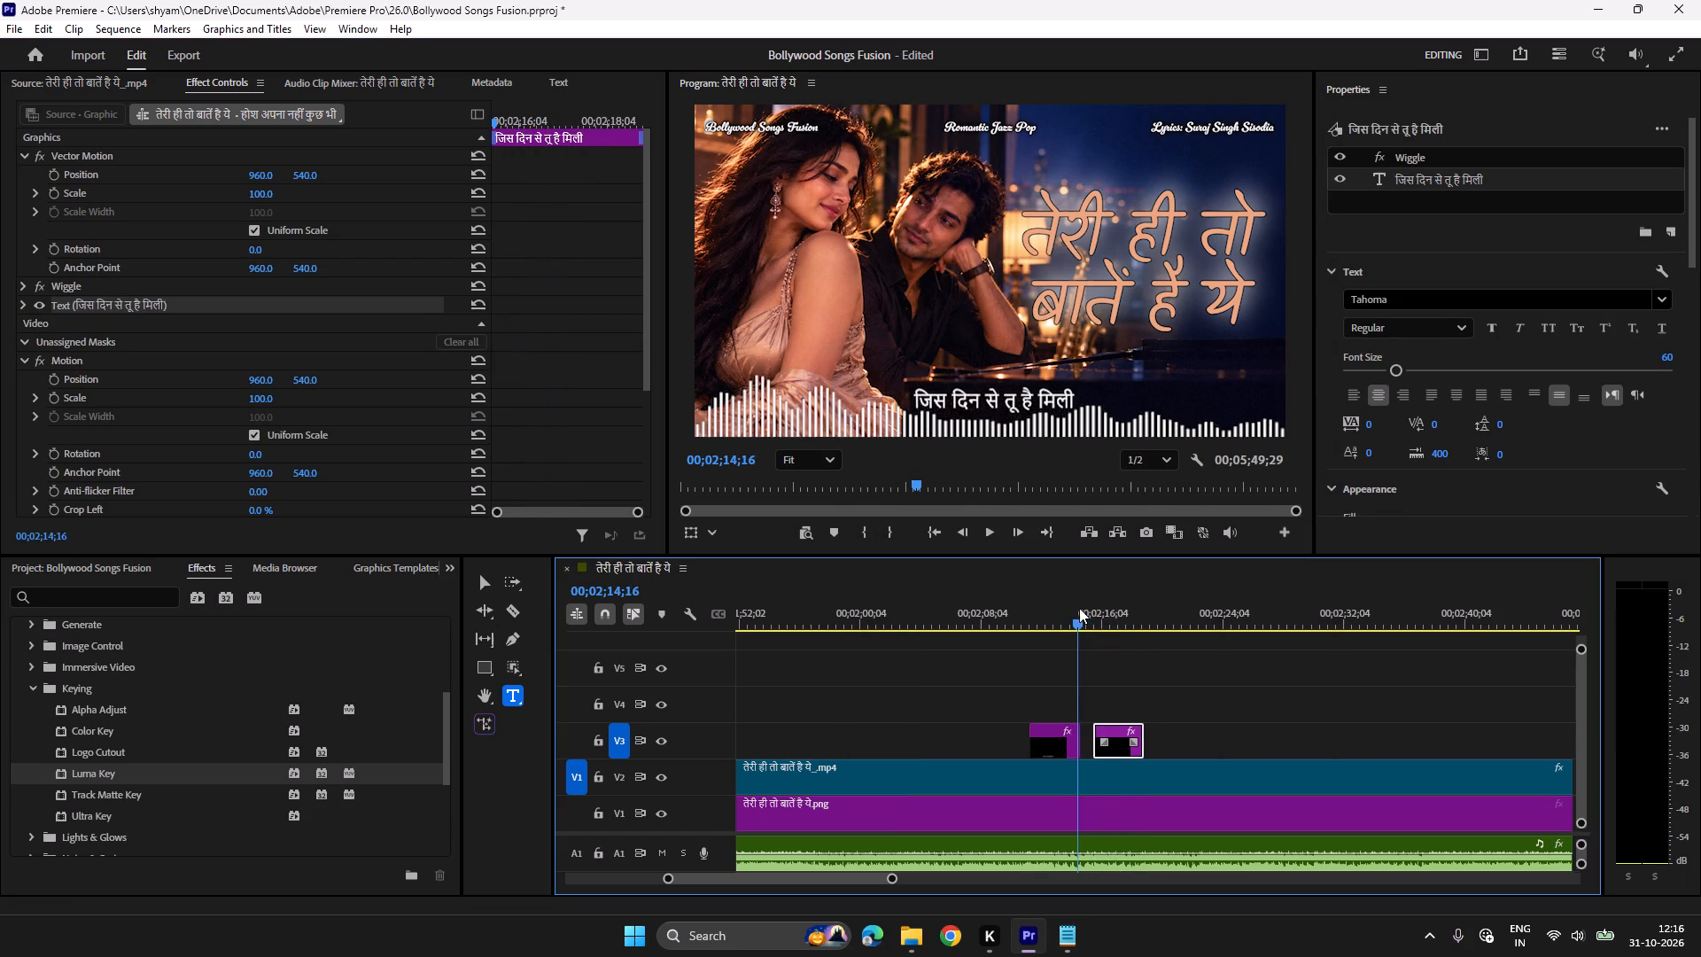
{"action": "key", "text": "space"}
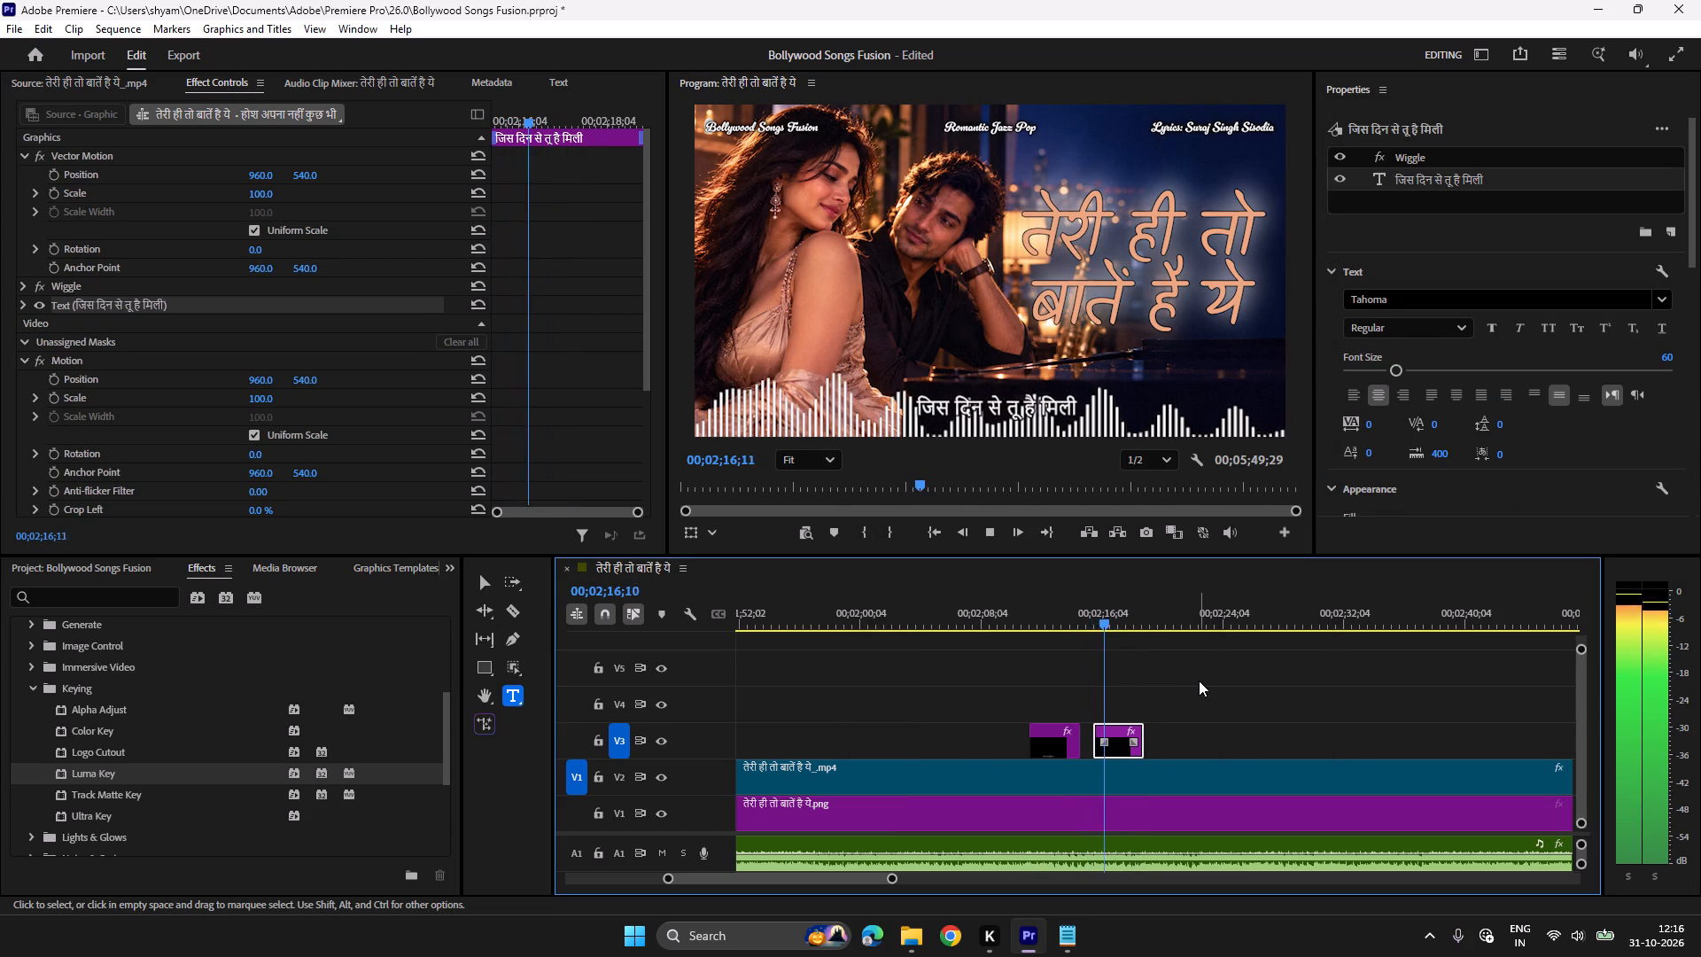
{"action": "scroll", "coordinate": [1178, 707], "scroll_direction": "down", "scroll_amount": 2}
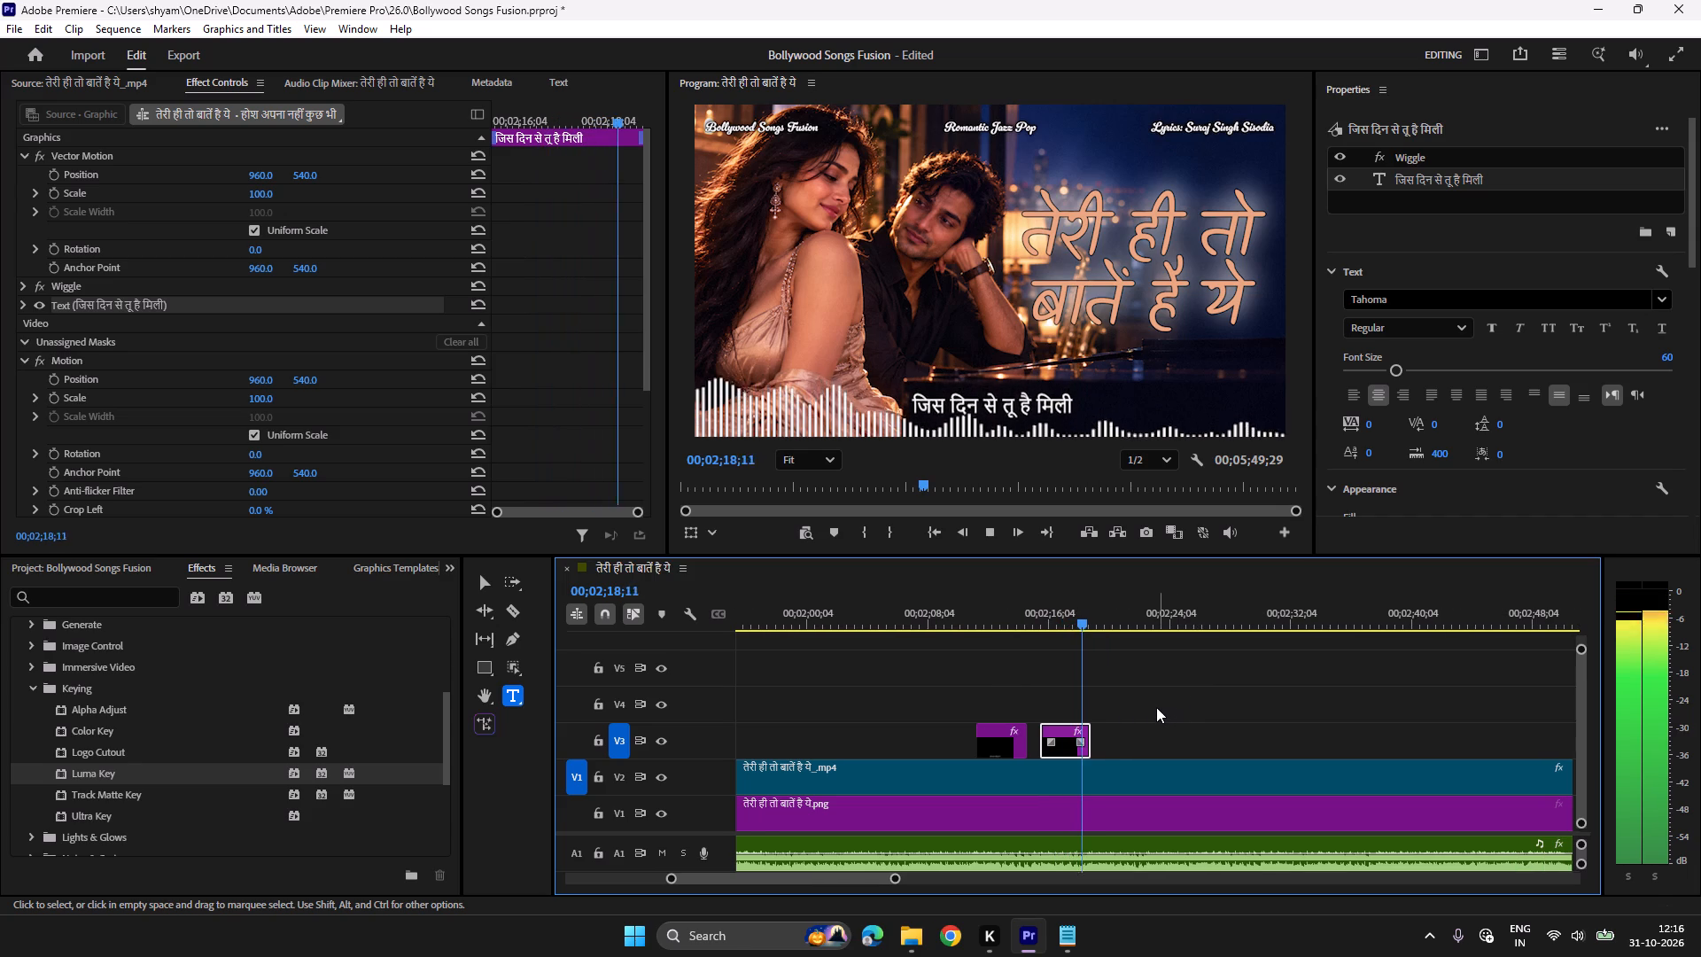
{"action": "key", "text": "space"}
{"action": "key", "text": "ctrl+c"}
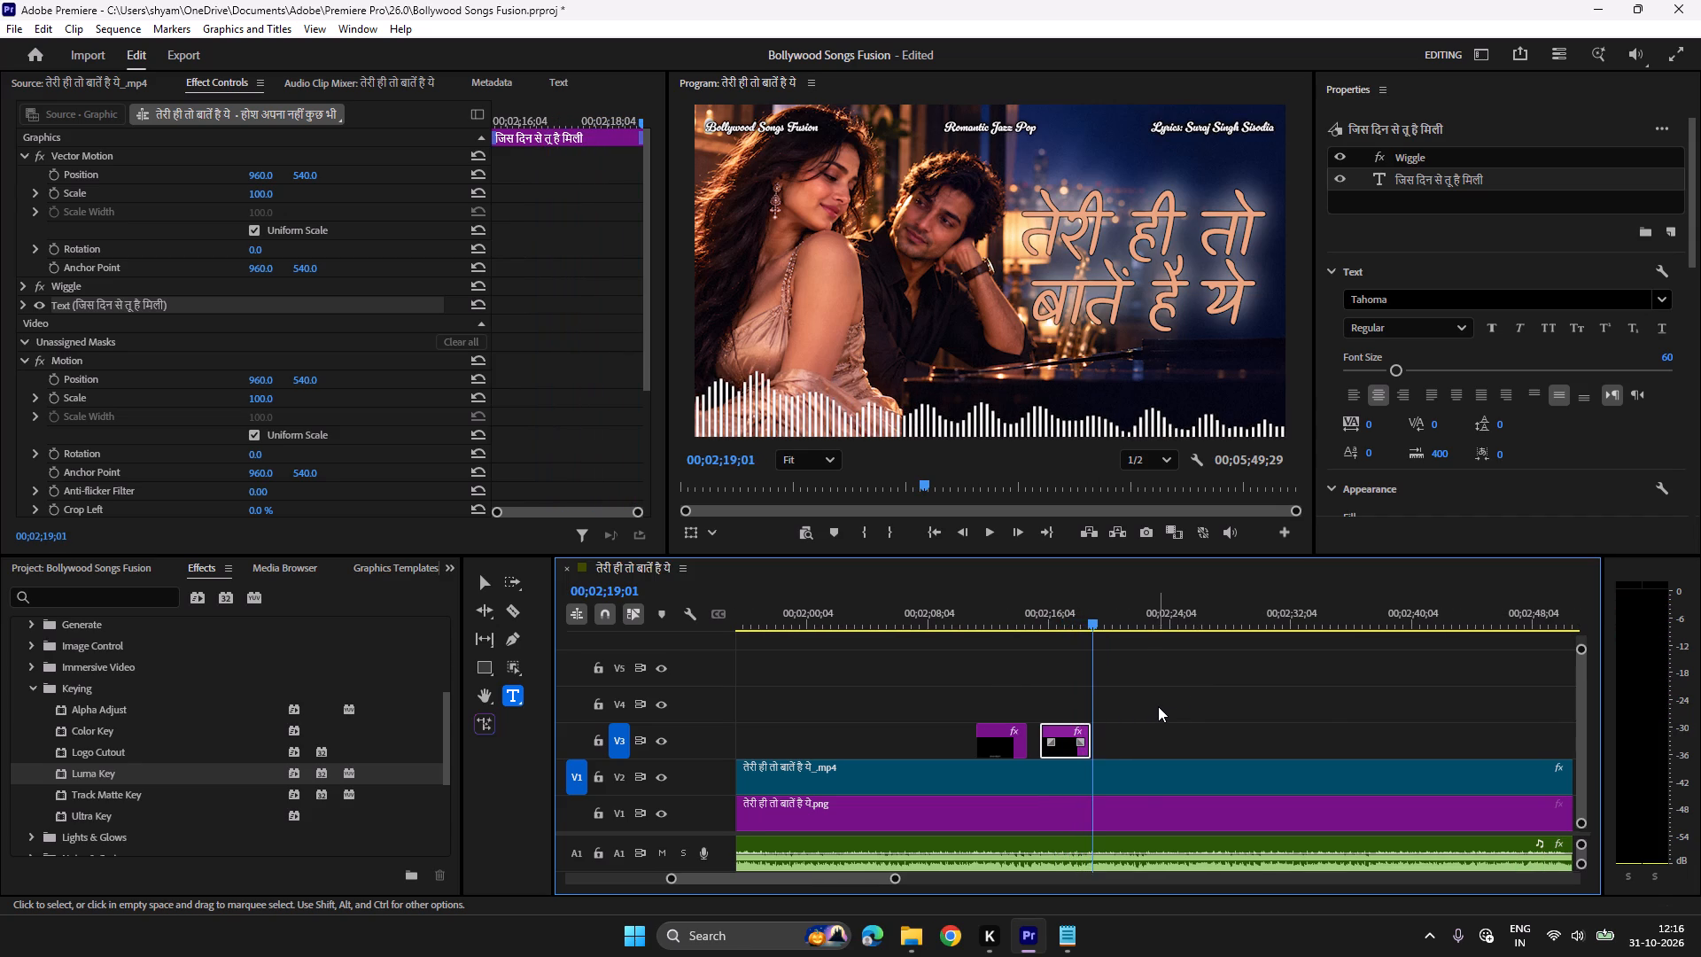
{"action": "key", "text": "ctrl+v"}
{"action": "left_click", "coordinate": [1067, 944]}
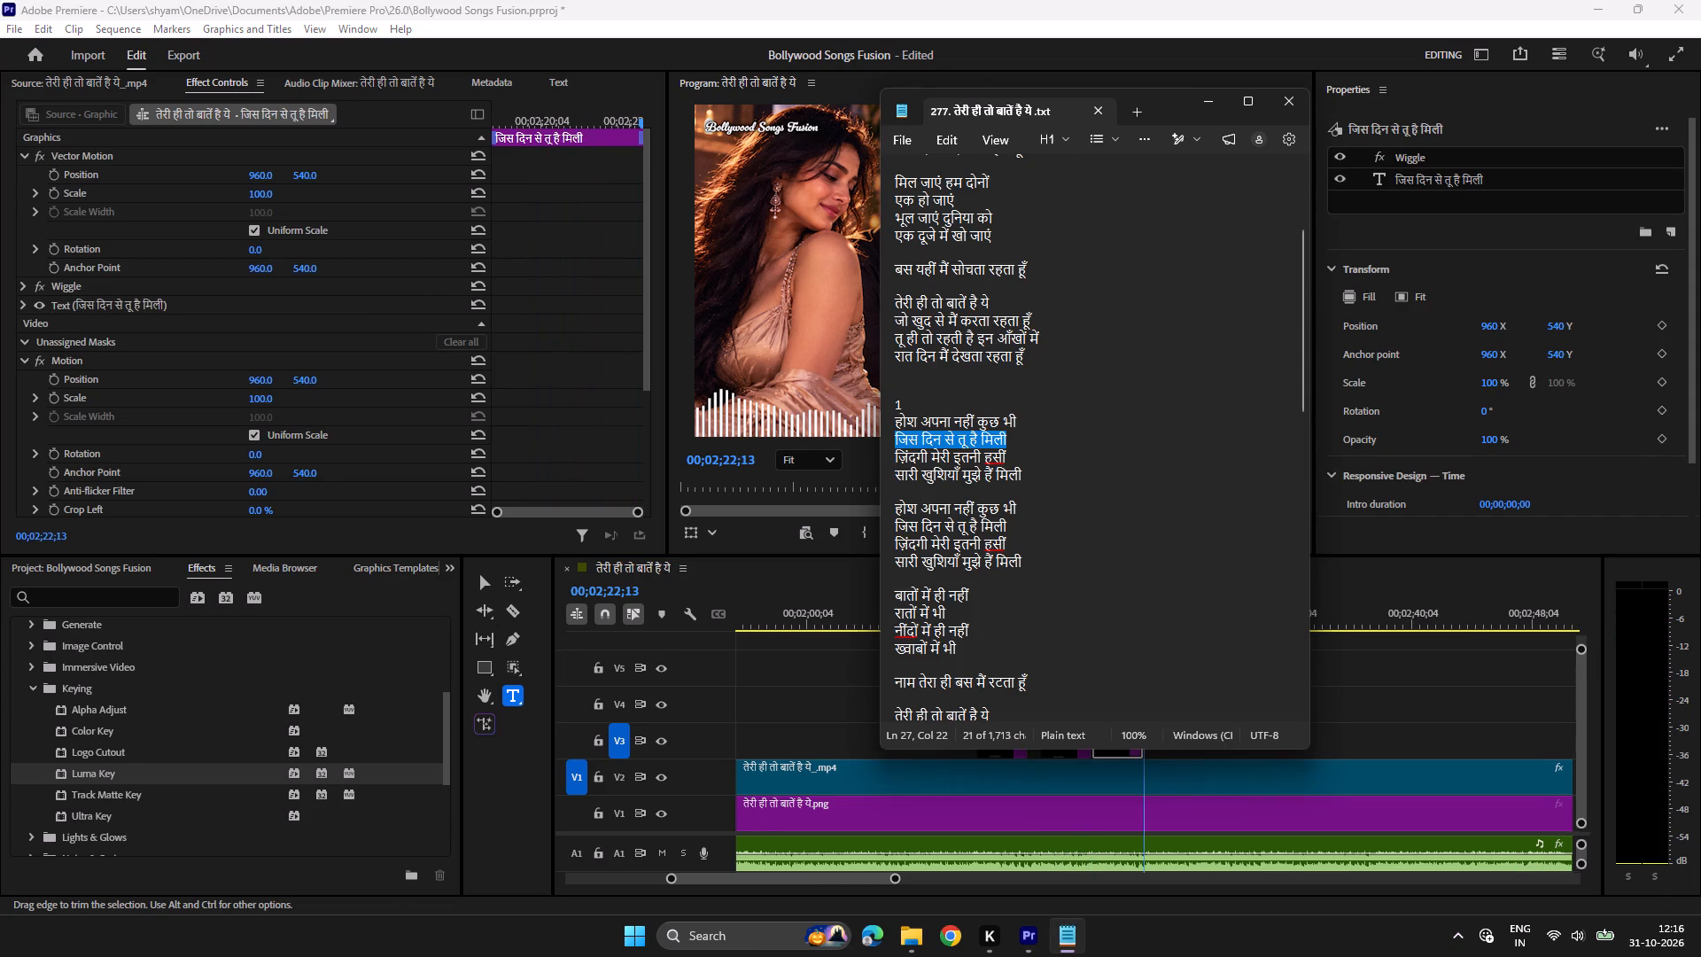
{"action": "left_click_drag", "start_coordinate": [1010, 455], "coordinate": [881, 465]}
{"action": "key", "text": "ctrl+c"}
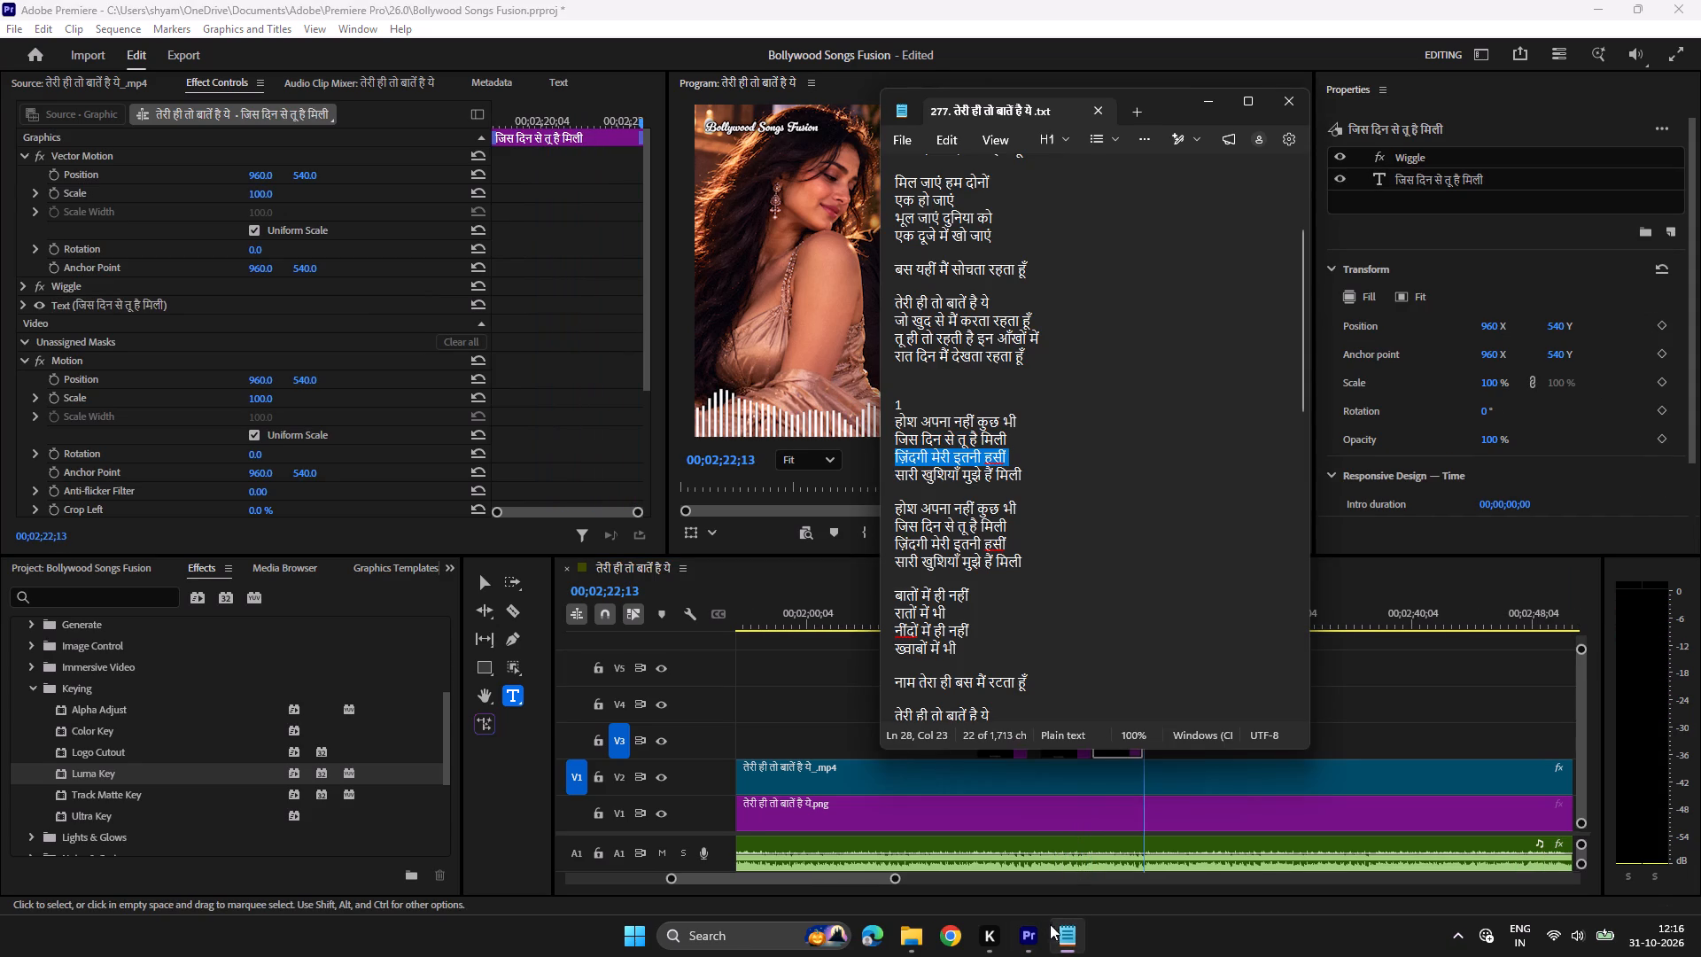
{"action": "left_click", "coordinate": [1027, 935]}
{"action": "left_click", "coordinate": [1122, 611]}
{"action": "left_click", "coordinate": [1010, 406]}
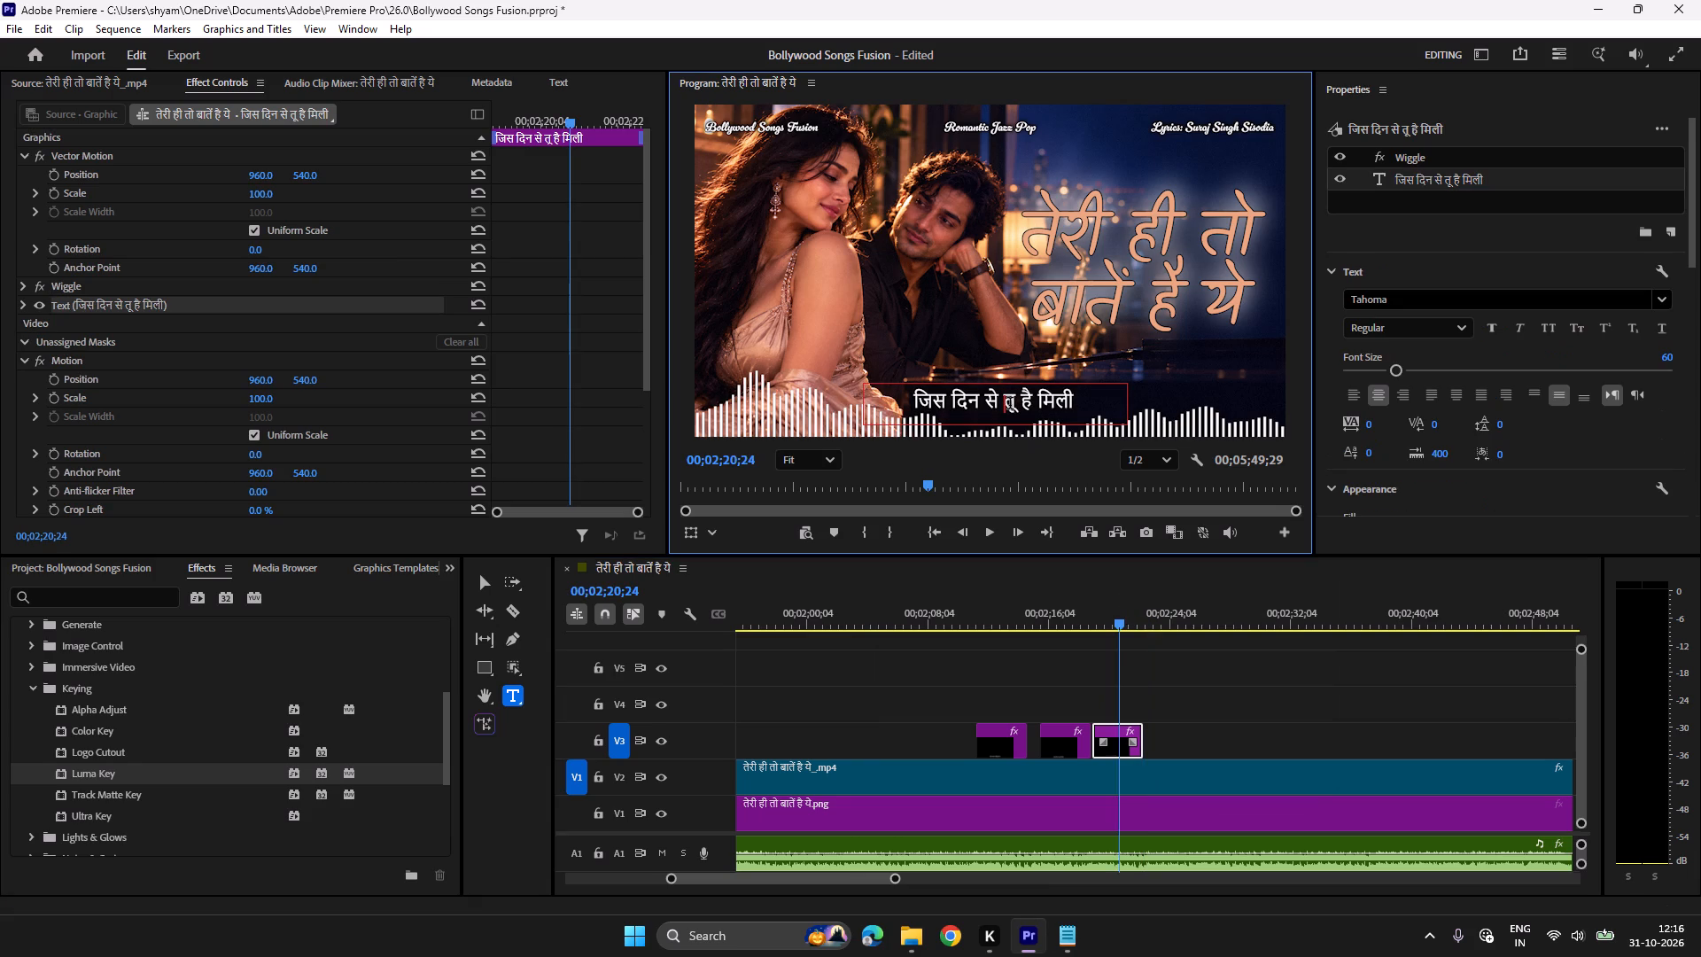
{"action": "key", "text": "ctrl+a"}
{"action": "key", "text": "ctrl+v"}
Duplicate the ज़िंदगी मेरी इतनी हसीं title at the next sung line, about 00;02;22;27, and change its text to सारी खुशियाँ मुझे हैं मिली from Notepad.
{"action": "left_click", "coordinate": [1088, 620]}
{"action": "key", "text": "space"}
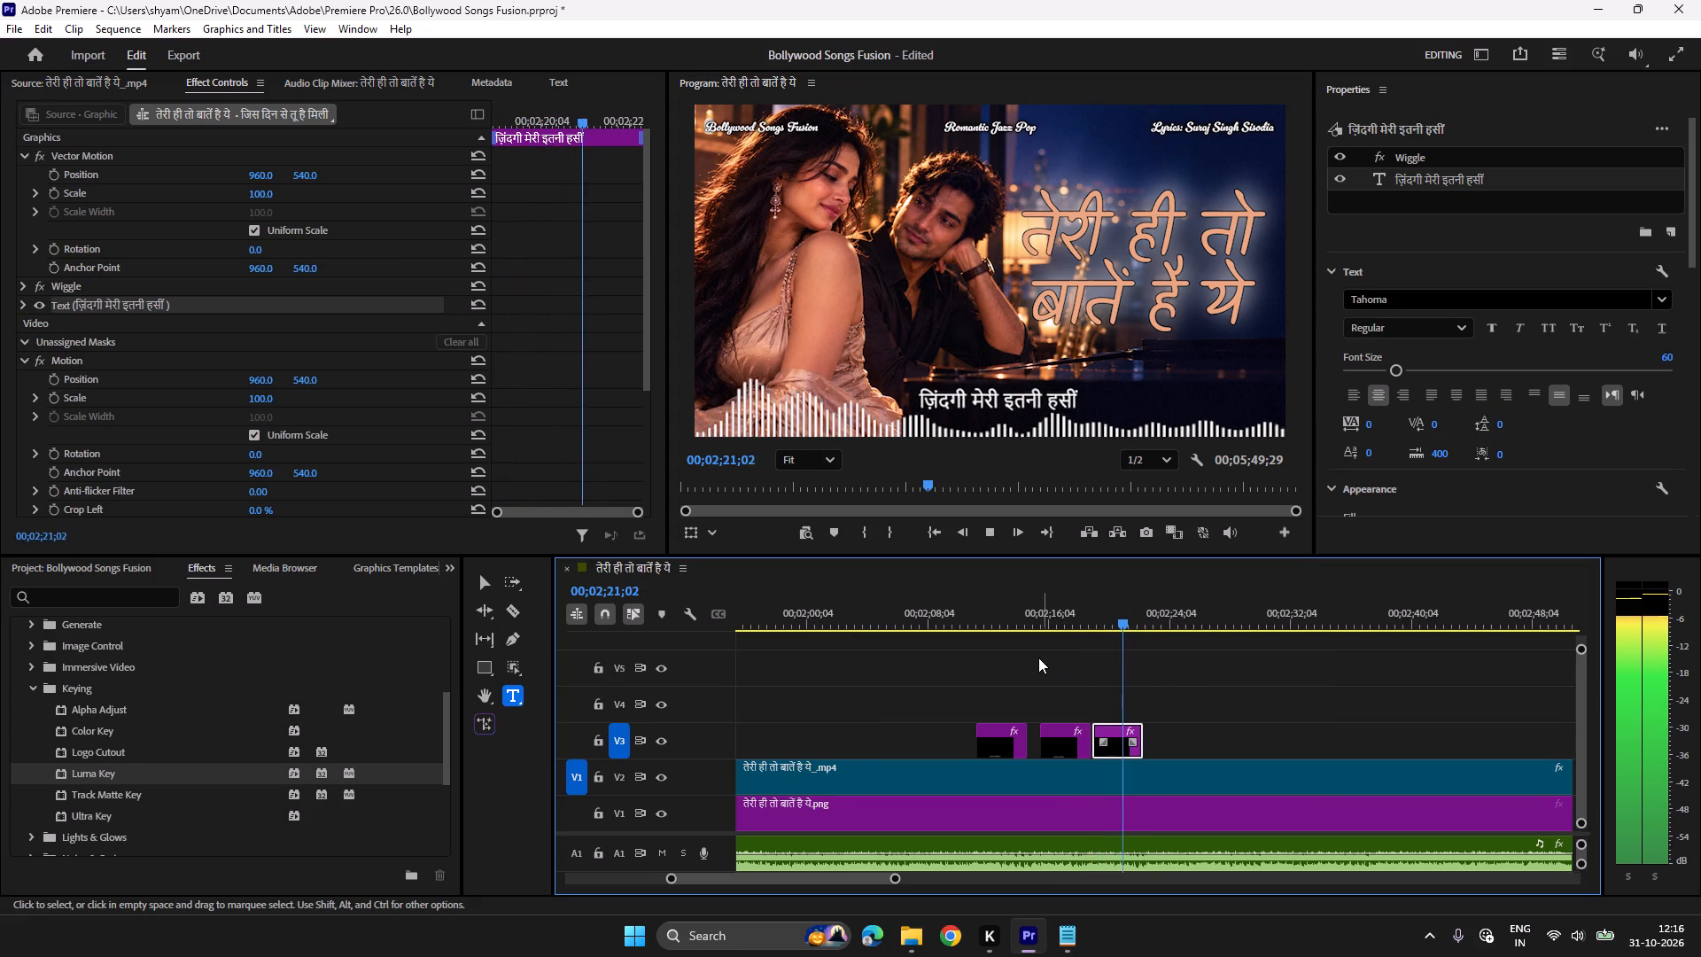
{"action": "key", "text": "space"}
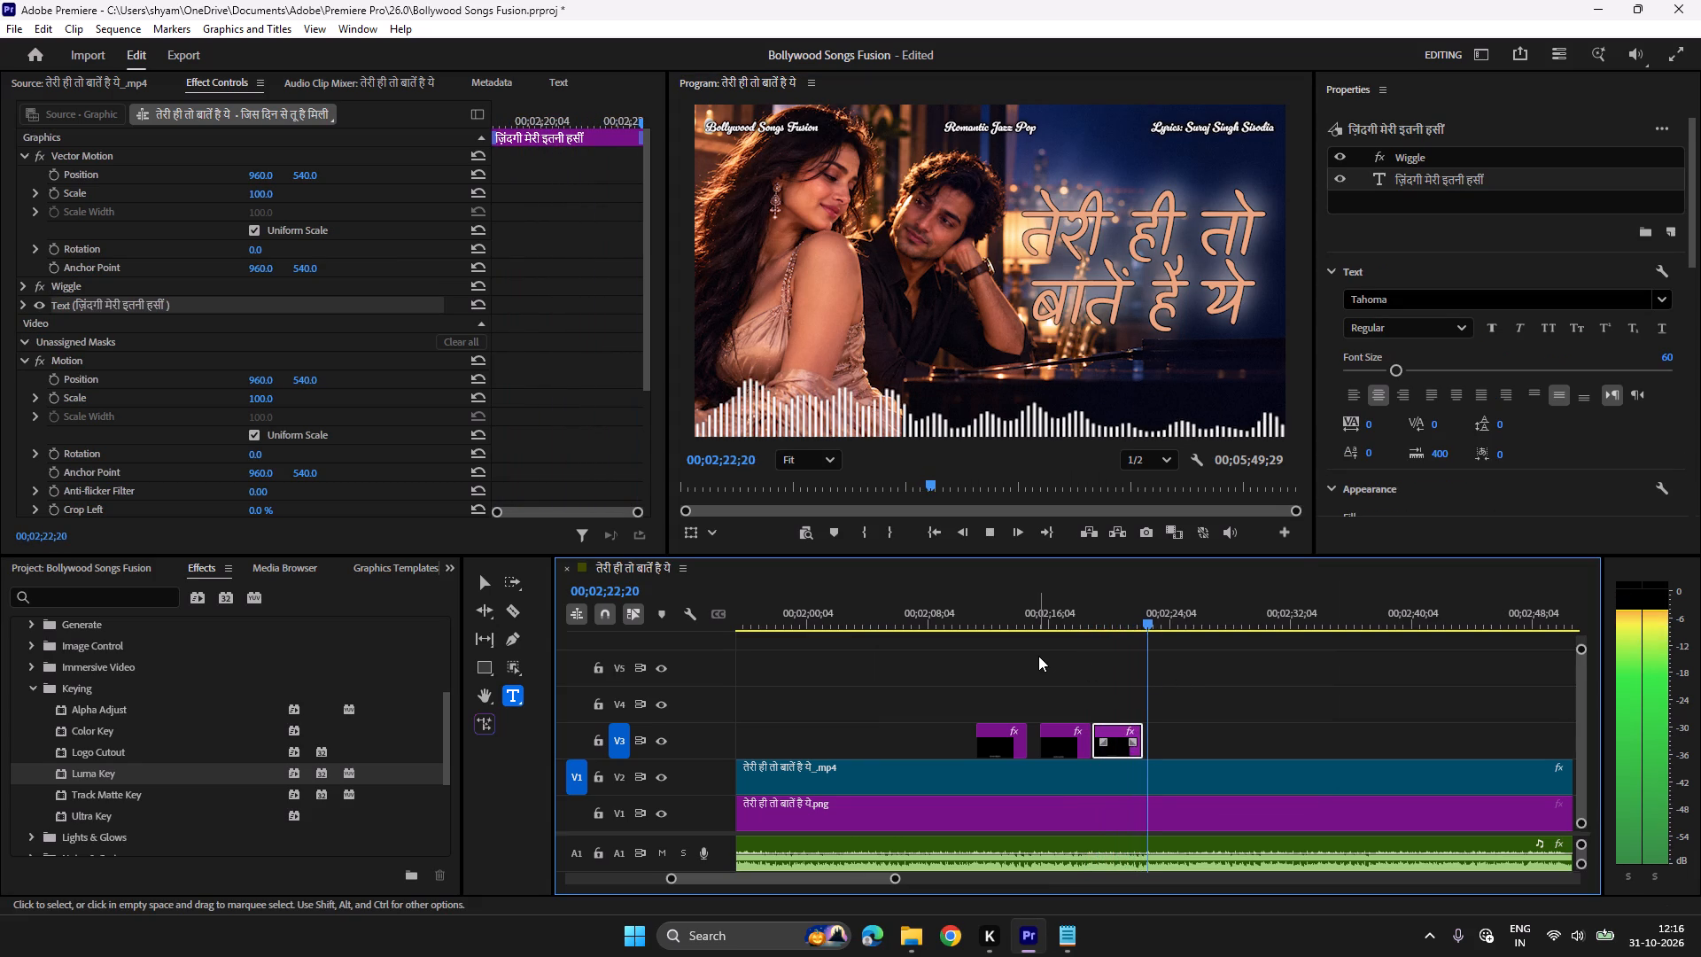
{"action": "key", "text": "space"}
{"action": "key", "text": "space"}
{"action": "key", "text": "ctrl+c"}
{"action": "key", "text": "ctrl+v"}
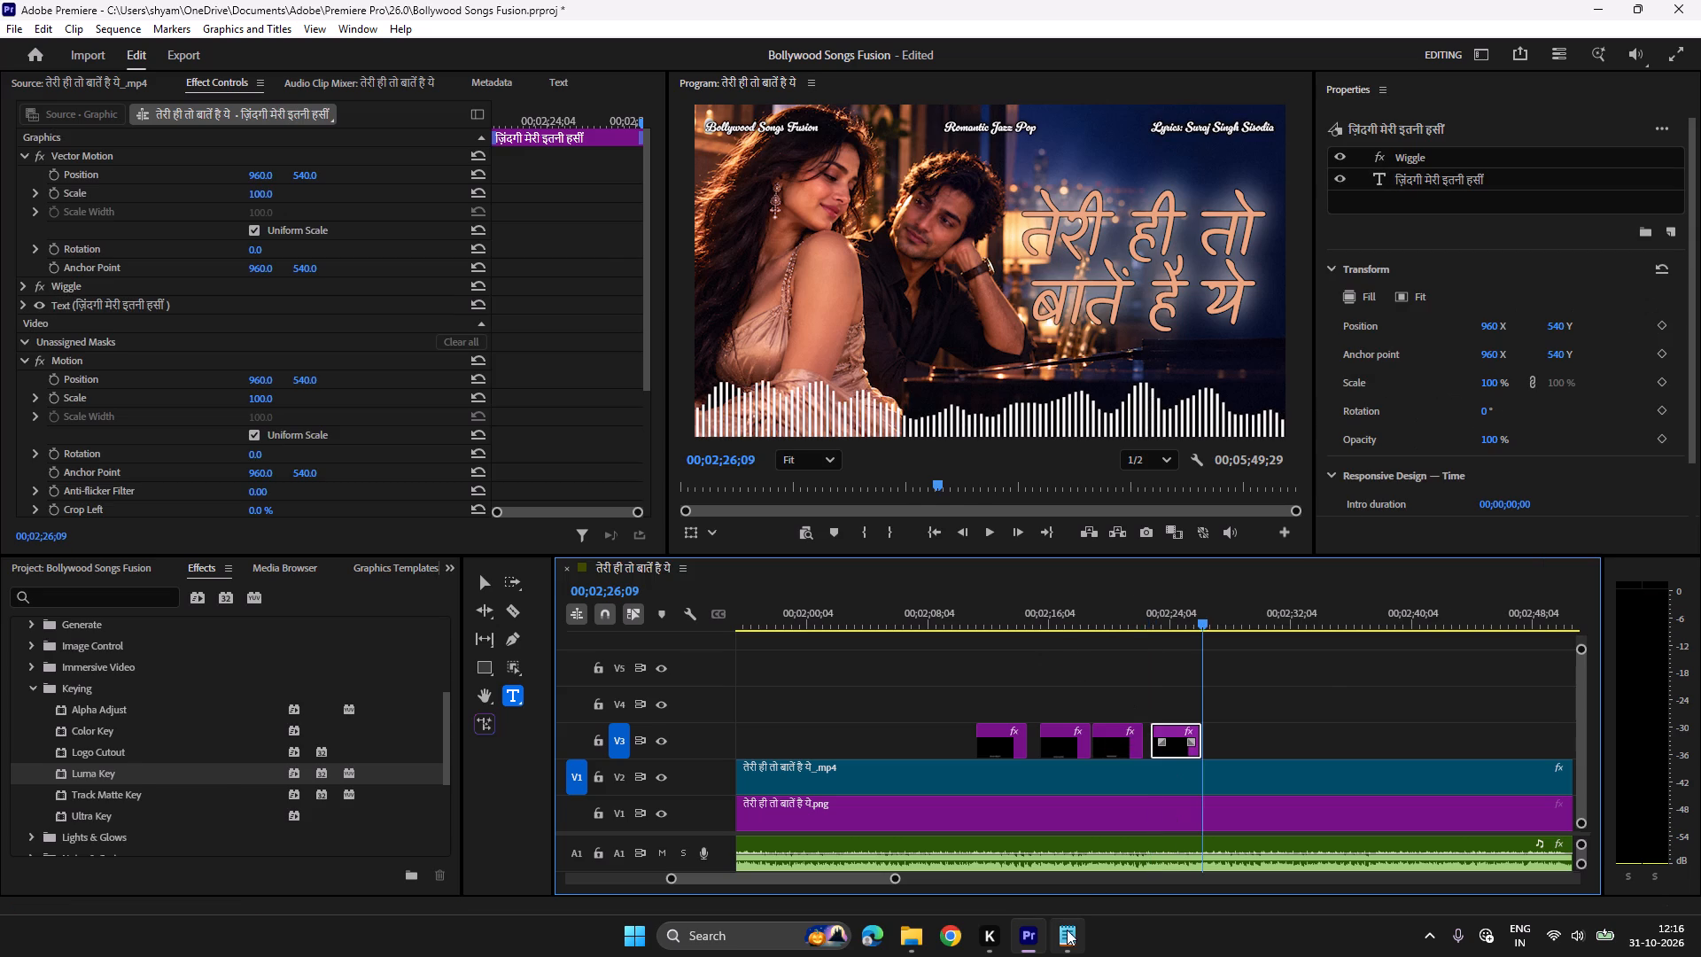
{"action": "left_click", "coordinate": [1067, 931]}
{"action": "left_click_drag", "start_coordinate": [1032, 476], "coordinate": [863, 475]}
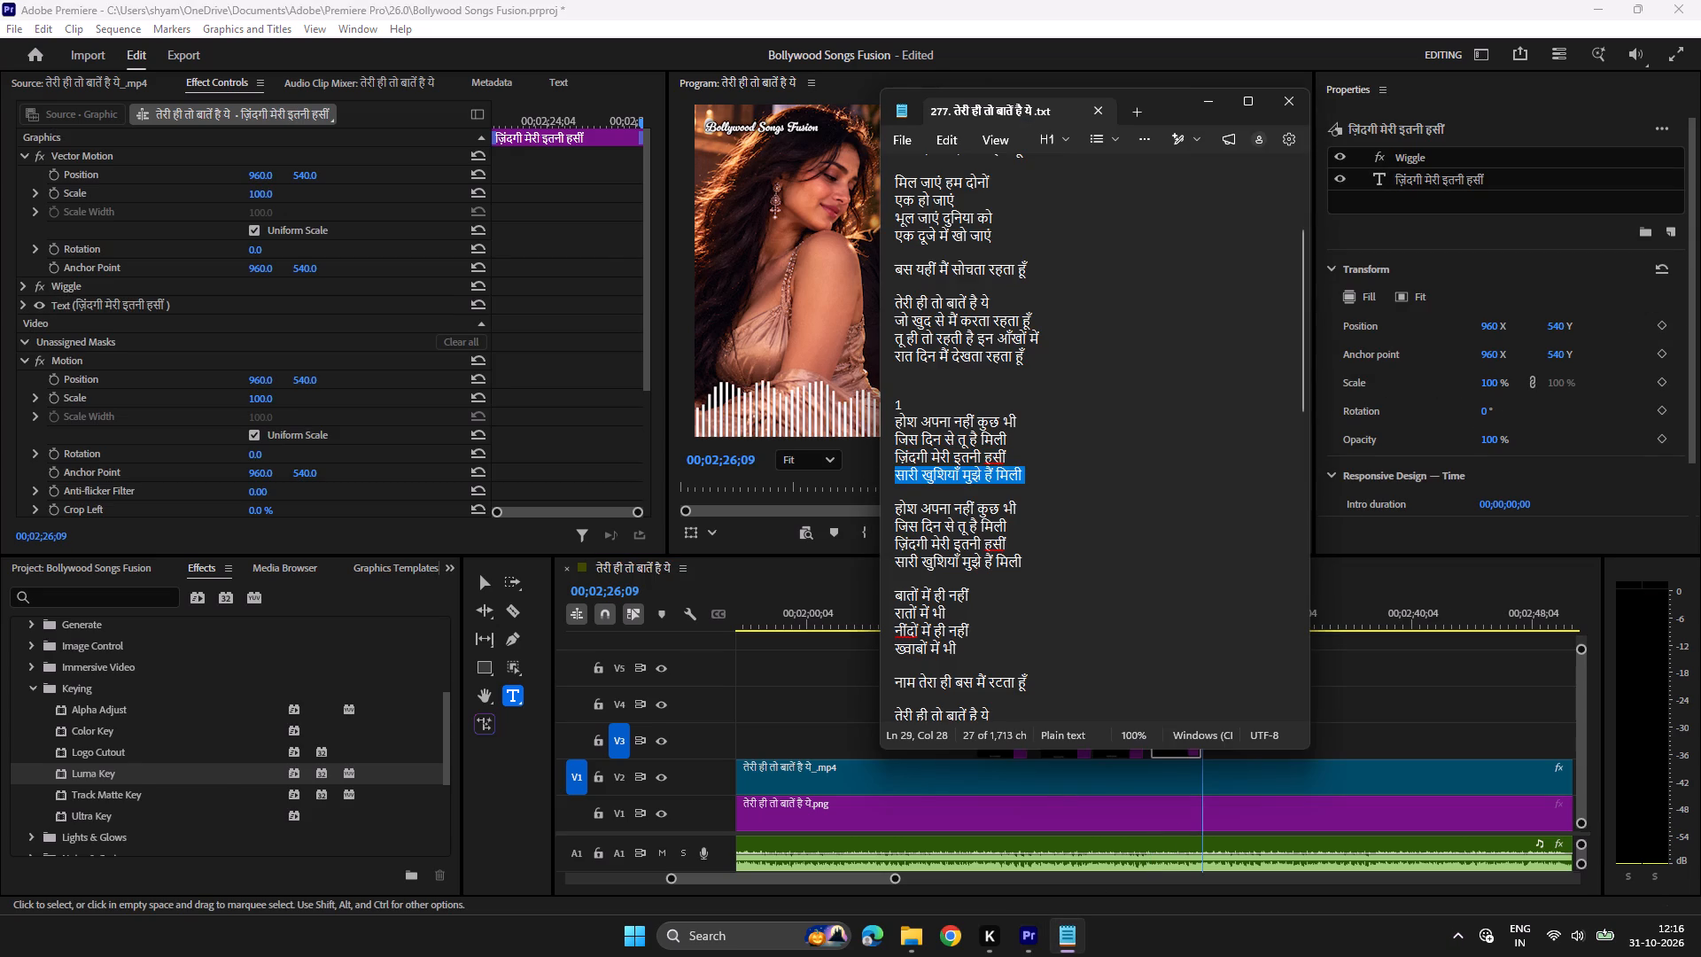
{"action": "key", "text": "ctrl+c"}
{"action": "left_click", "coordinate": [1018, 941]}
{"action": "left_click", "coordinate": [1170, 611]}
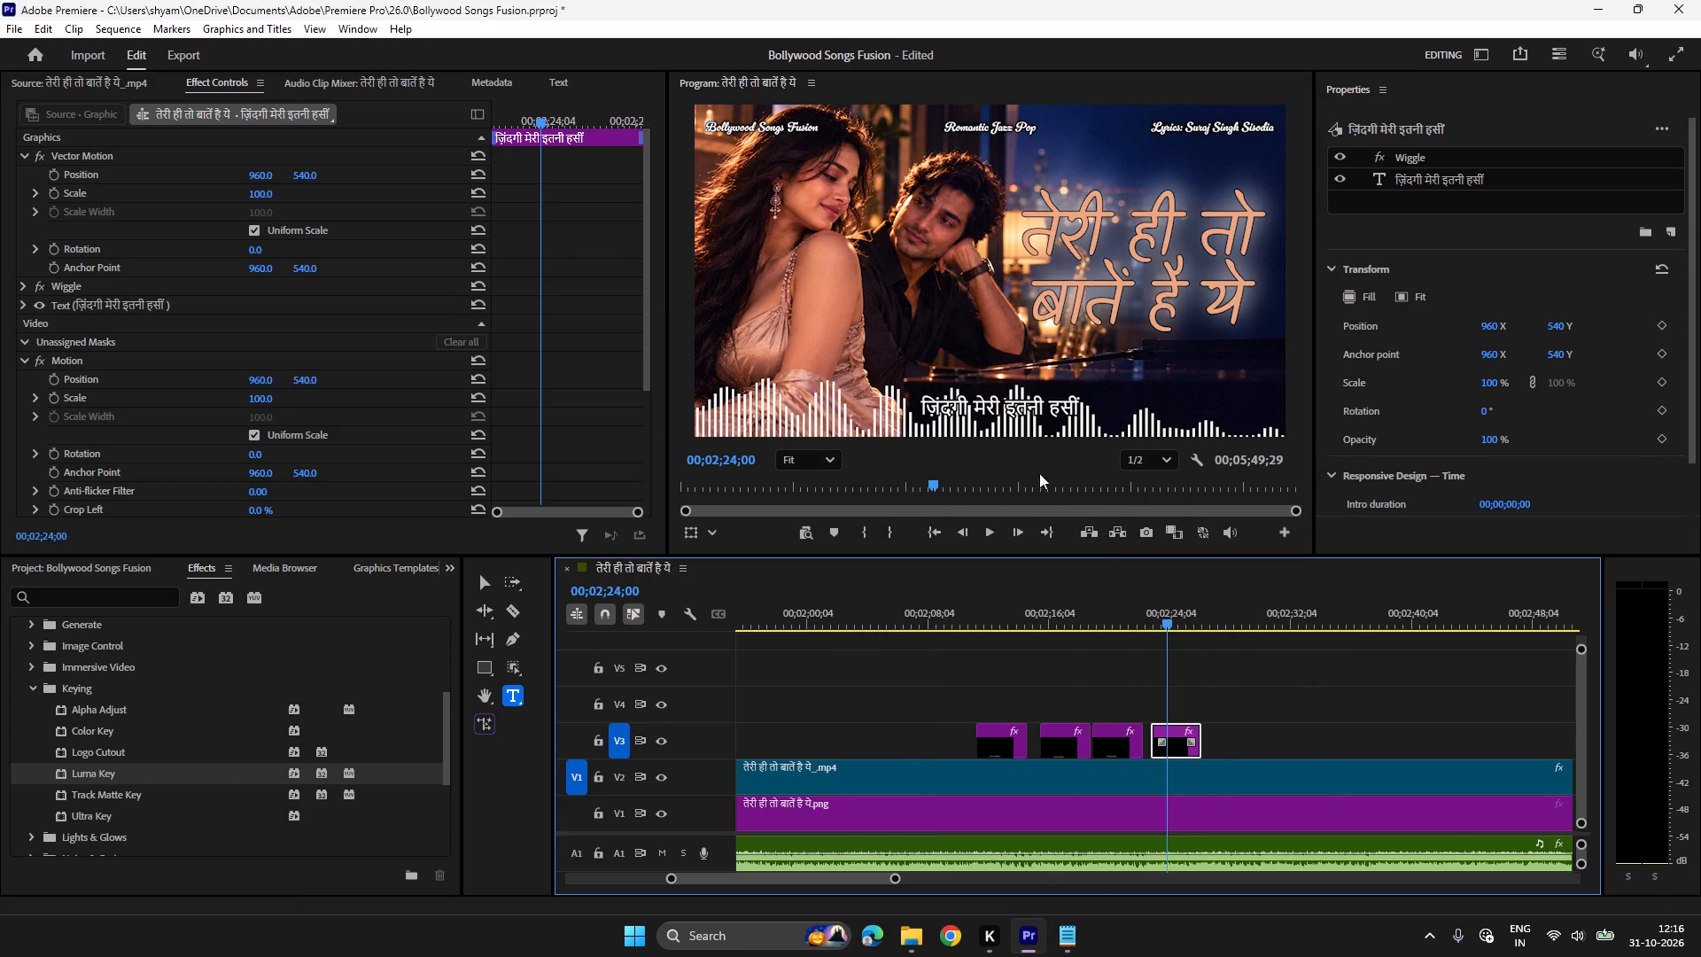
{"action": "left_click", "coordinate": [1018, 405]}
{"action": "key", "text": "ctrl+a"}
{"action": "key", "text": "ctrl+v"}
Play through the सारी खुशियाँ मुझे हैं मिली title and duplicate this verse's four titles on V3 at 00;02;26;28.
{"action": "left_click", "coordinate": [1149, 623]}
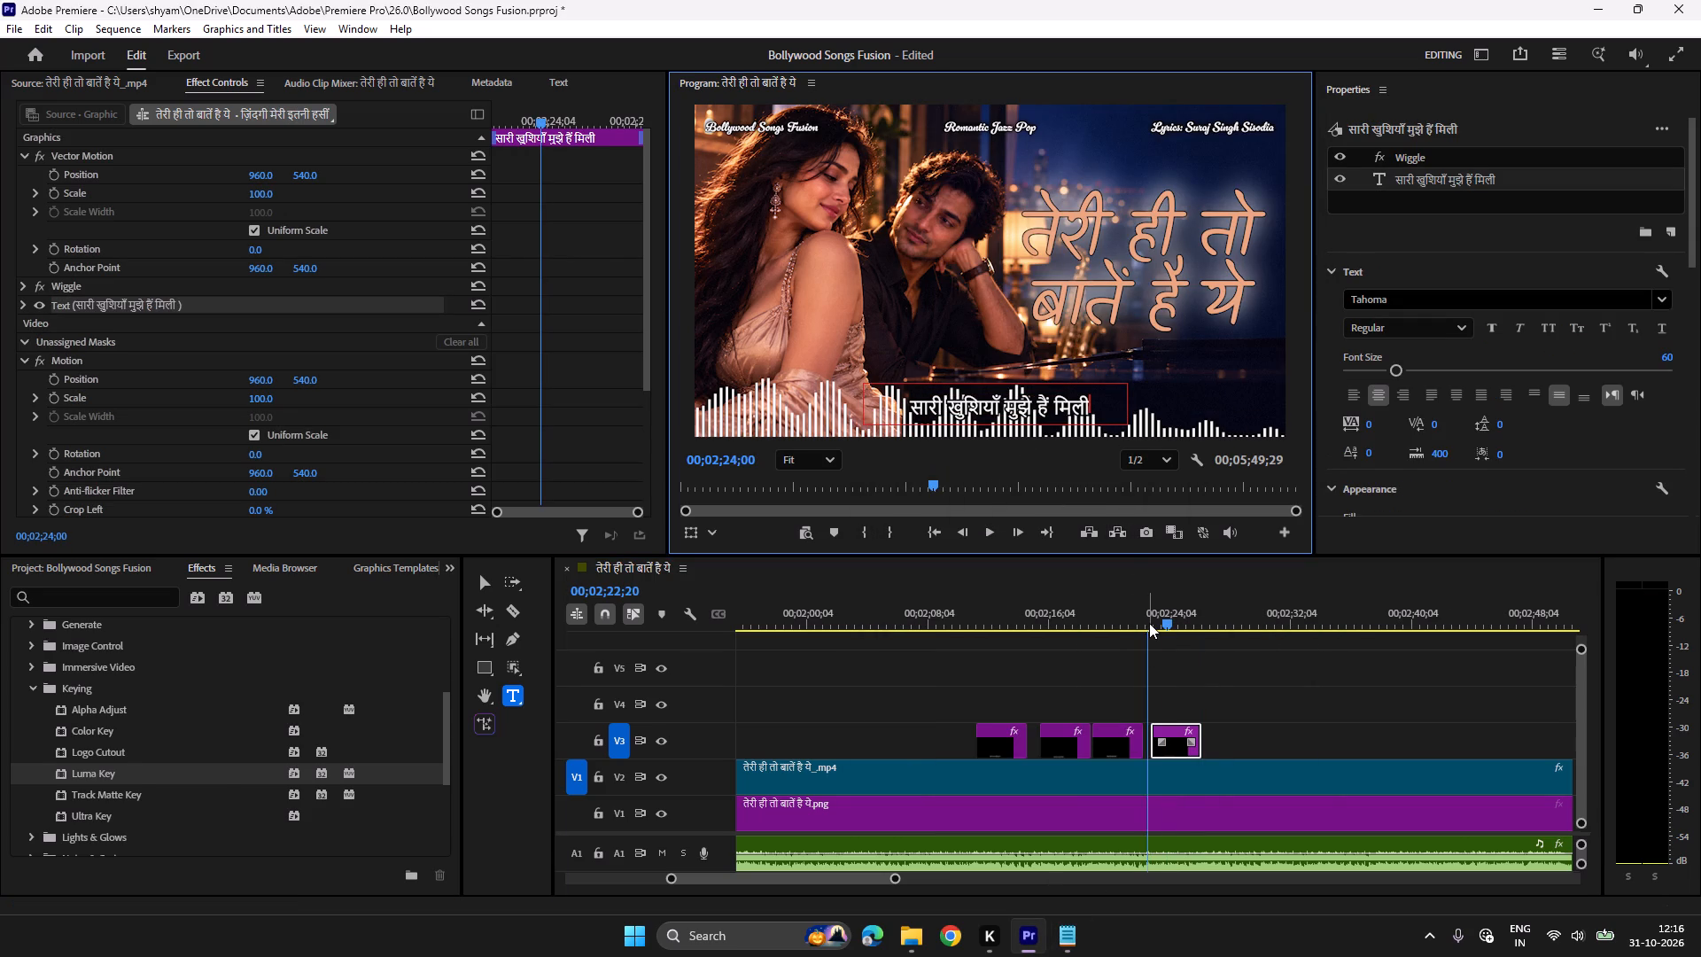
{"action": "key", "text": "space"}
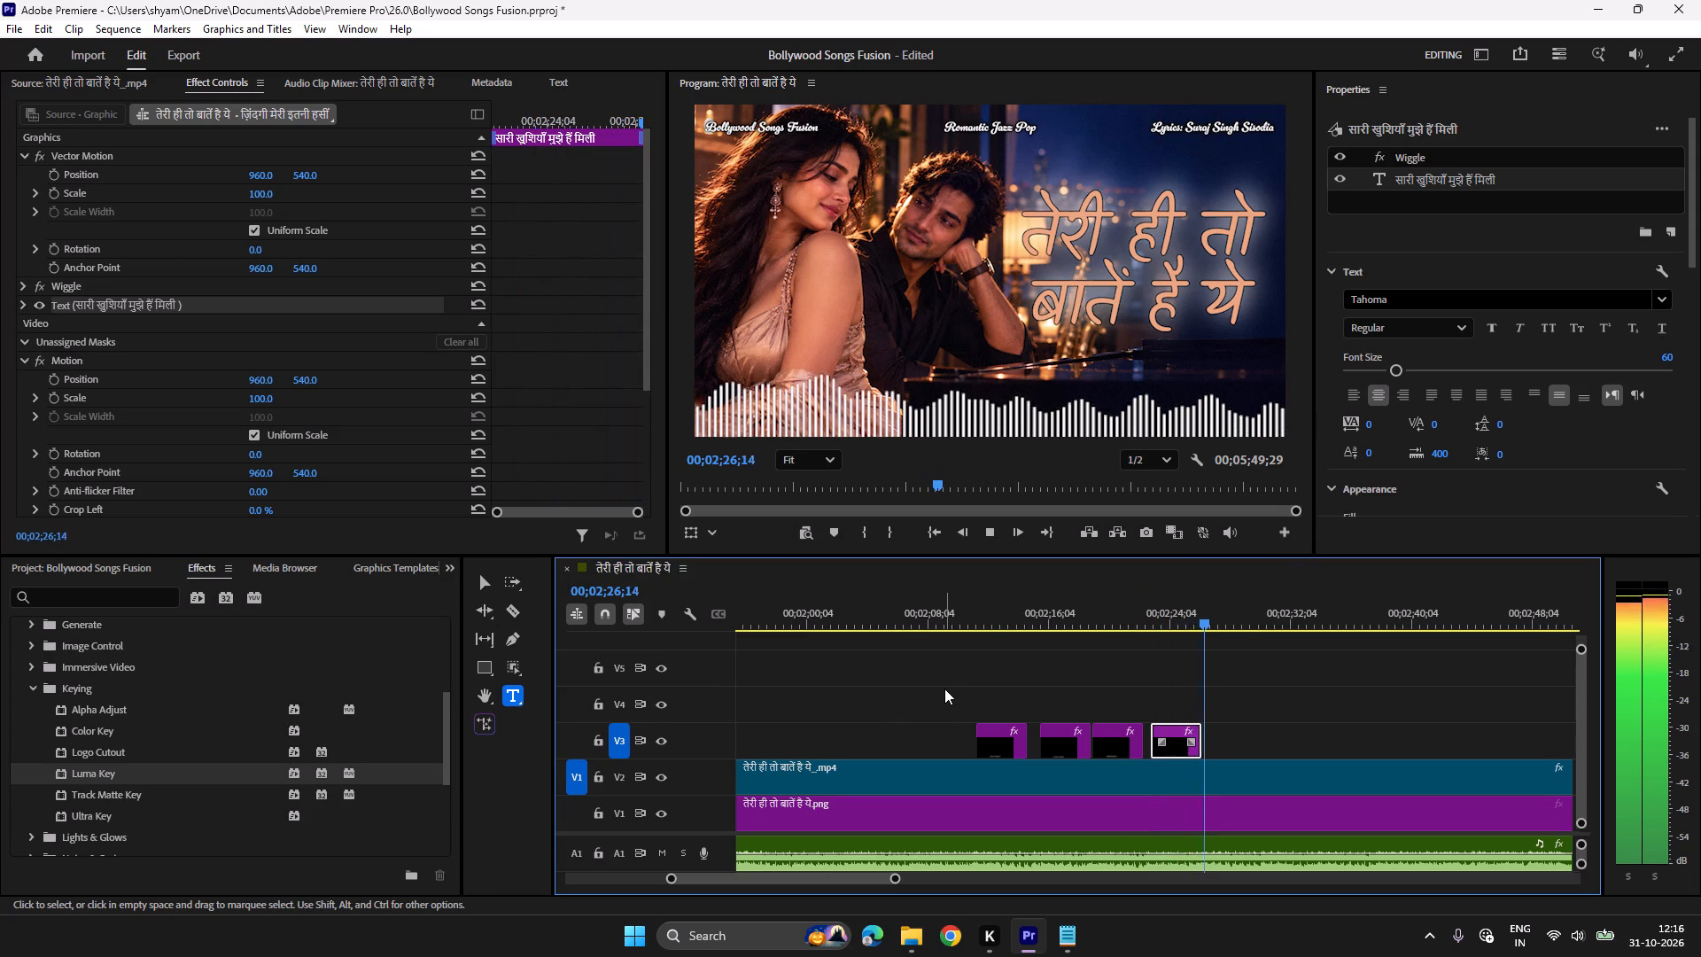
{"action": "key", "text": "space"}
{"action": "left_click_drag", "start_coordinate": [945, 688], "coordinate": [1162, 733]}
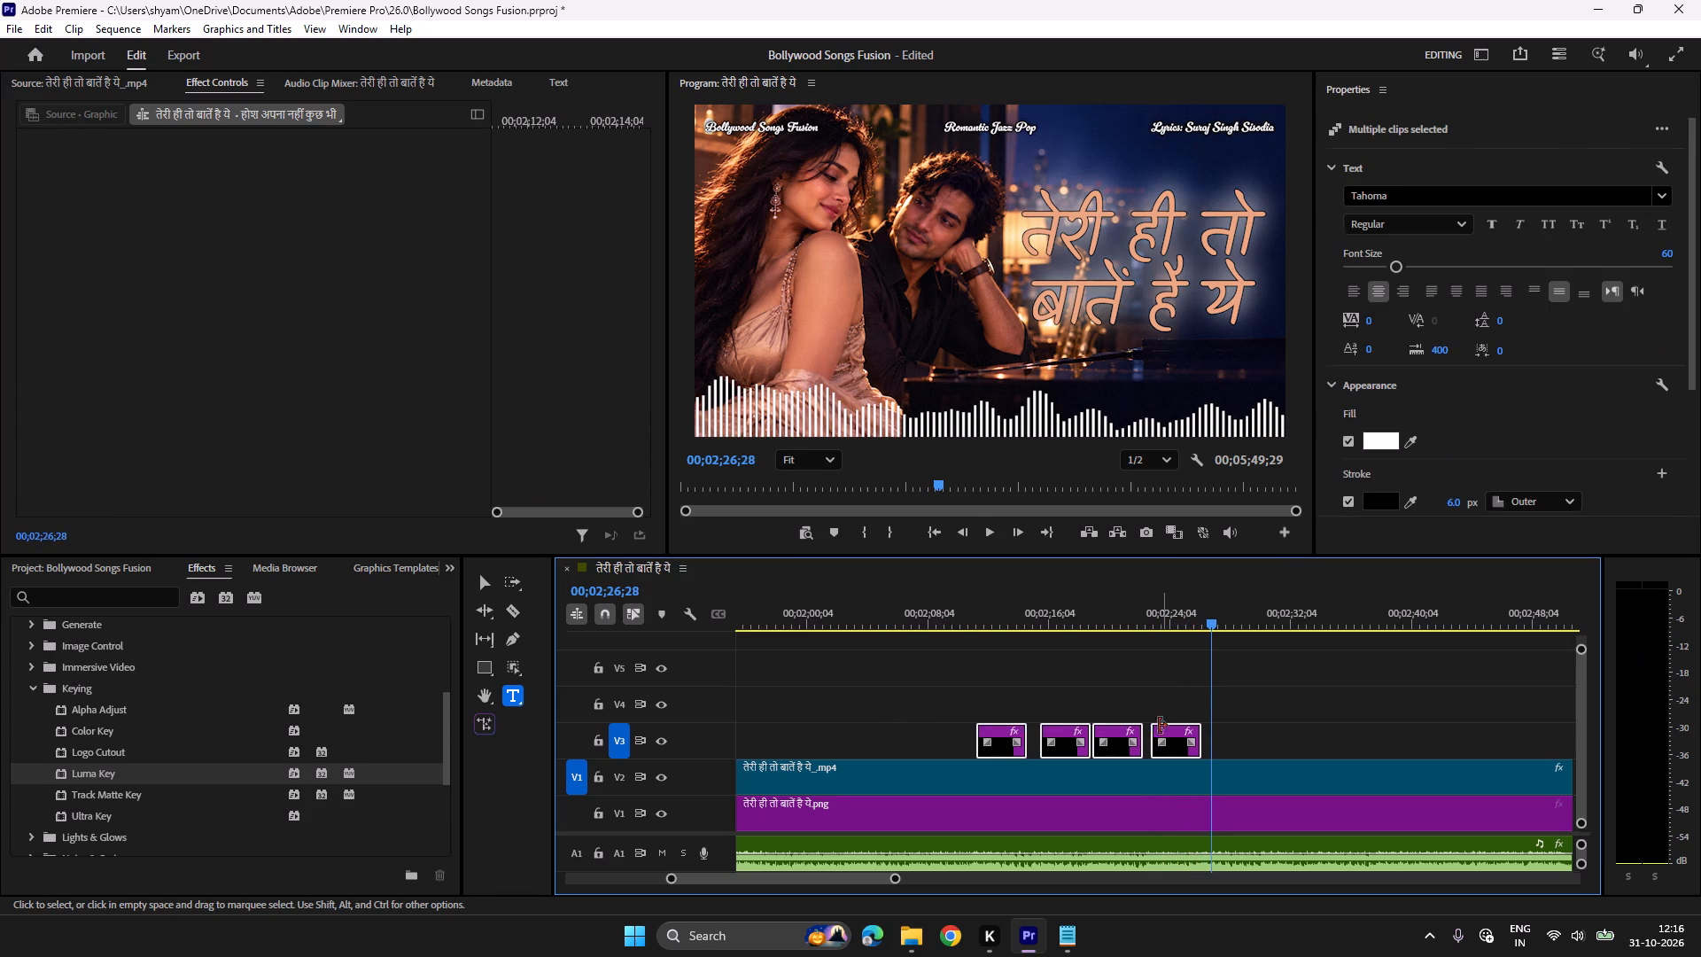
{"action": "key", "text": "ctrl+c"}
{"action": "key", "text": "ctrl+v"}
Play the four duplicated titles against the song to check their timing, and park the playhead at 00;02;26;20 just before them.
{"action": "left_click", "coordinate": [1211, 619]}
{"action": "key", "text": "space"}
{"action": "scroll", "coordinate": [1152, 636], "scroll_direction": "down", "scroll_amount": 2}
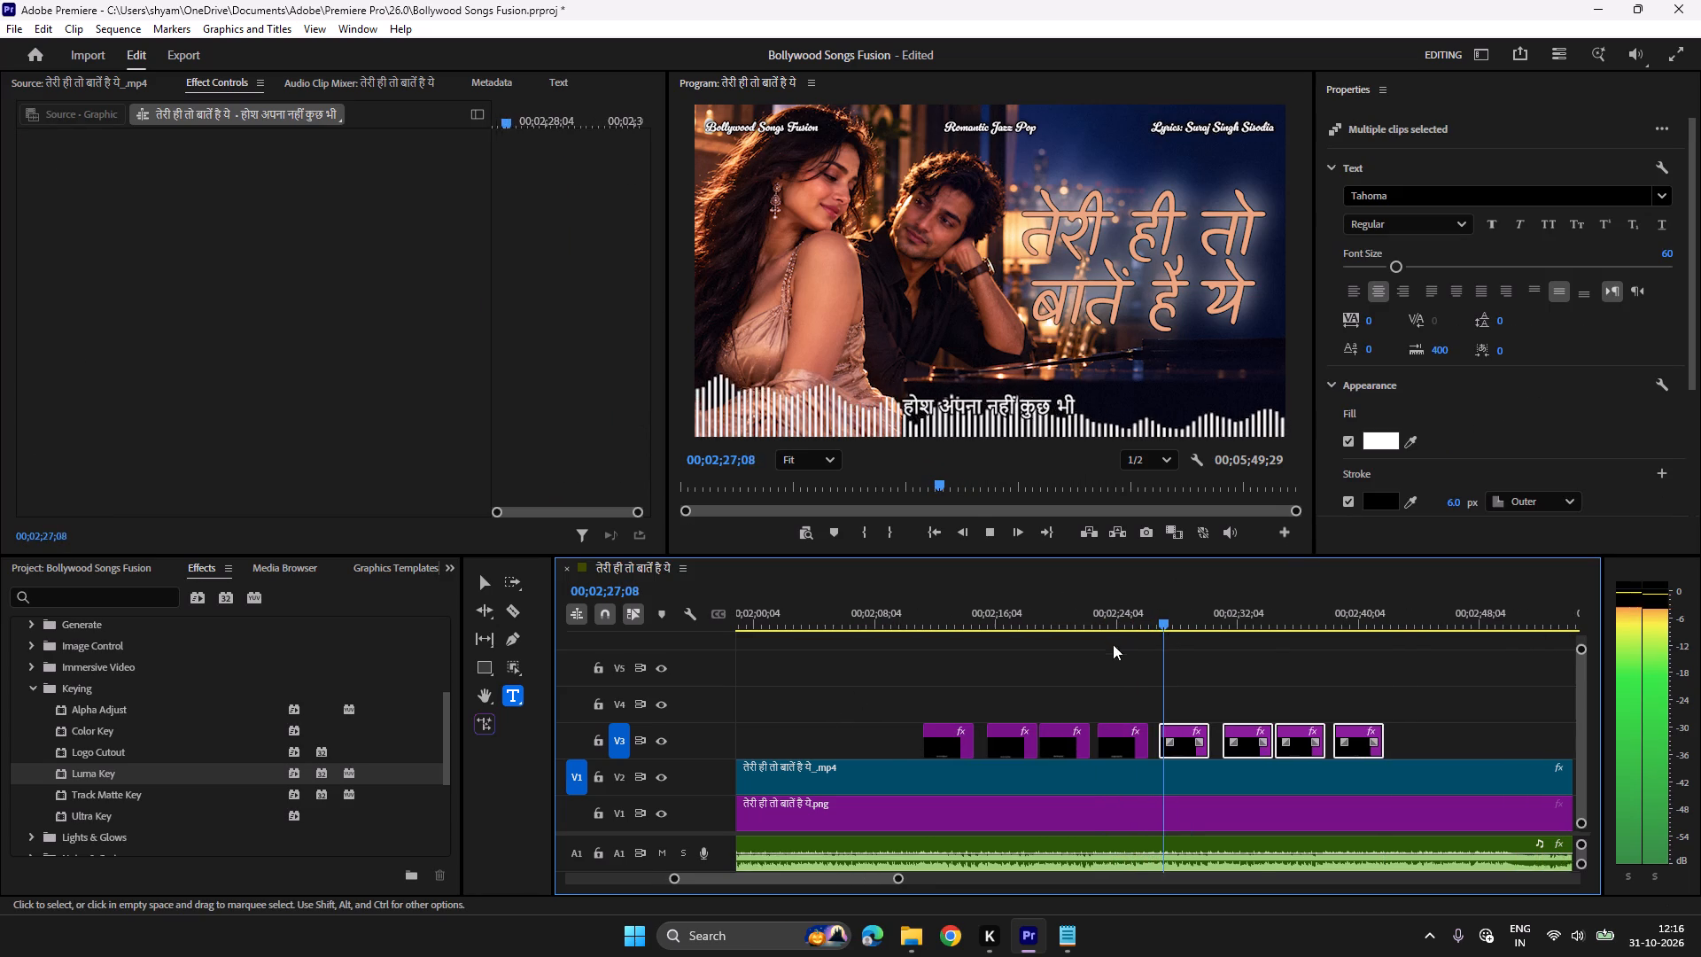
{"action": "scroll", "coordinate": [1113, 644], "scroll_direction": "down", "scroll_amount": 2}
{"action": "left_click", "coordinate": [1098, 616]}
{"action": "key", "text": "space"}
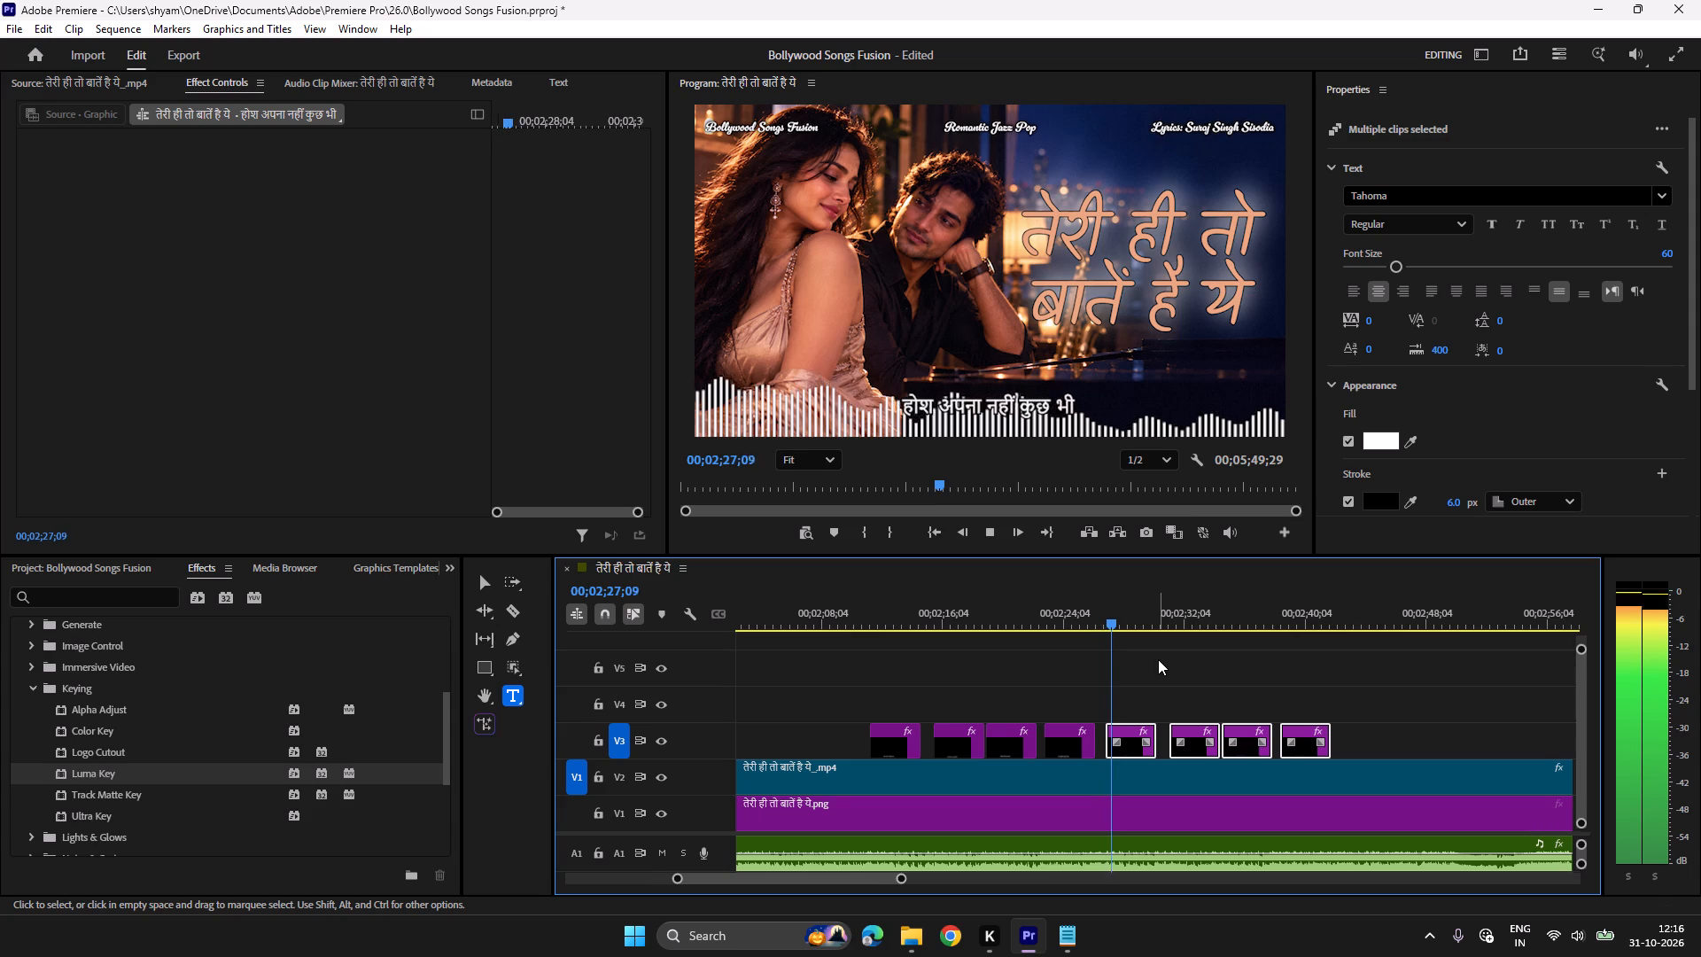
{"action": "scroll", "coordinate": [1158, 659], "scroll_direction": "down", "scroll_amount": 4}
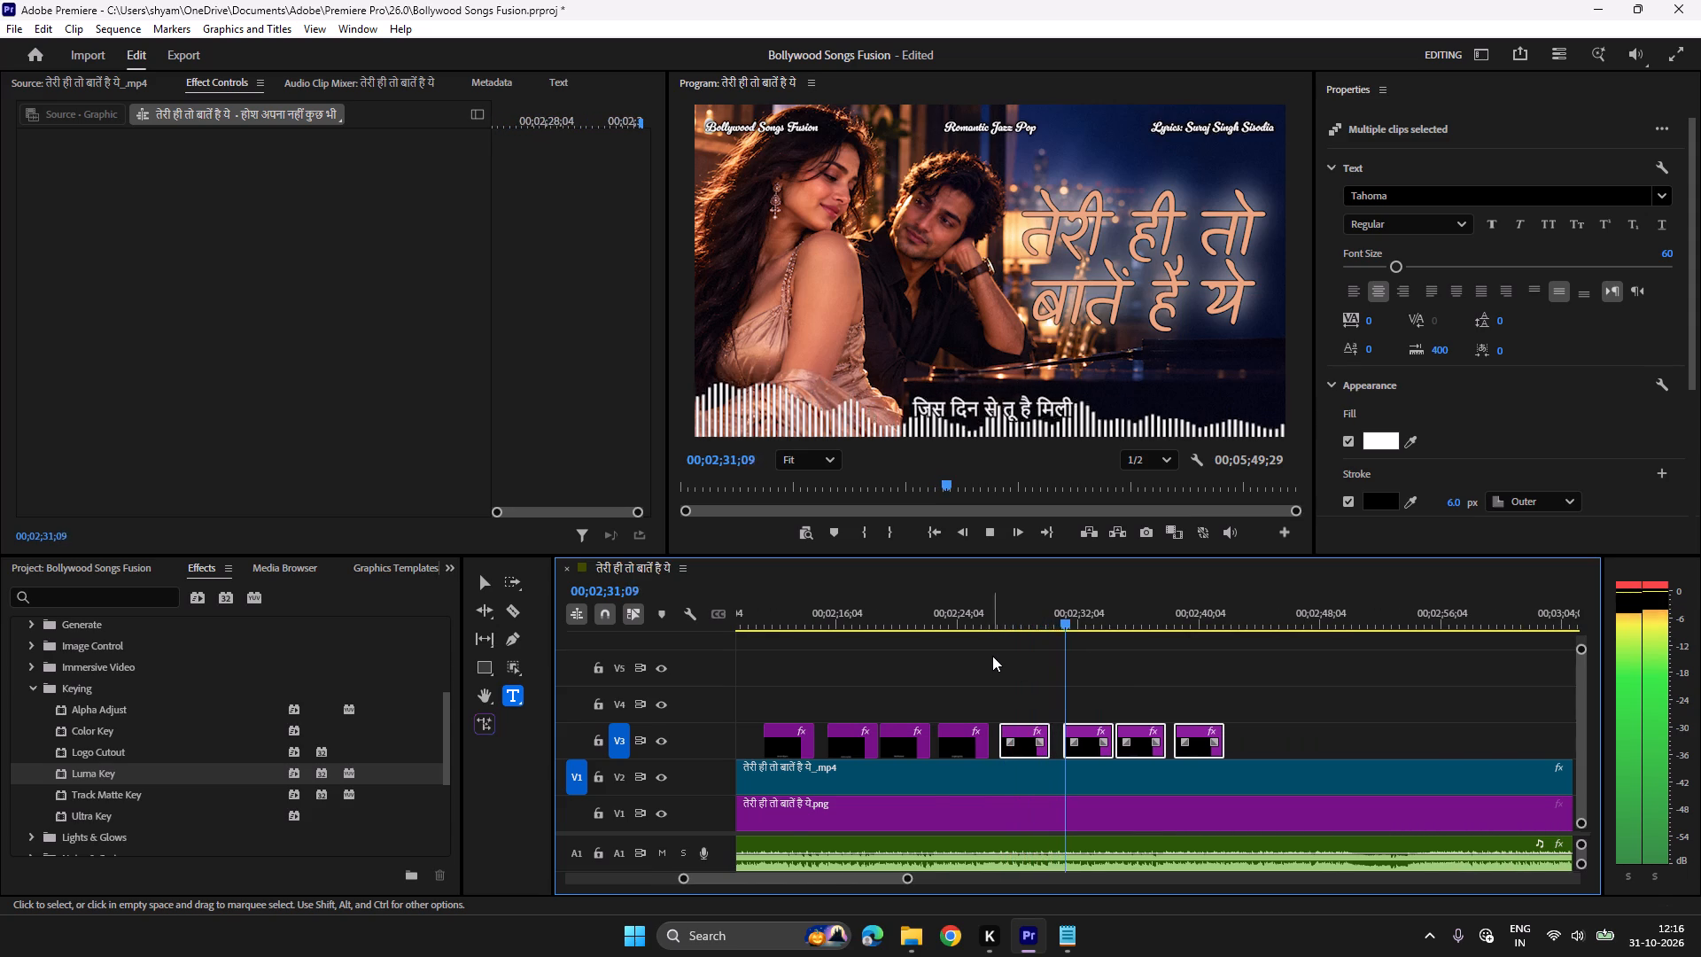
{"action": "key", "text": "space"}
{"action": "left_click", "coordinate": [987, 616]}
{"action": "key", "text": "space"}
{"action": "key", "text": "space"}
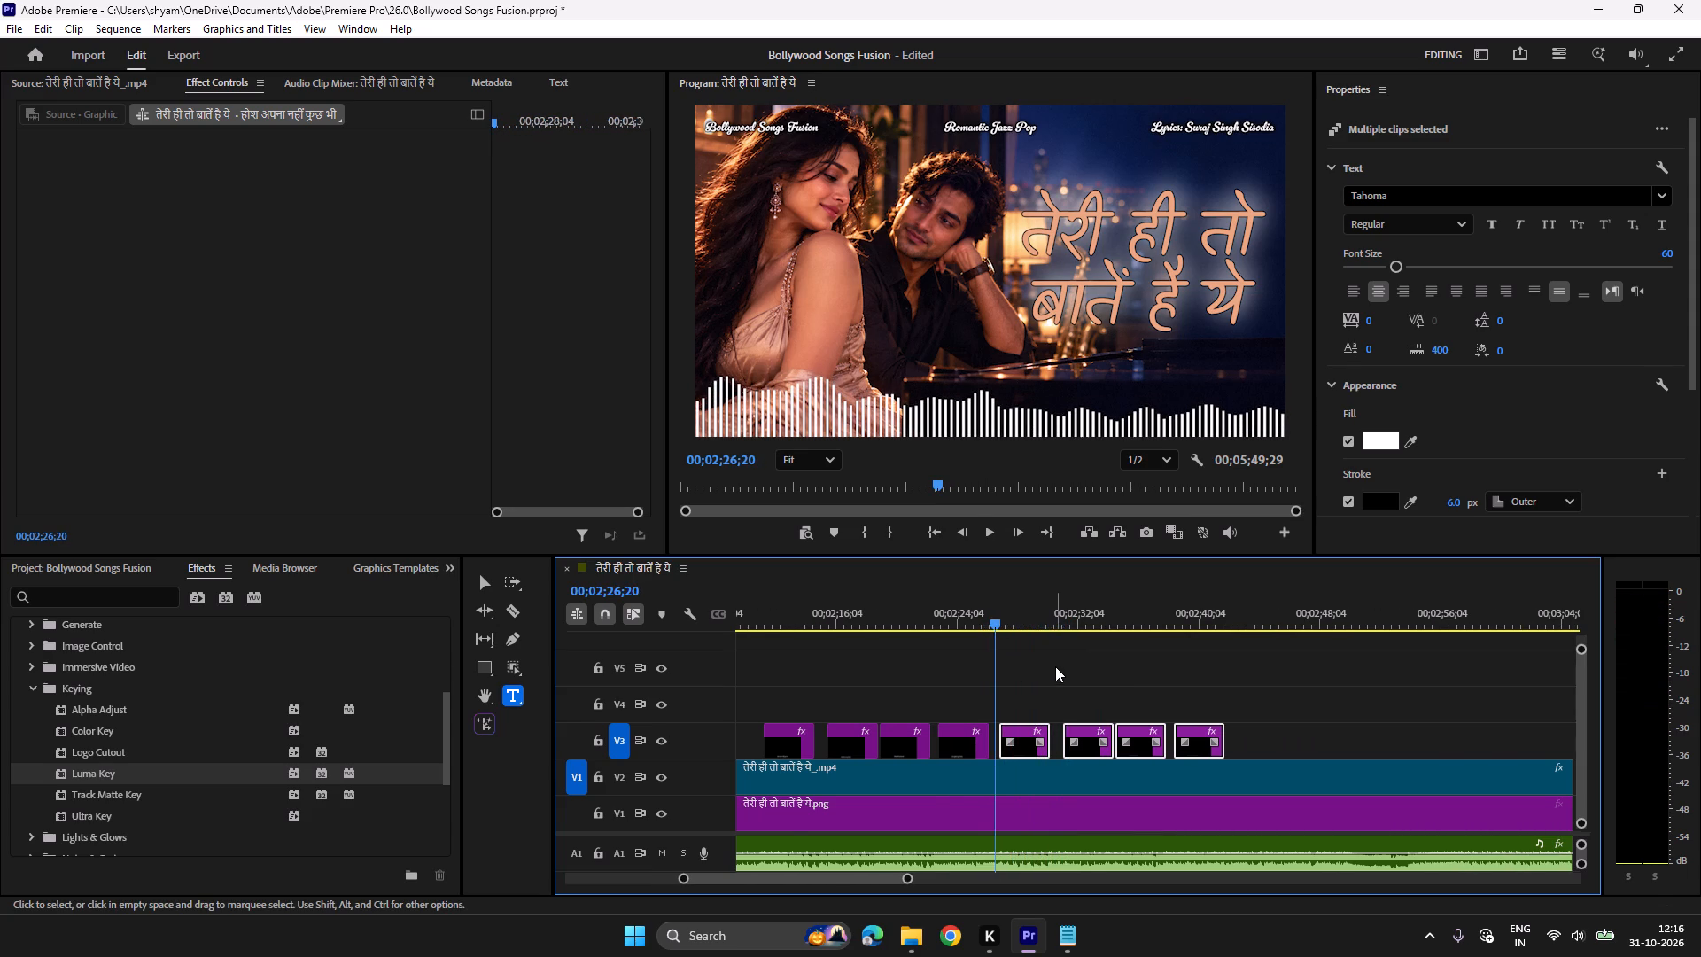
Shift the four duplicated V3 titles slightly earlier to start at 00;02;26;20 and play through them against the song.
{"action": "left_click", "coordinate": [1027, 734]}
{"action": "key", "text": "space"}
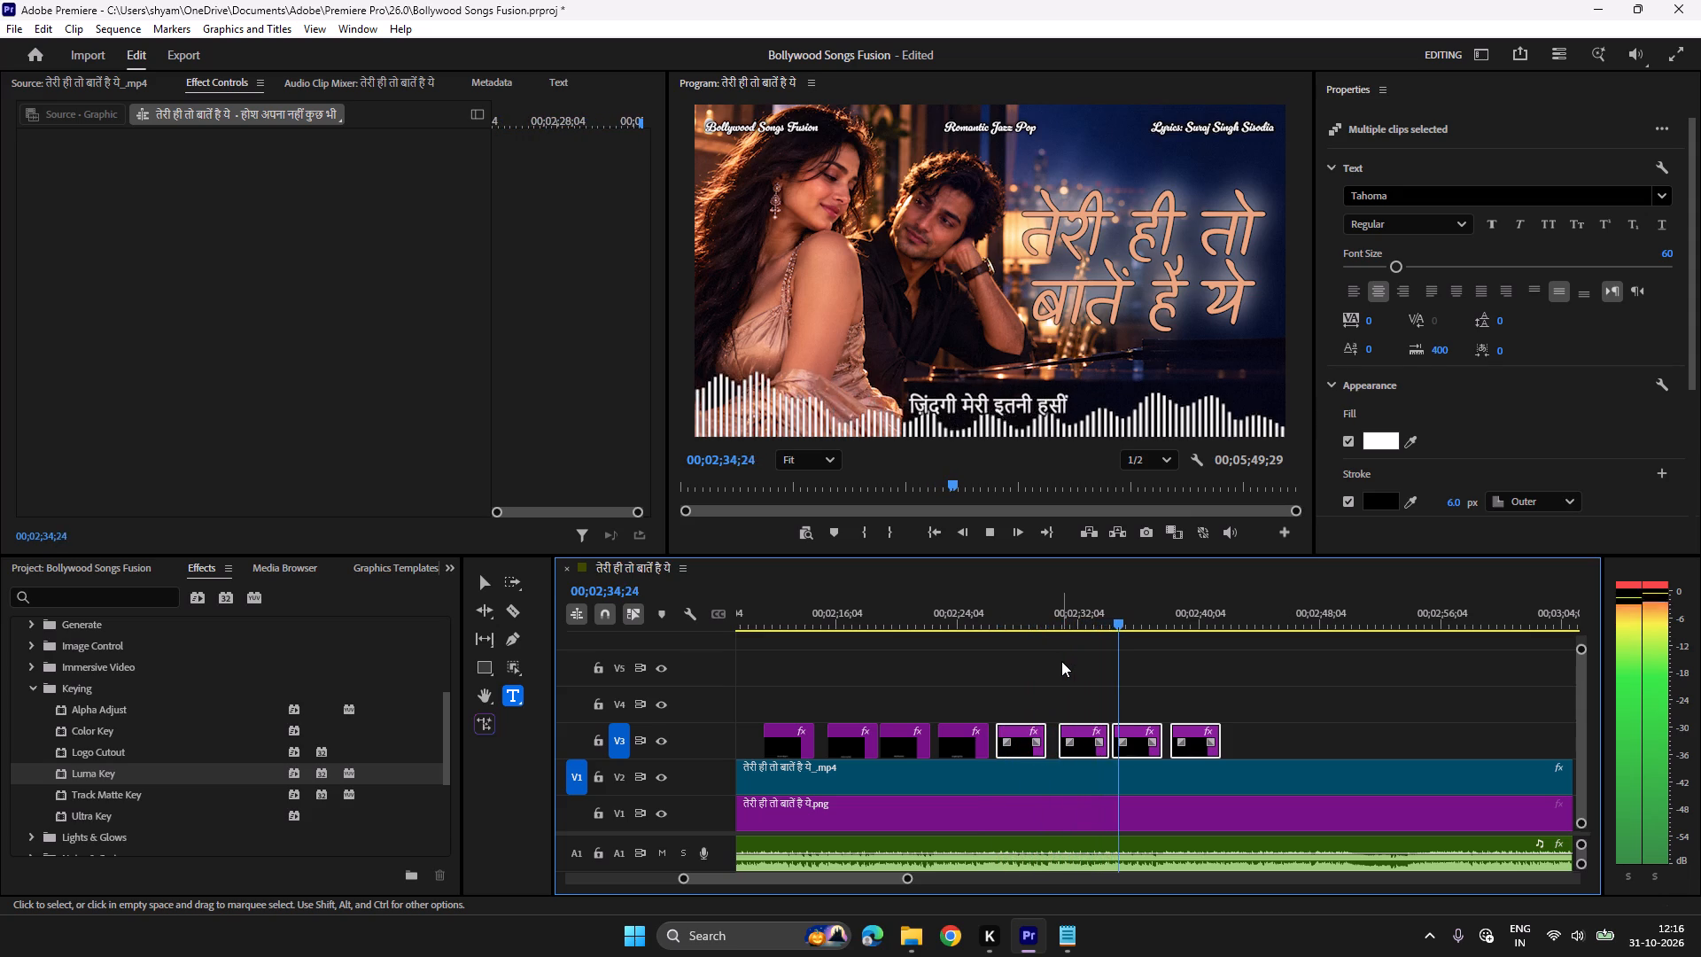
{"action": "left_click", "coordinate": [1472, 675]}
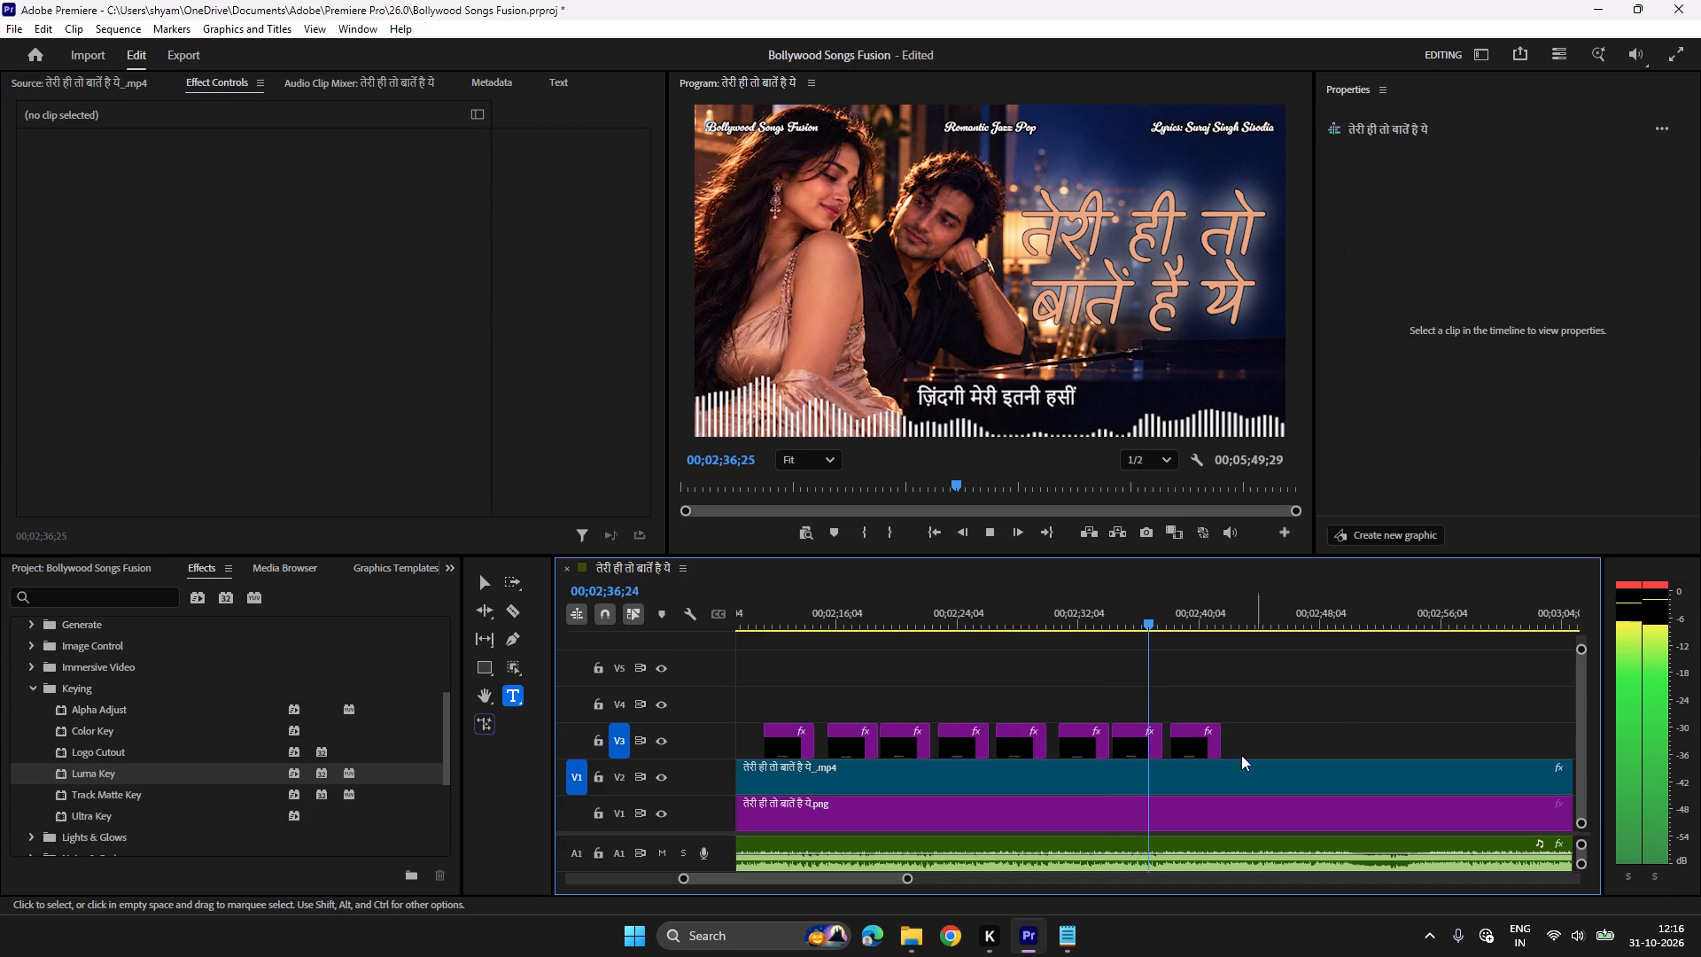
Duplicate the last सारी खुशियाँ मुझे हैं मिली title on V3 at about 00;02;42;03 and change its text to बातों में ही नहीं from Notepad.
{"action": "left_click", "coordinate": [1198, 755]}
{"action": "key", "text": "ctrl+c"}
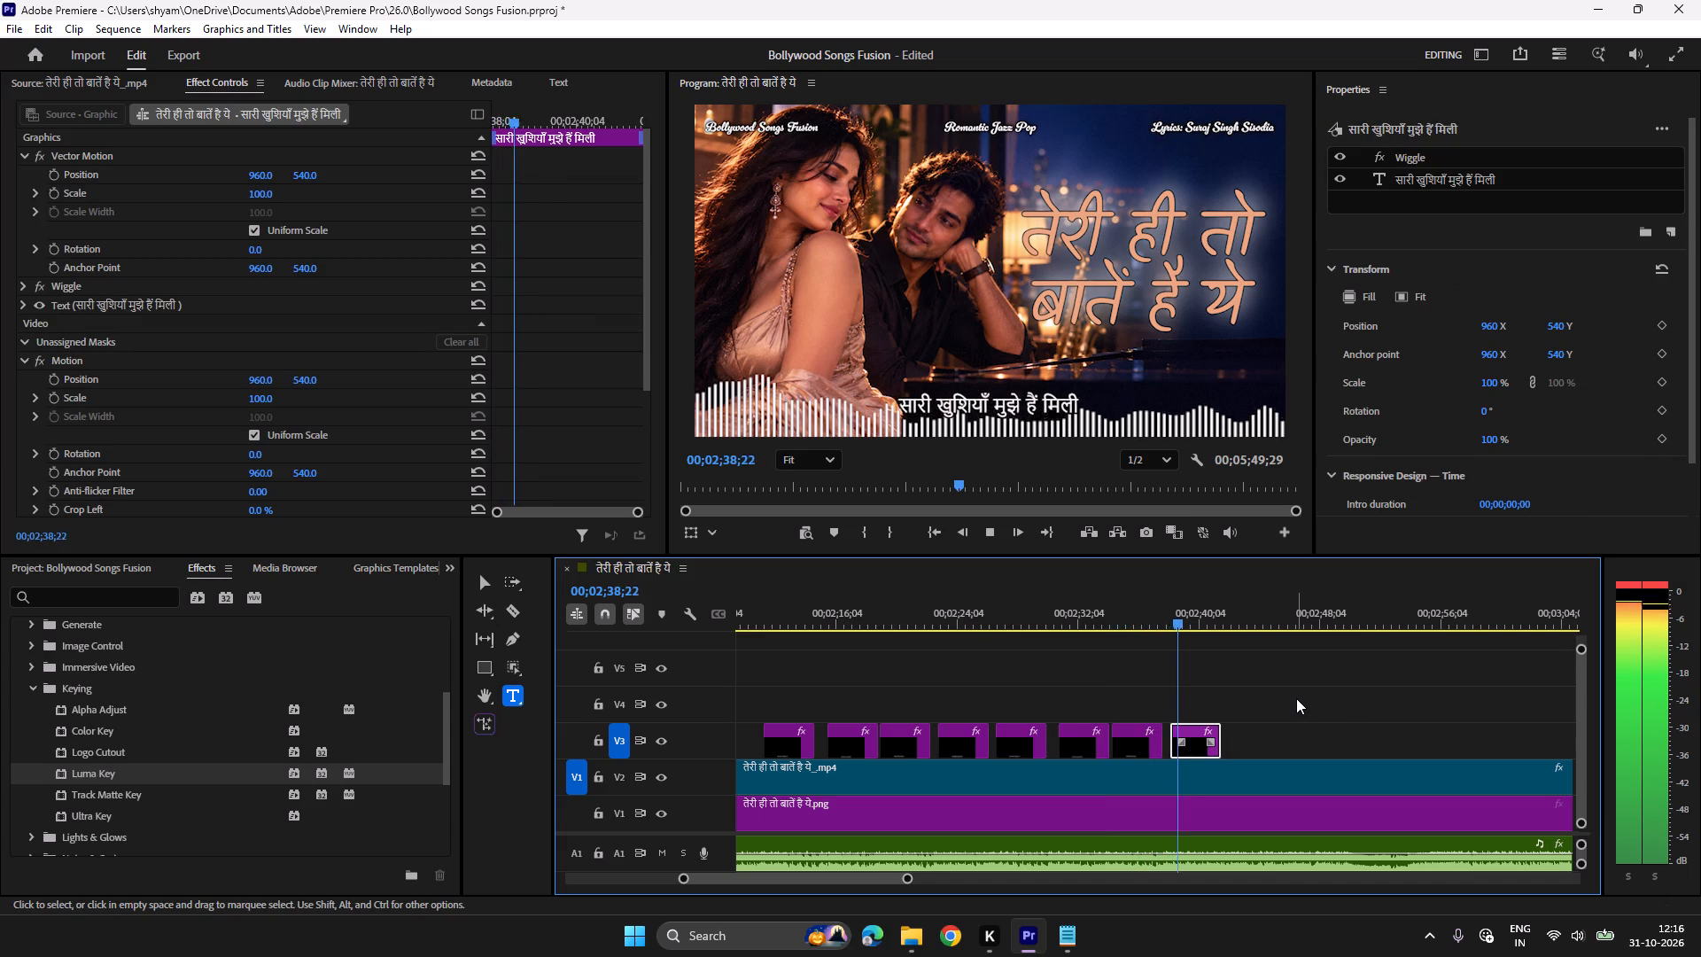
{"action": "scroll", "coordinate": [1296, 698], "scroll_direction": "down", "scroll_amount": 2}
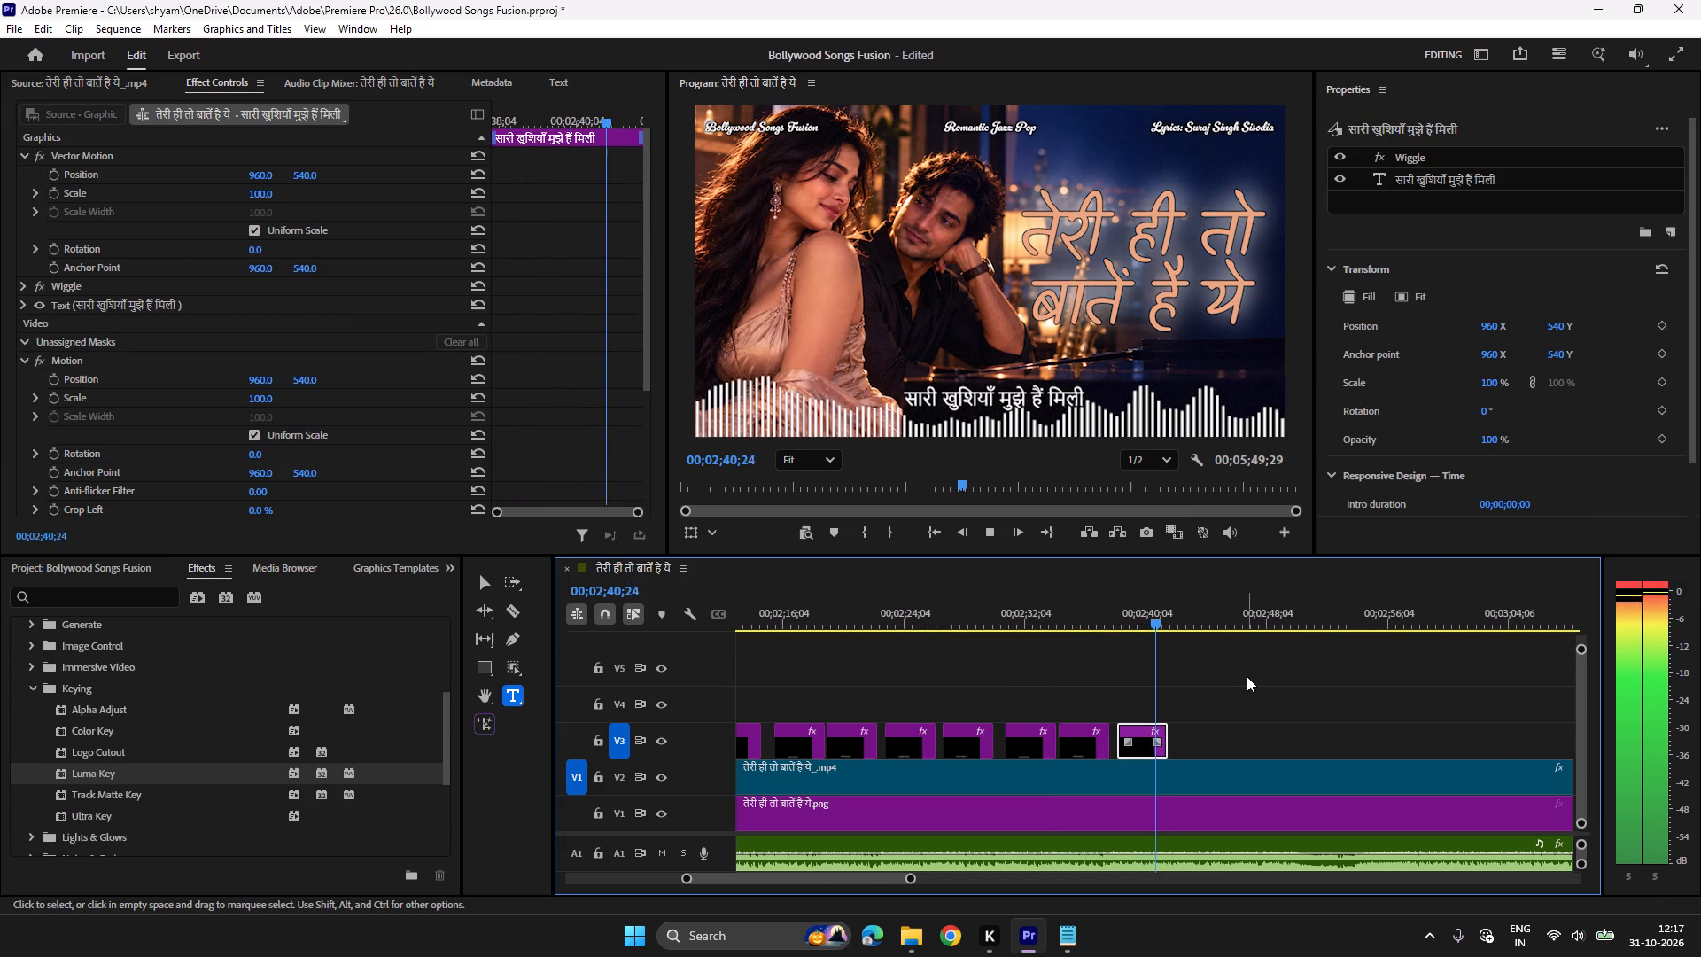
{"action": "key", "text": "space"}
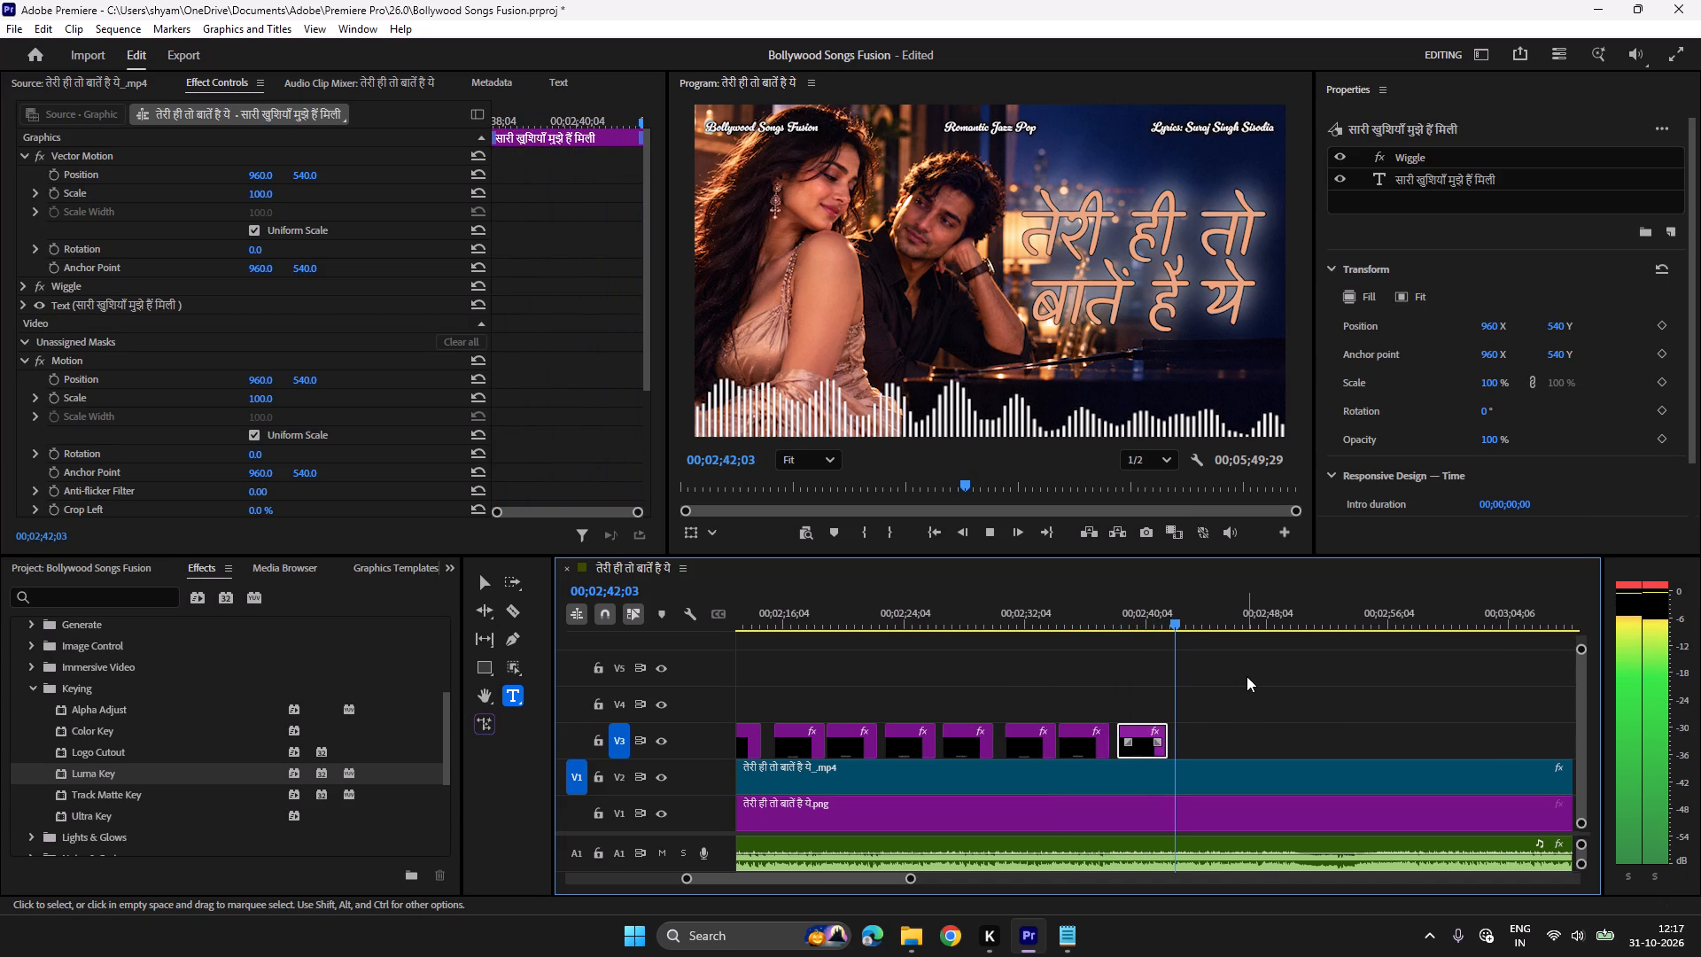
{"action": "key", "text": "ctrl+c"}
{"action": "key", "text": "ctrl+v"}
{"action": "left_click", "coordinate": [1074, 933]}
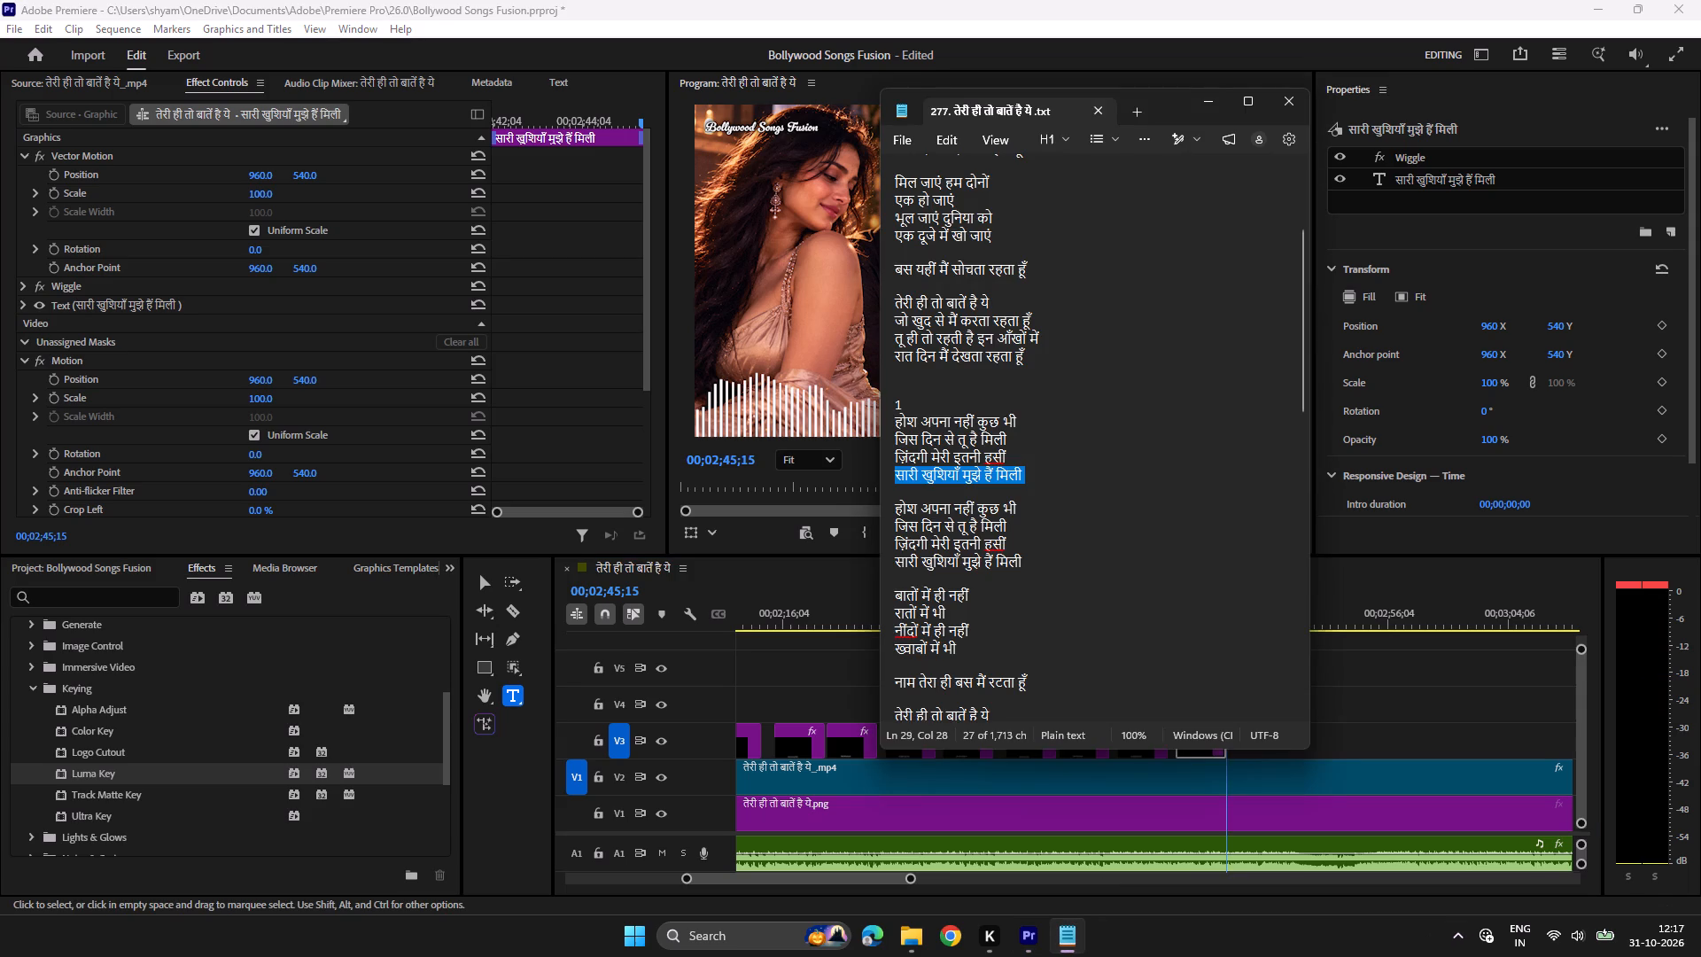
{"action": "left_click_drag", "start_coordinate": [982, 592], "coordinate": [856, 592]}
{"action": "key", "text": "ctrl+c"}
{"action": "left_click", "coordinate": [1028, 930]}
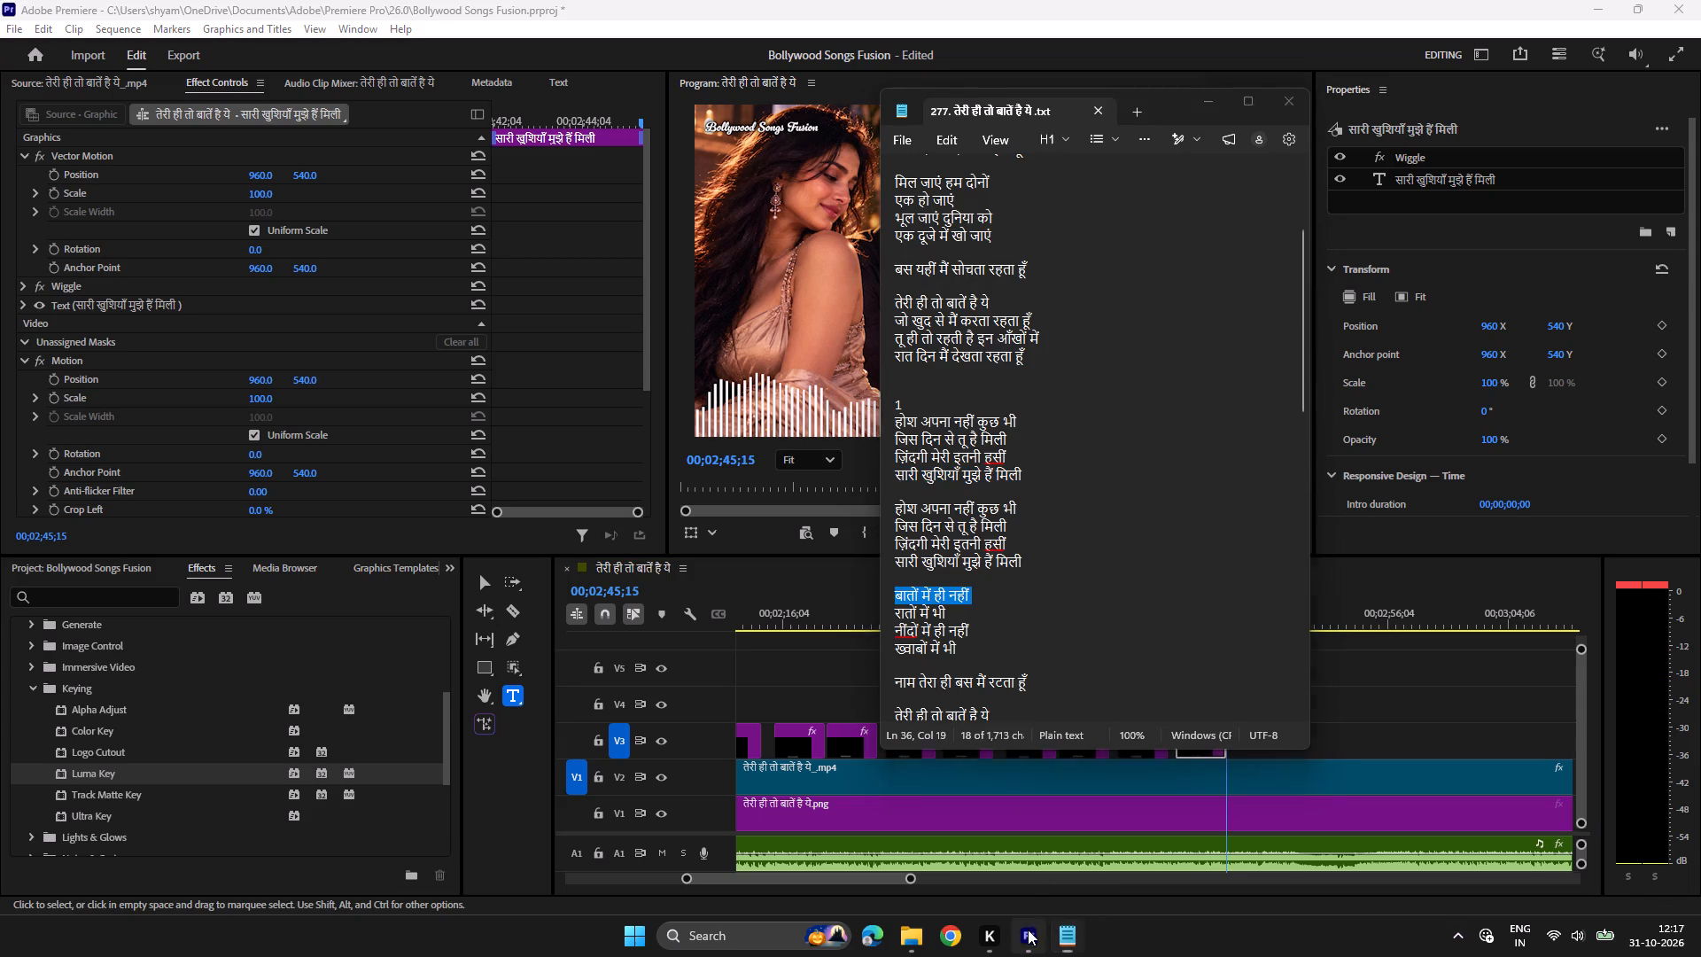
{"action": "left_click", "coordinate": [1208, 613]}
{"action": "left_click", "coordinate": [1007, 389]}
{"action": "key", "text": "ctrl+a"}
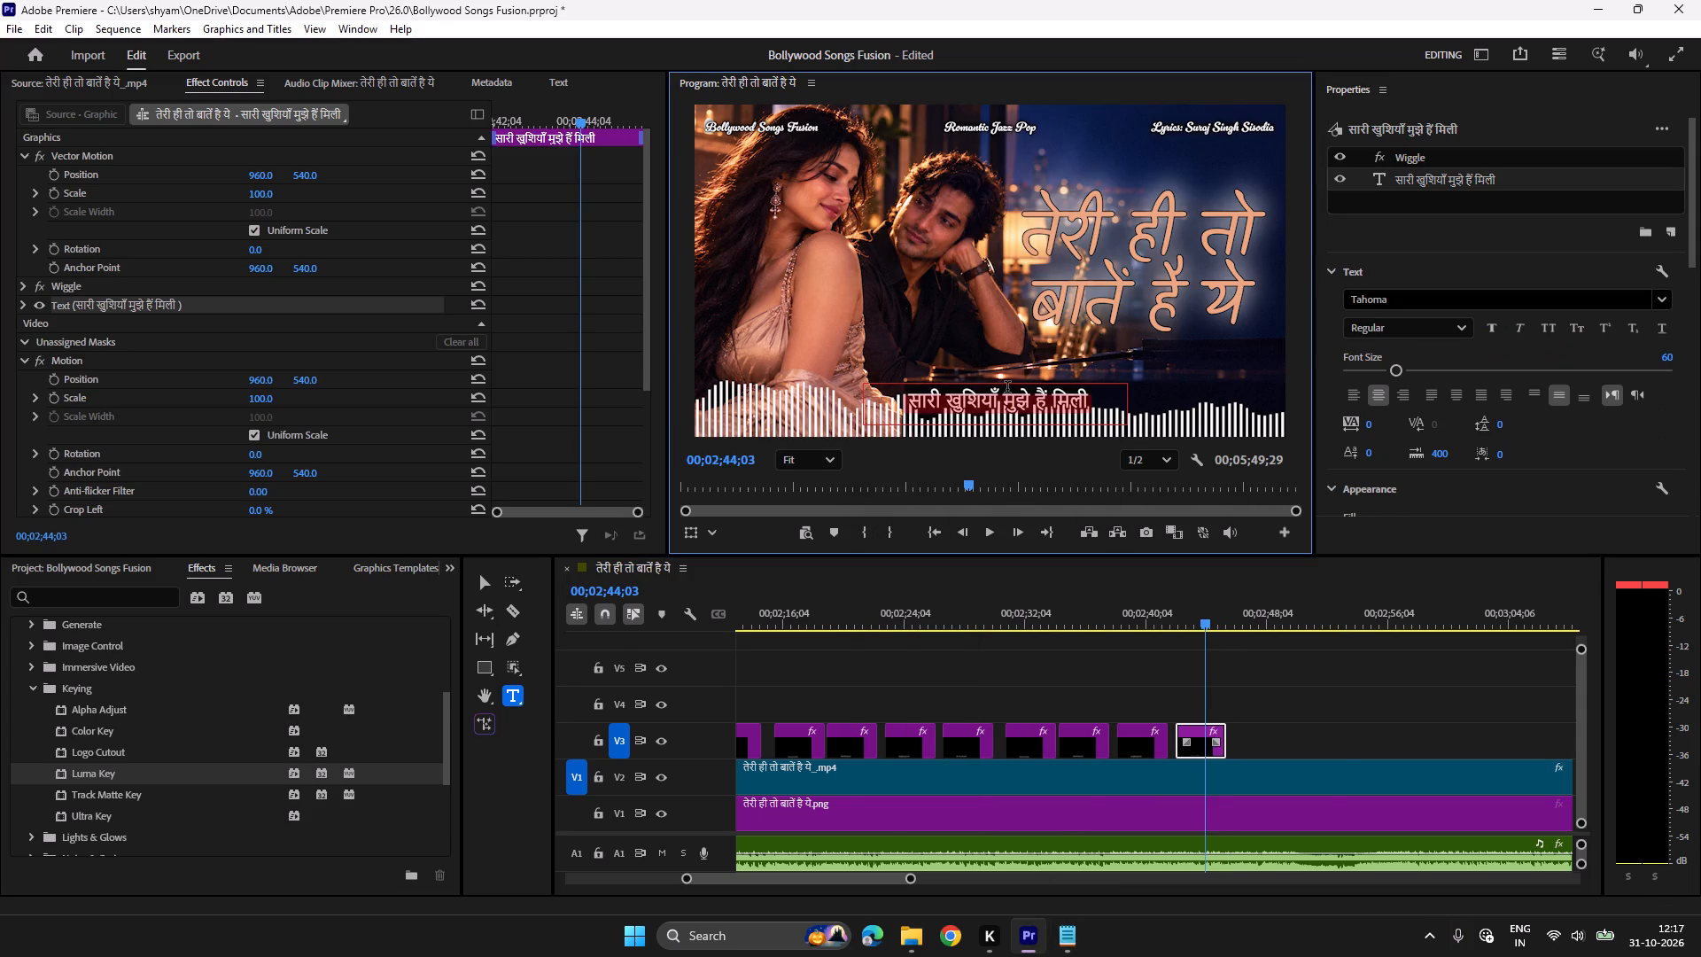
{"action": "key", "text": "ctrl+v"}
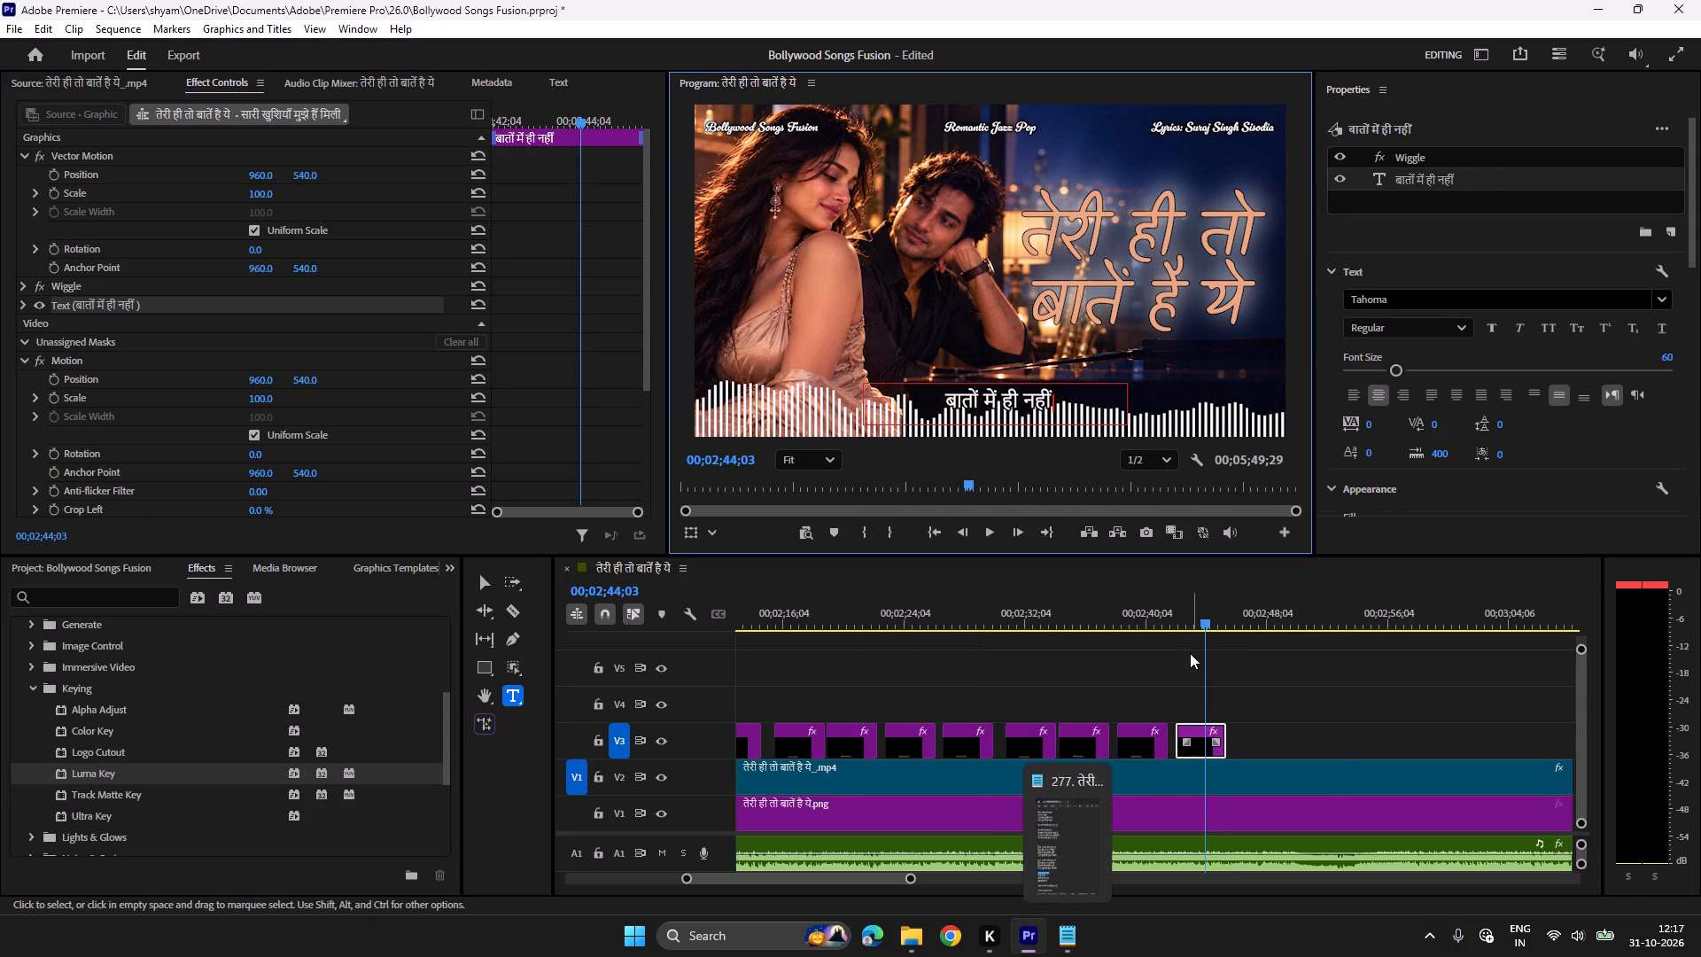
Check the बातों में ही नहीं title against the song, duplicate it on V3 at 00;02;44;12, and change the copy's text to रातों में भी from Notepad.
{"action": "left_click", "coordinate": [1177, 617]}
{"action": "key", "text": "space"}
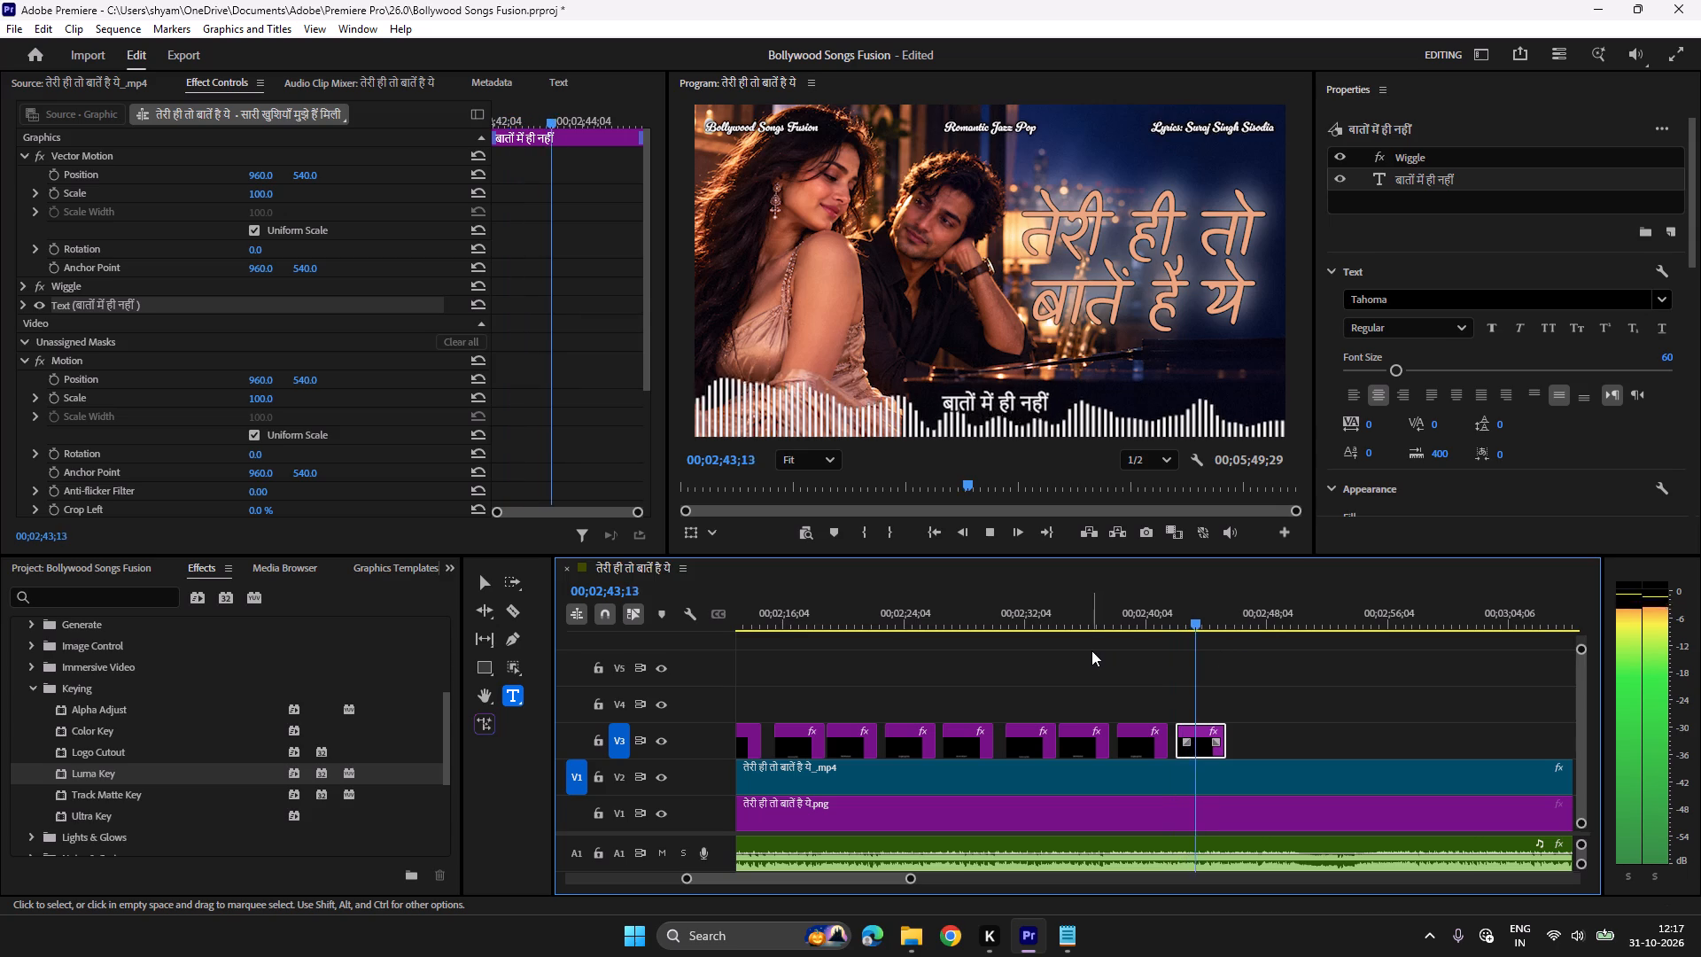
{"action": "key", "text": "space"}
{"action": "key", "text": "ctrl+c"}
{"action": "key", "text": "ctrl+v"}
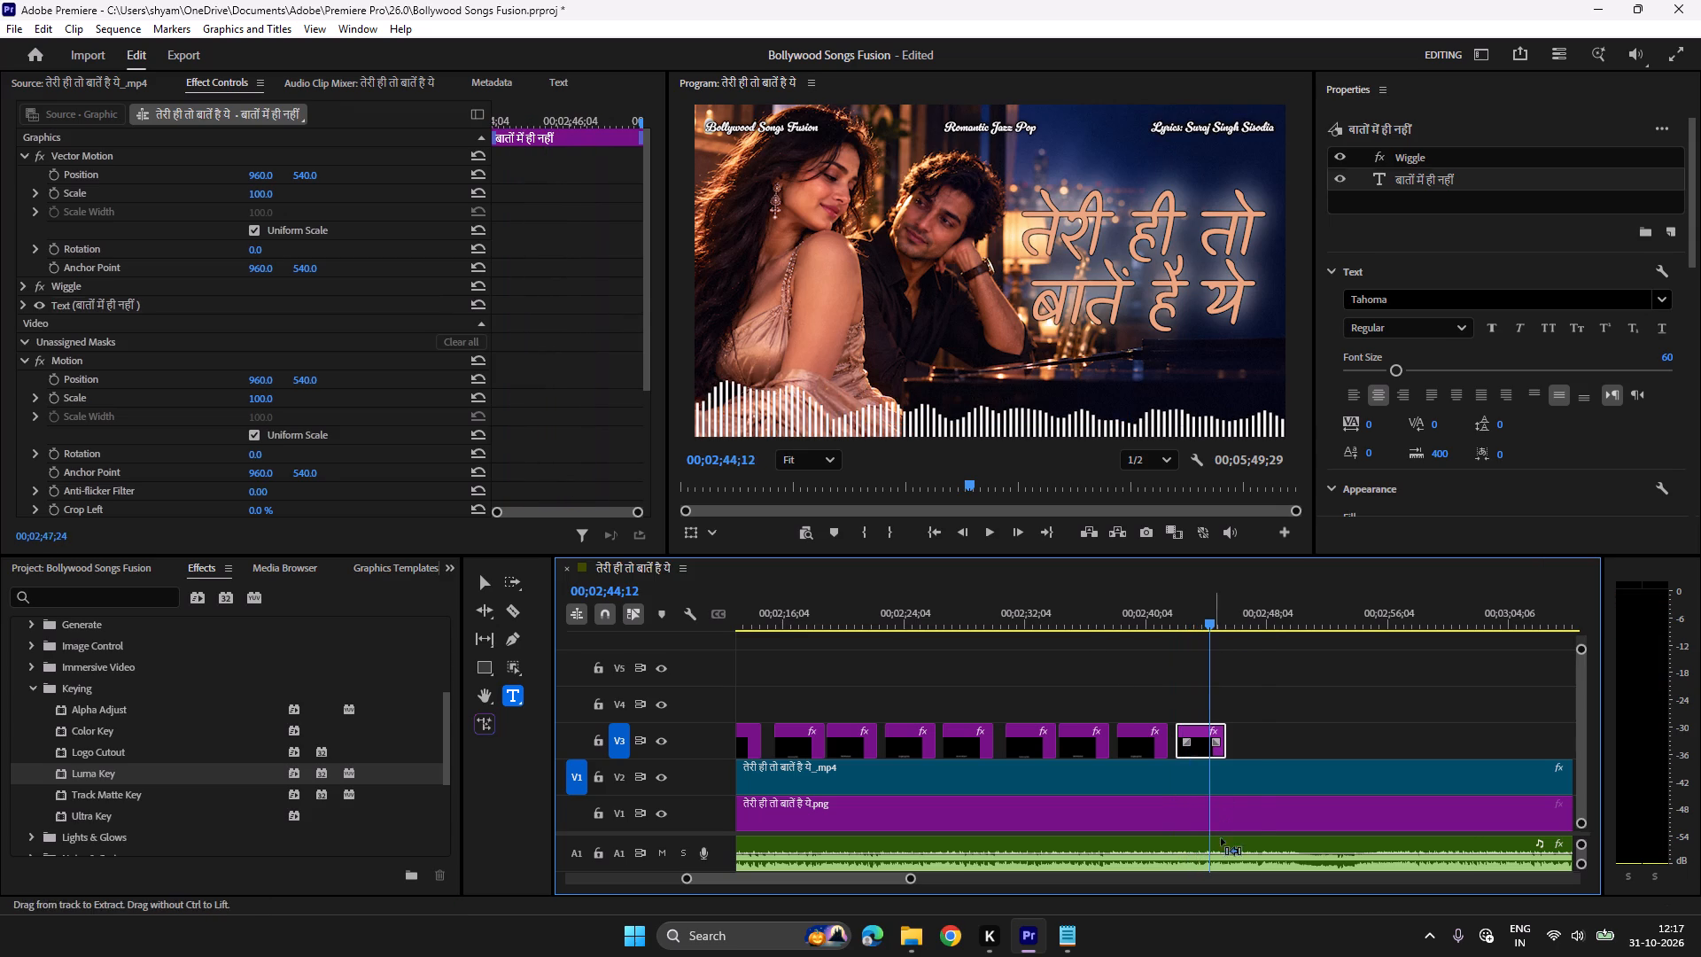
{"action": "left_click", "coordinate": [1053, 930]}
{"action": "left_click_drag", "start_coordinate": [955, 611], "coordinate": [882, 615]}
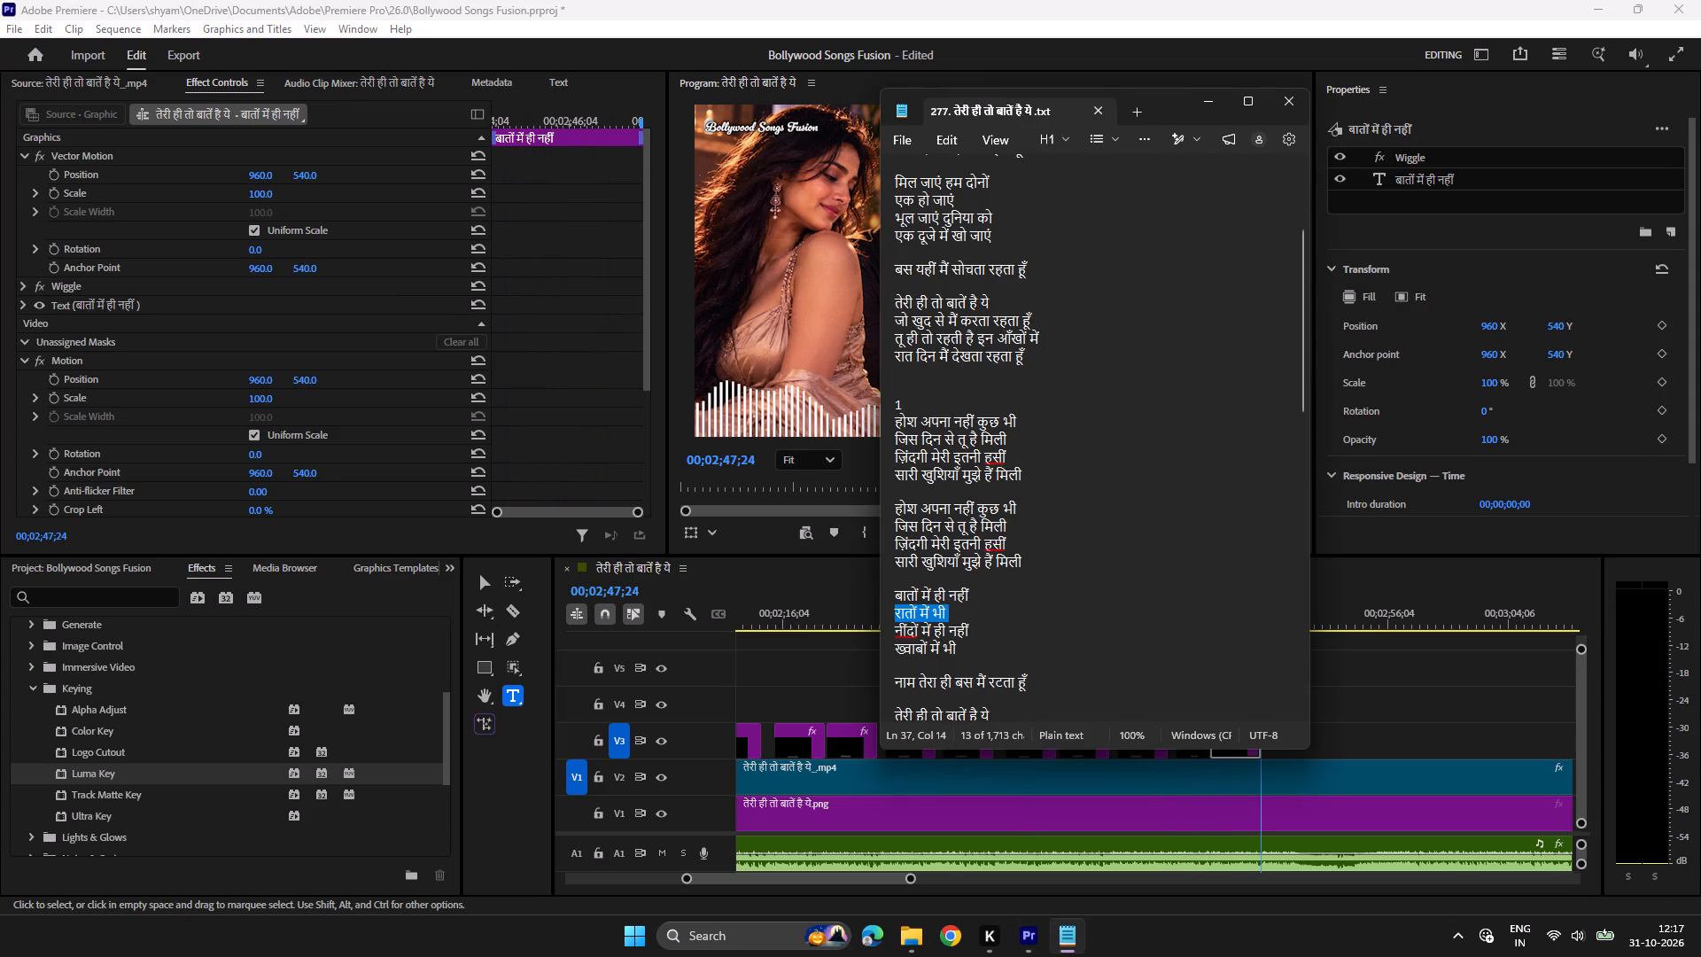
{"action": "left_click_drag", "start_coordinate": [882, 615], "coordinate": [879, 615]}
{"action": "key", "text": "ctrl+c"}
{"action": "left_click", "coordinate": [1027, 945]}
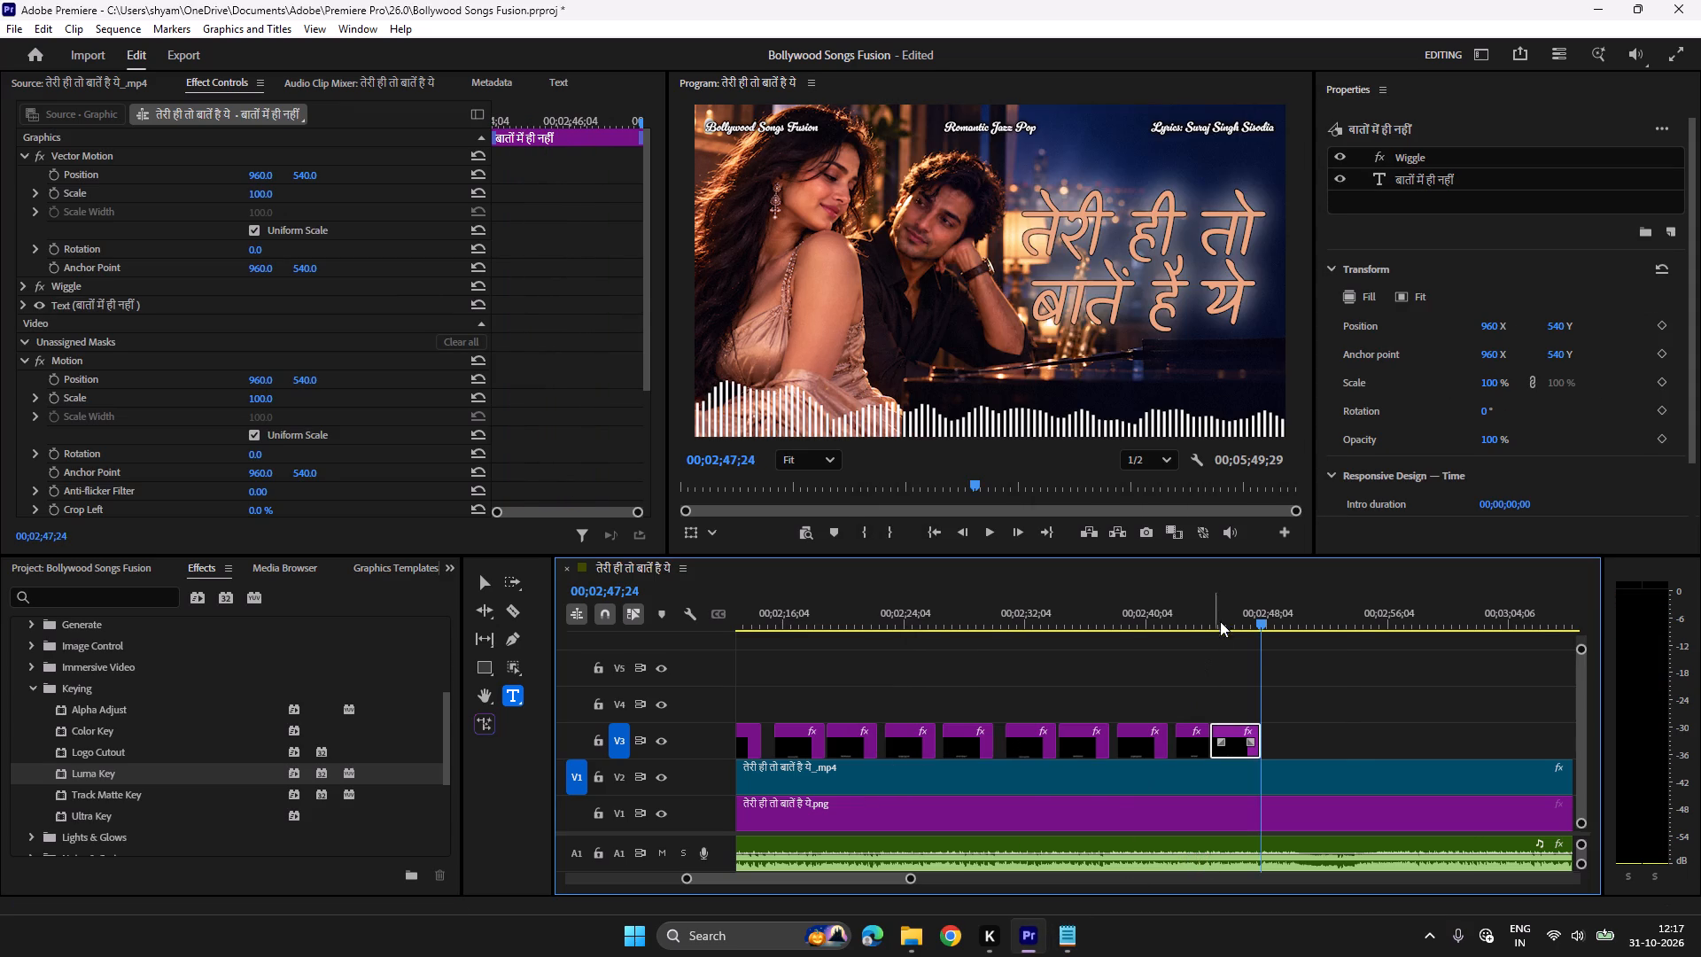
{"action": "left_click", "coordinate": [1223, 615]}
{"action": "left_click", "coordinate": [1009, 408]}
{"action": "key", "text": "ctrl+a"}
{"action": "key", "text": "ctrl+v"}
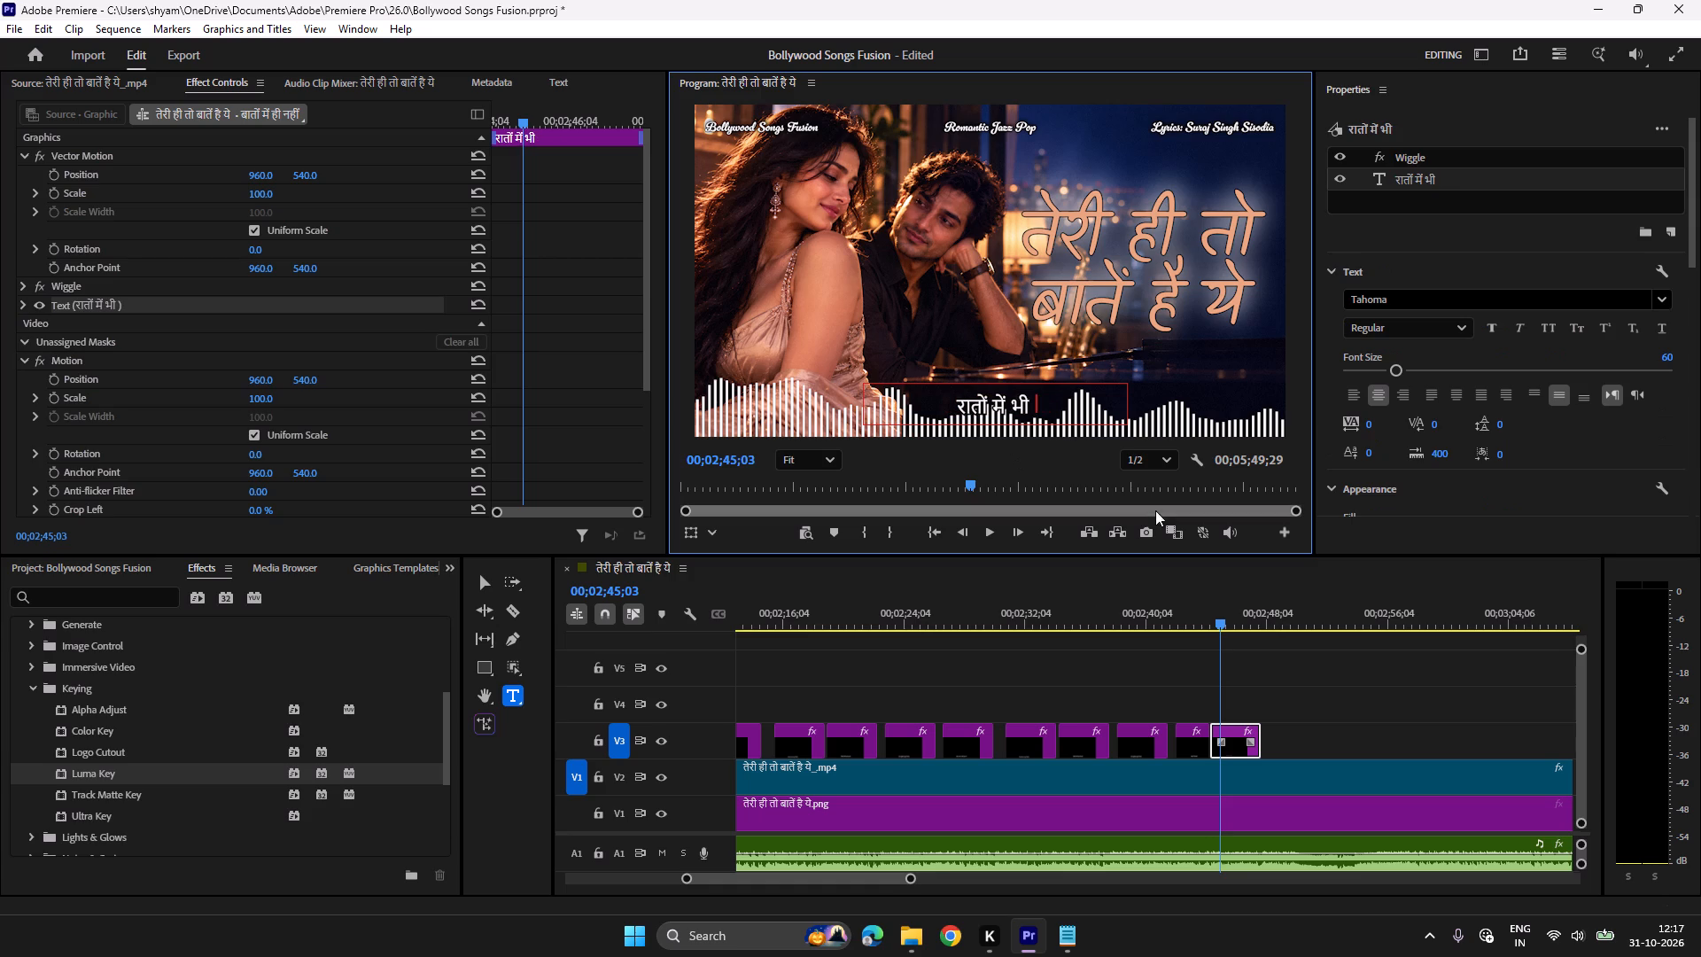
Check the रातों में भी title against the song, duplicate it on V3 at 00;02;46;01, and change the copy's text to नींदों में ही नहीं.
{"action": "left_click", "coordinate": [1197, 606]}
{"action": "key", "text": "space"}
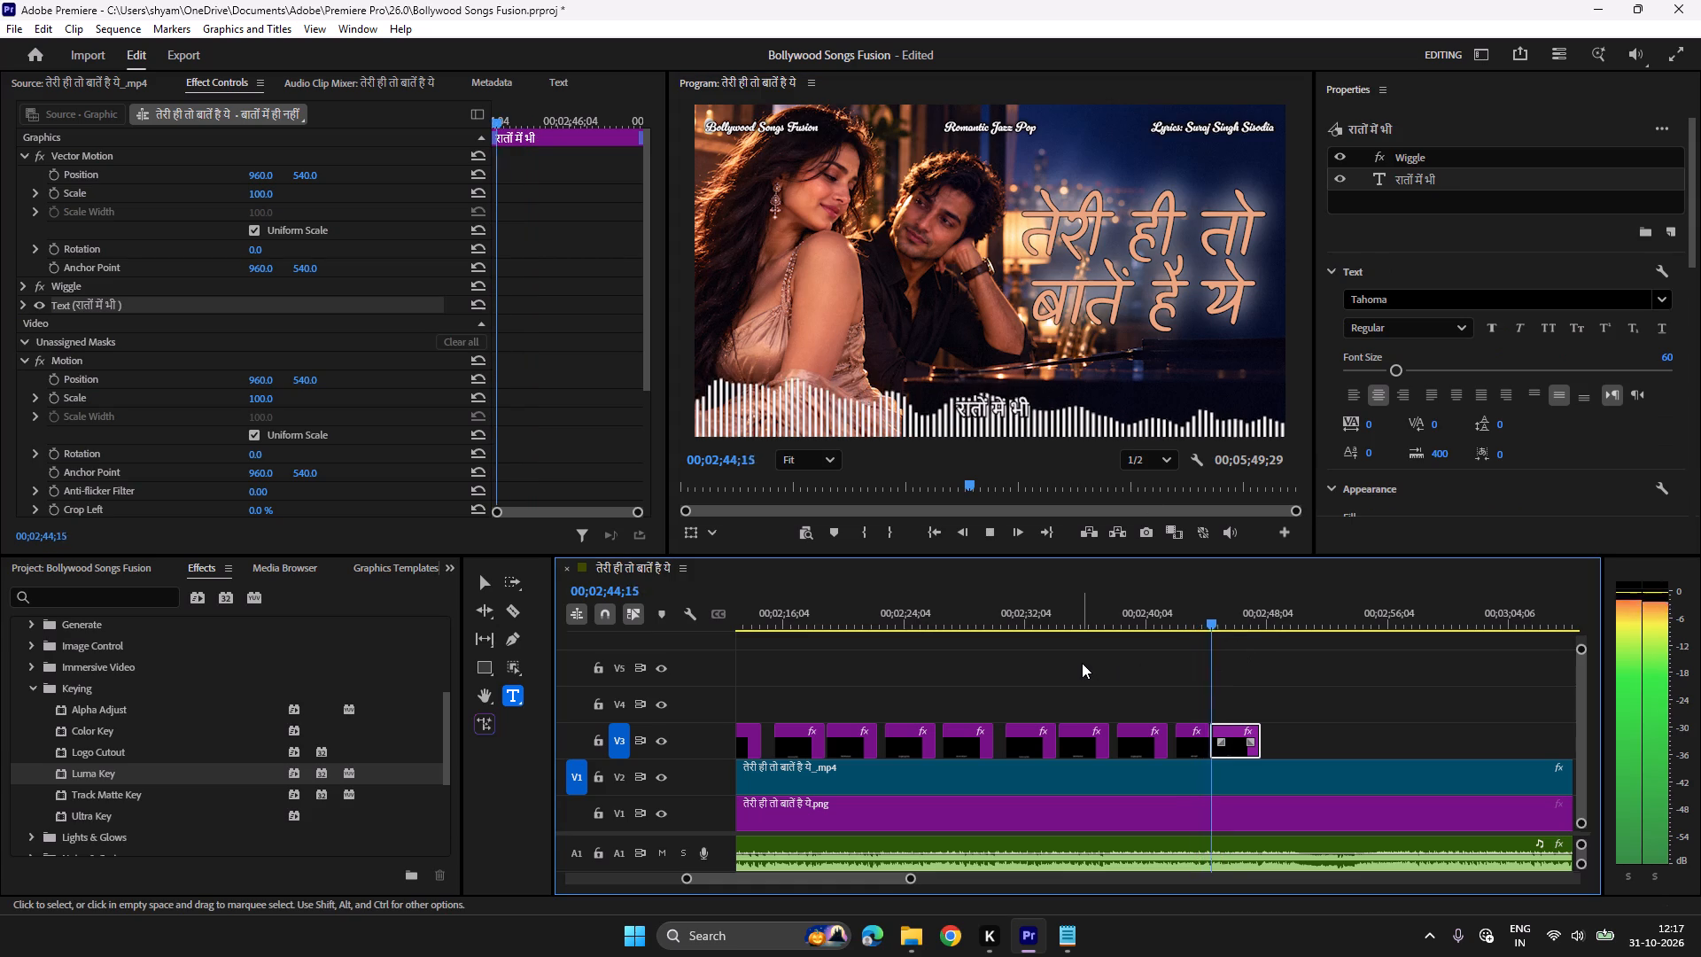
{"action": "key", "text": "space"}
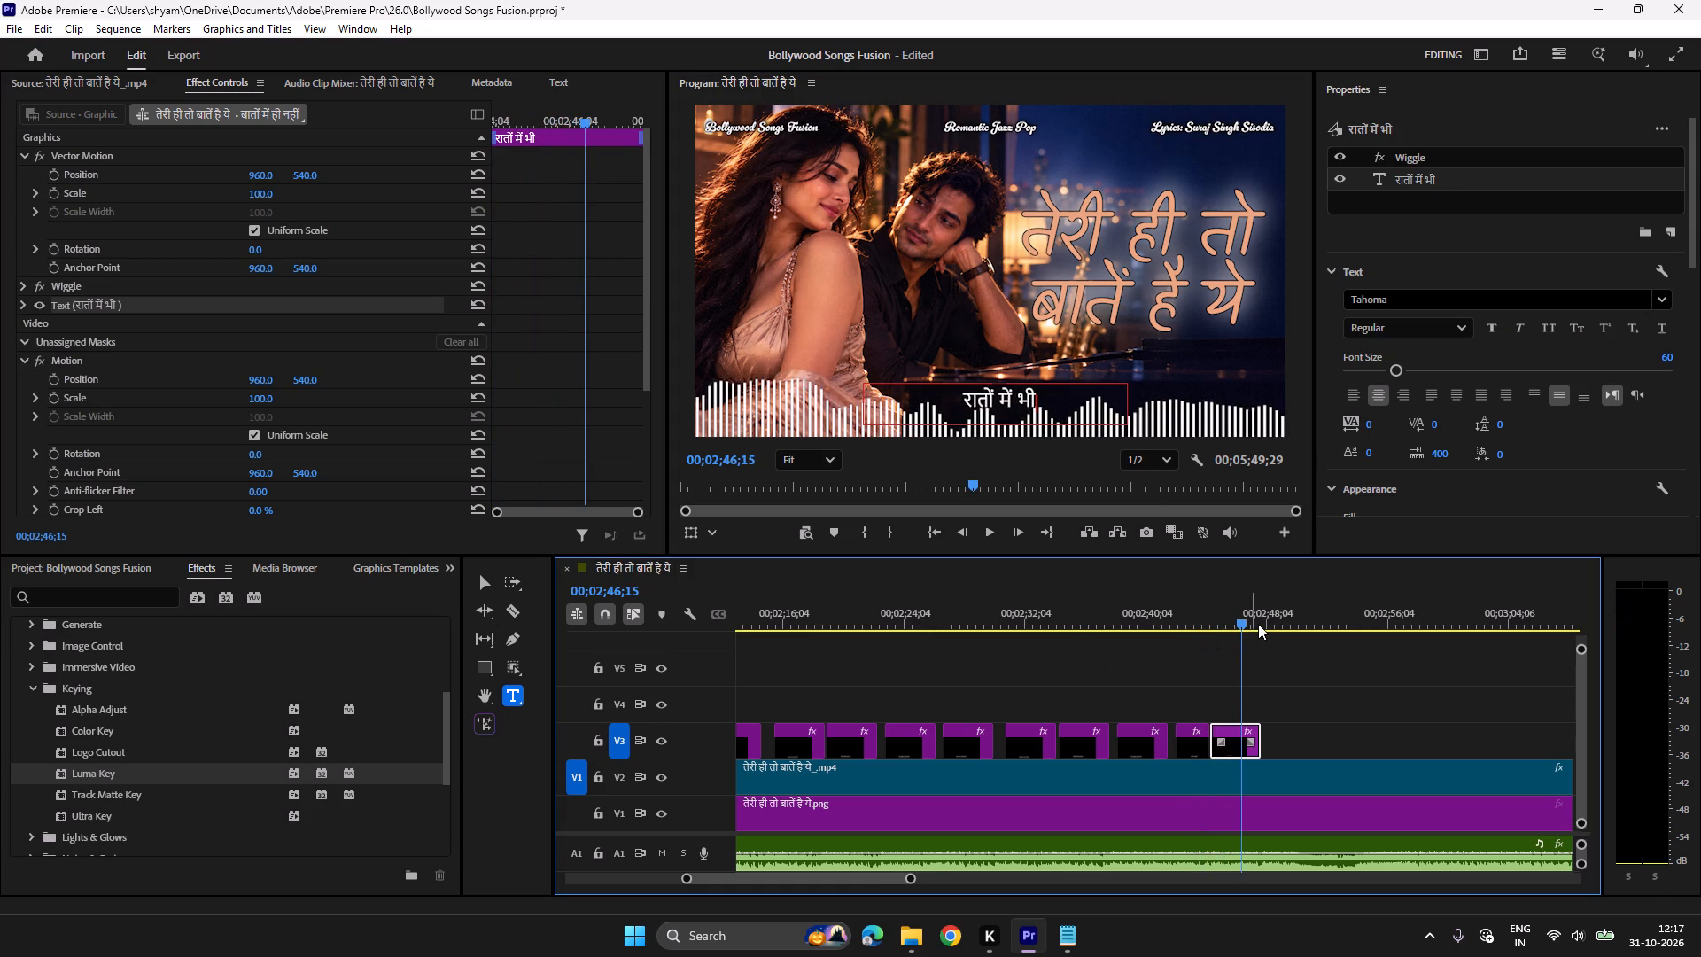
{"action": "left_click", "coordinate": [1229, 610]}
{"action": "key", "text": "space"}
{"action": "key", "text": "space"}
{"action": "key", "text": "ctrl+c"}
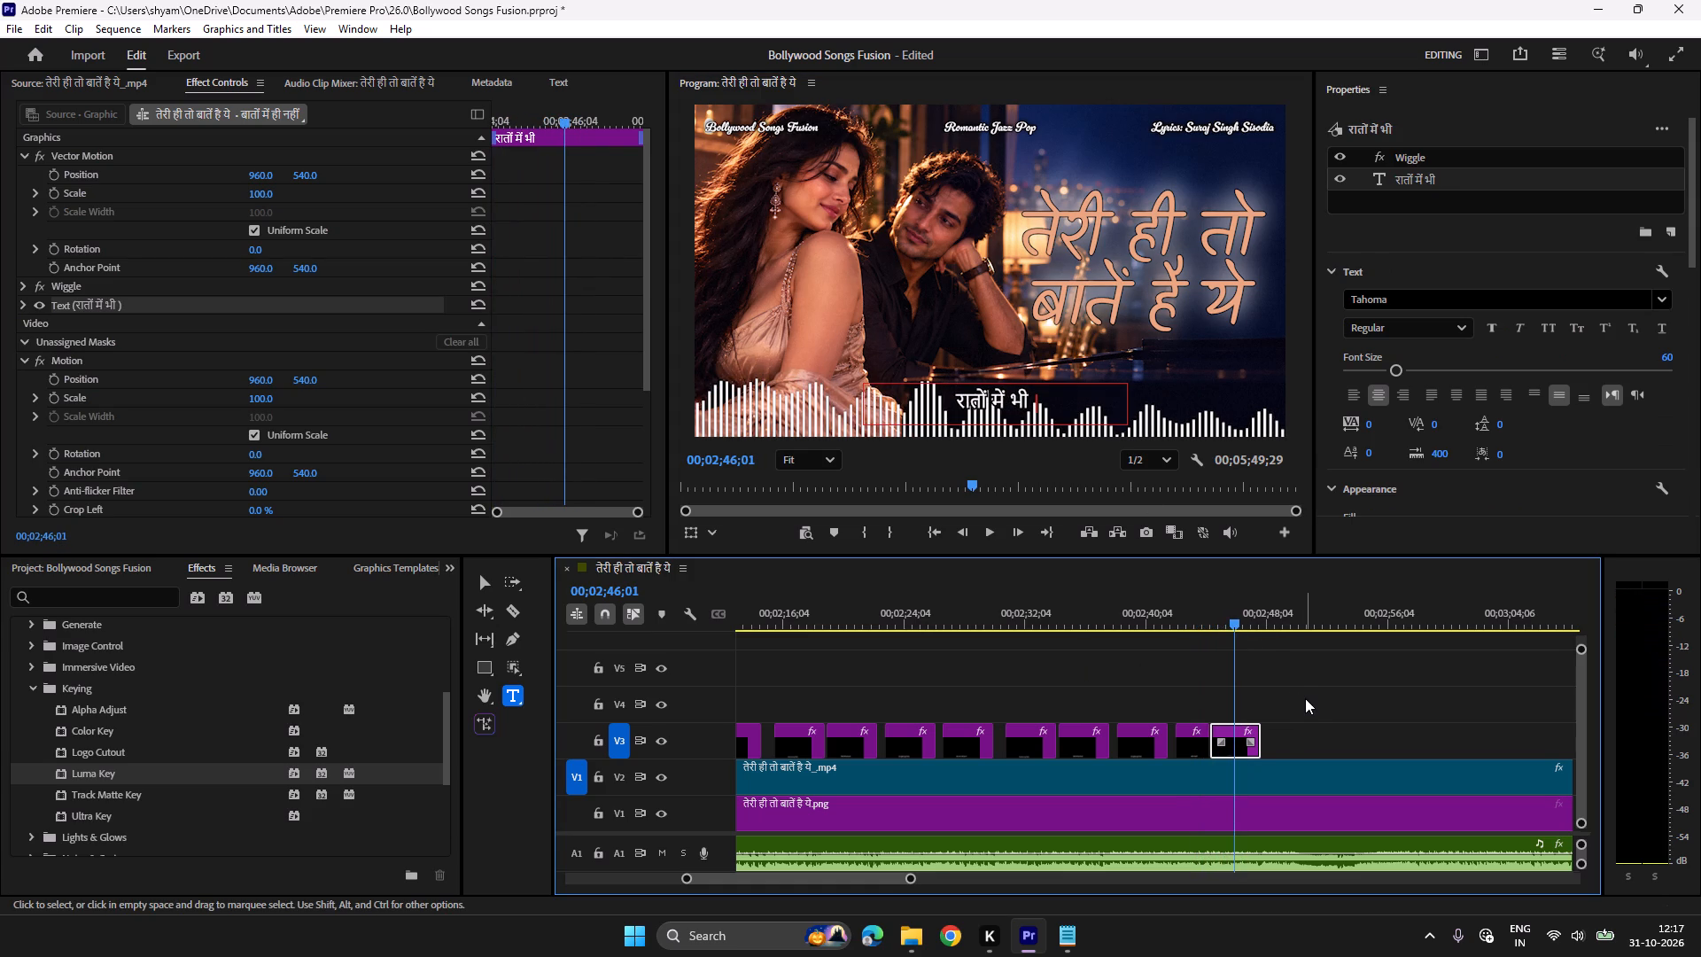
{"action": "key", "text": "ctrl+v"}
{"action": "left_click", "coordinate": [1077, 944]}
{"action": "left_click_drag", "start_coordinate": [978, 628], "coordinate": [941, 628]}
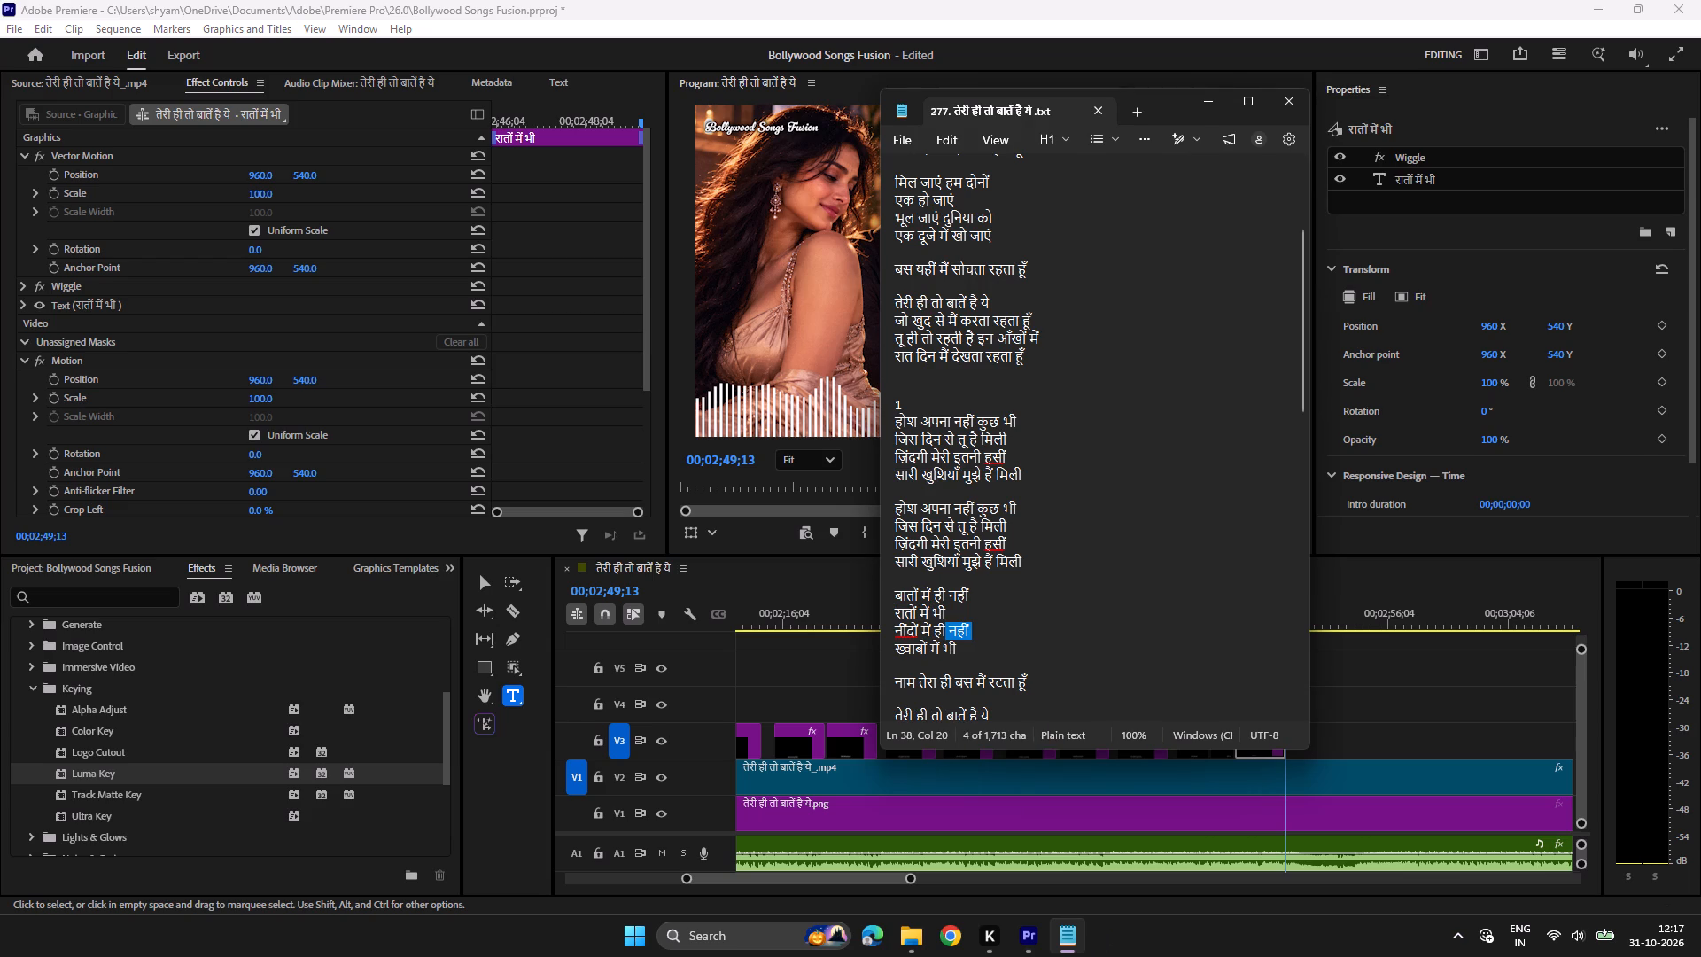
{"action": "left_click_drag", "start_coordinate": [941, 628], "coordinate": [860, 630]}
{"action": "key", "text": "ctrl+c"}
{"action": "left_click", "coordinate": [1028, 926]}
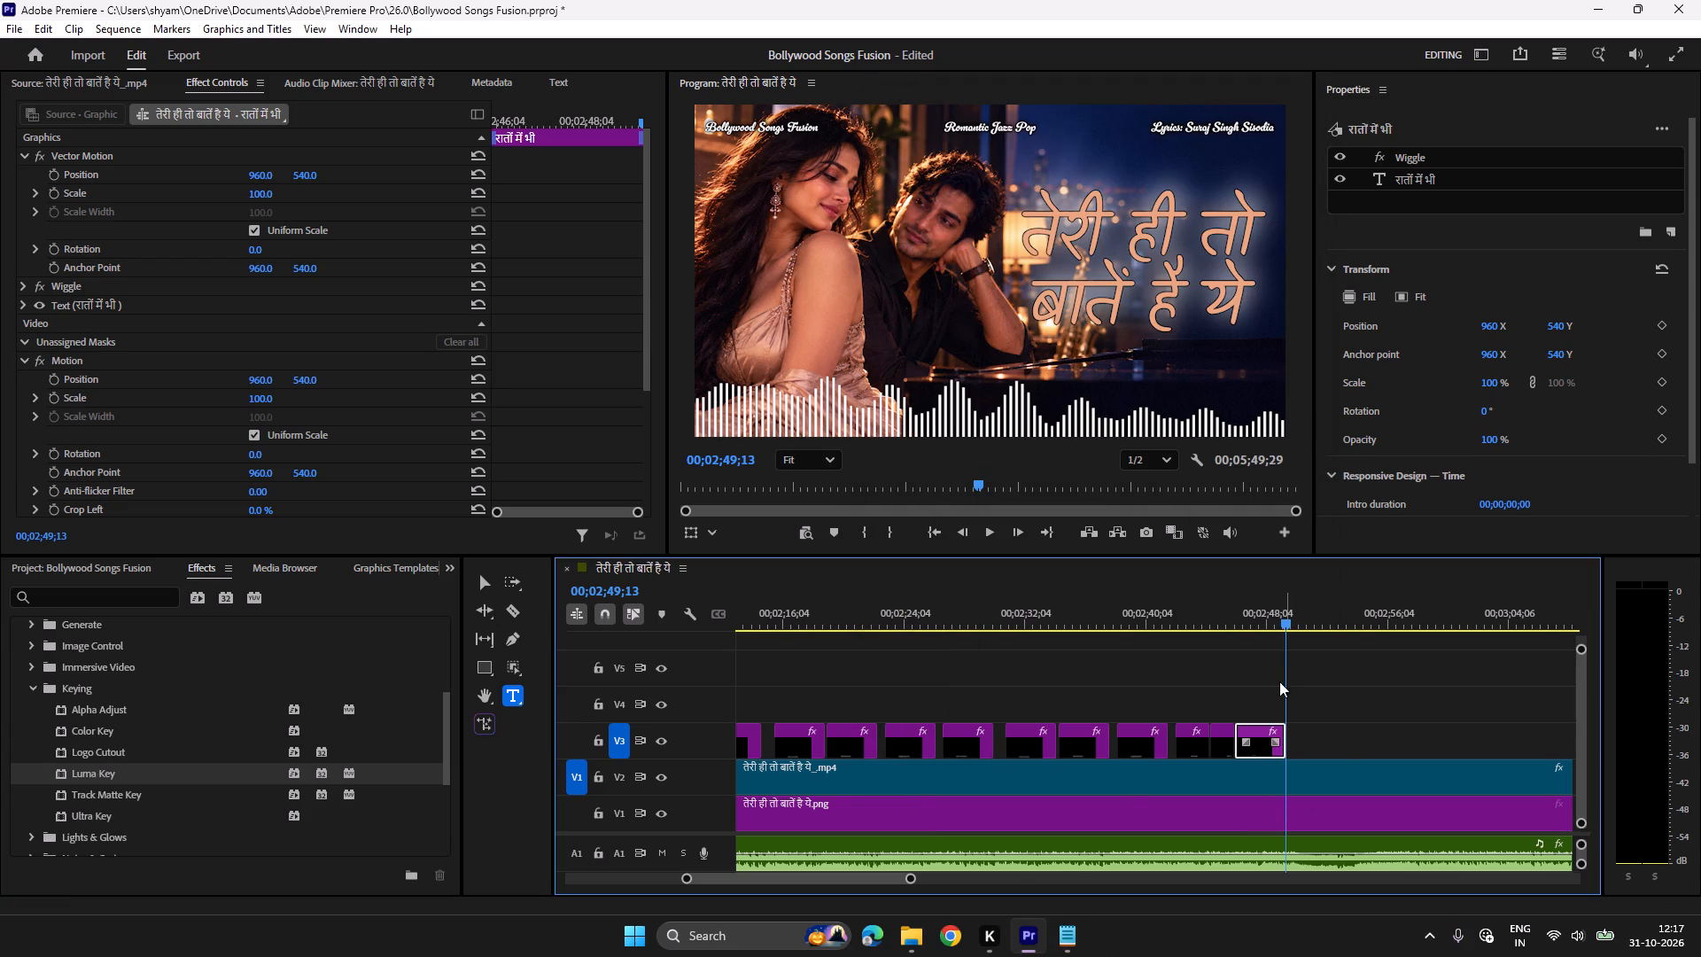
{"action": "left_click", "coordinate": [1269, 615]}
{"action": "left_click", "coordinate": [997, 401]}
{"action": "key", "text": "ctrl+a"}
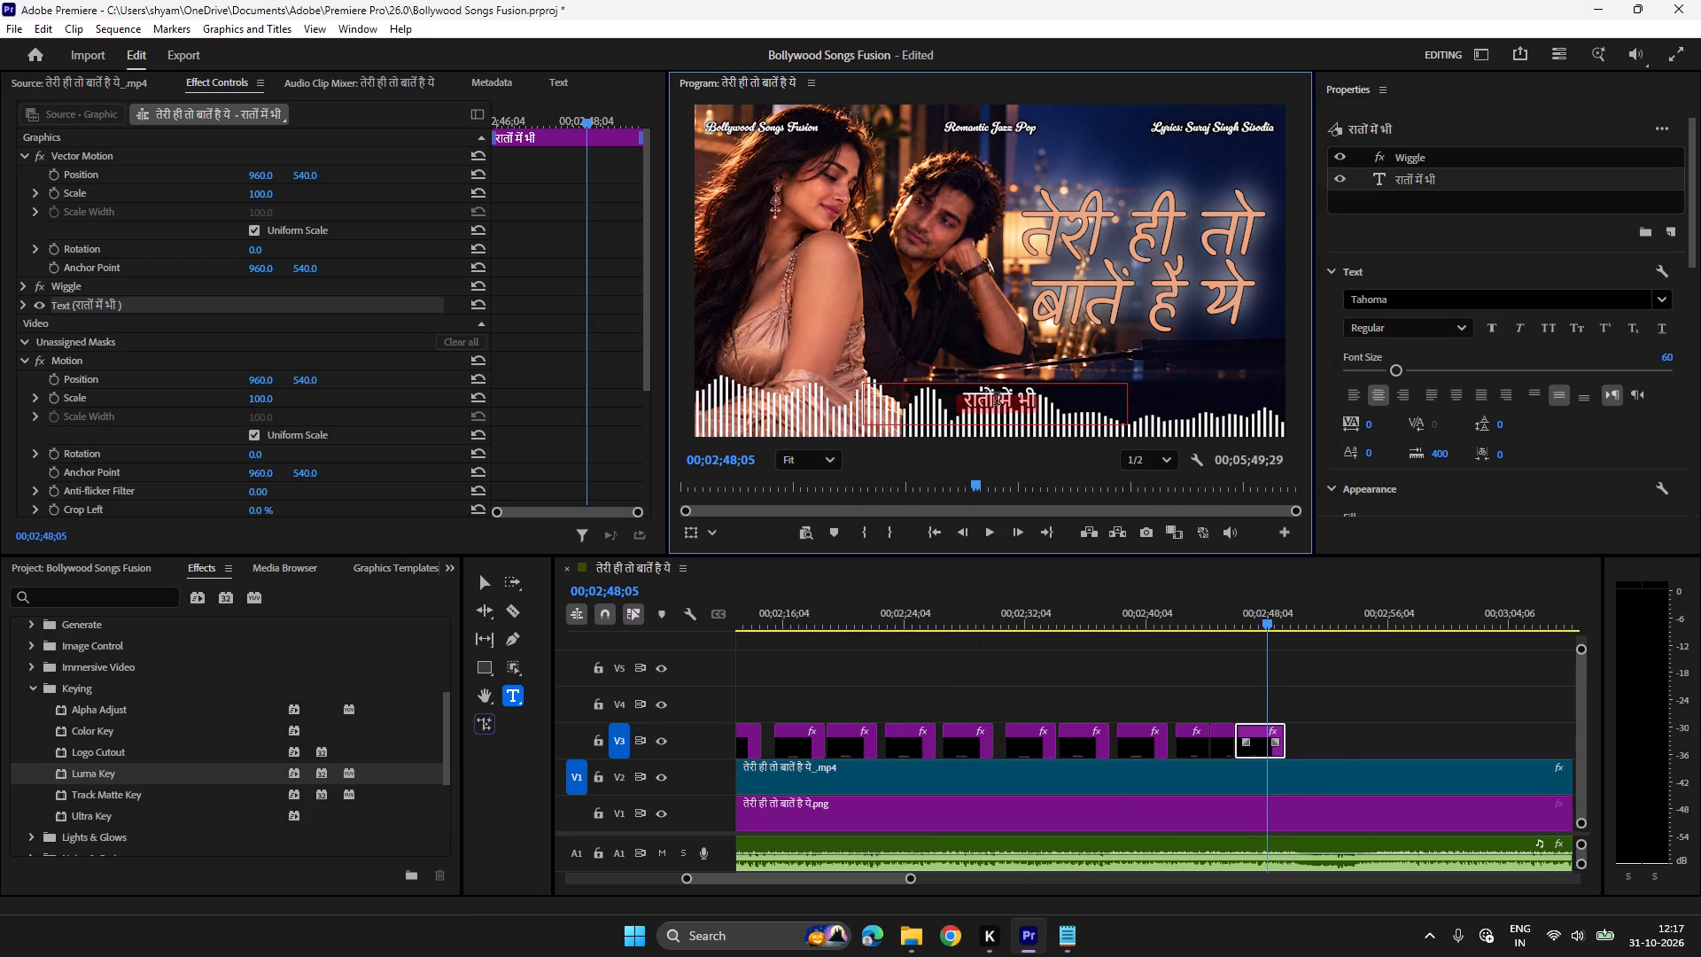
{"action": "key", "text": "ctrl+v"}
Play the नींदों में ही नहीं title, duplicate it on V3 at 00;02;48;08, and change the copy's text to ख्वाबों में भी from Notepad.
{"action": "left_click", "coordinate": [1231, 601]}
{"action": "key", "text": "space"}
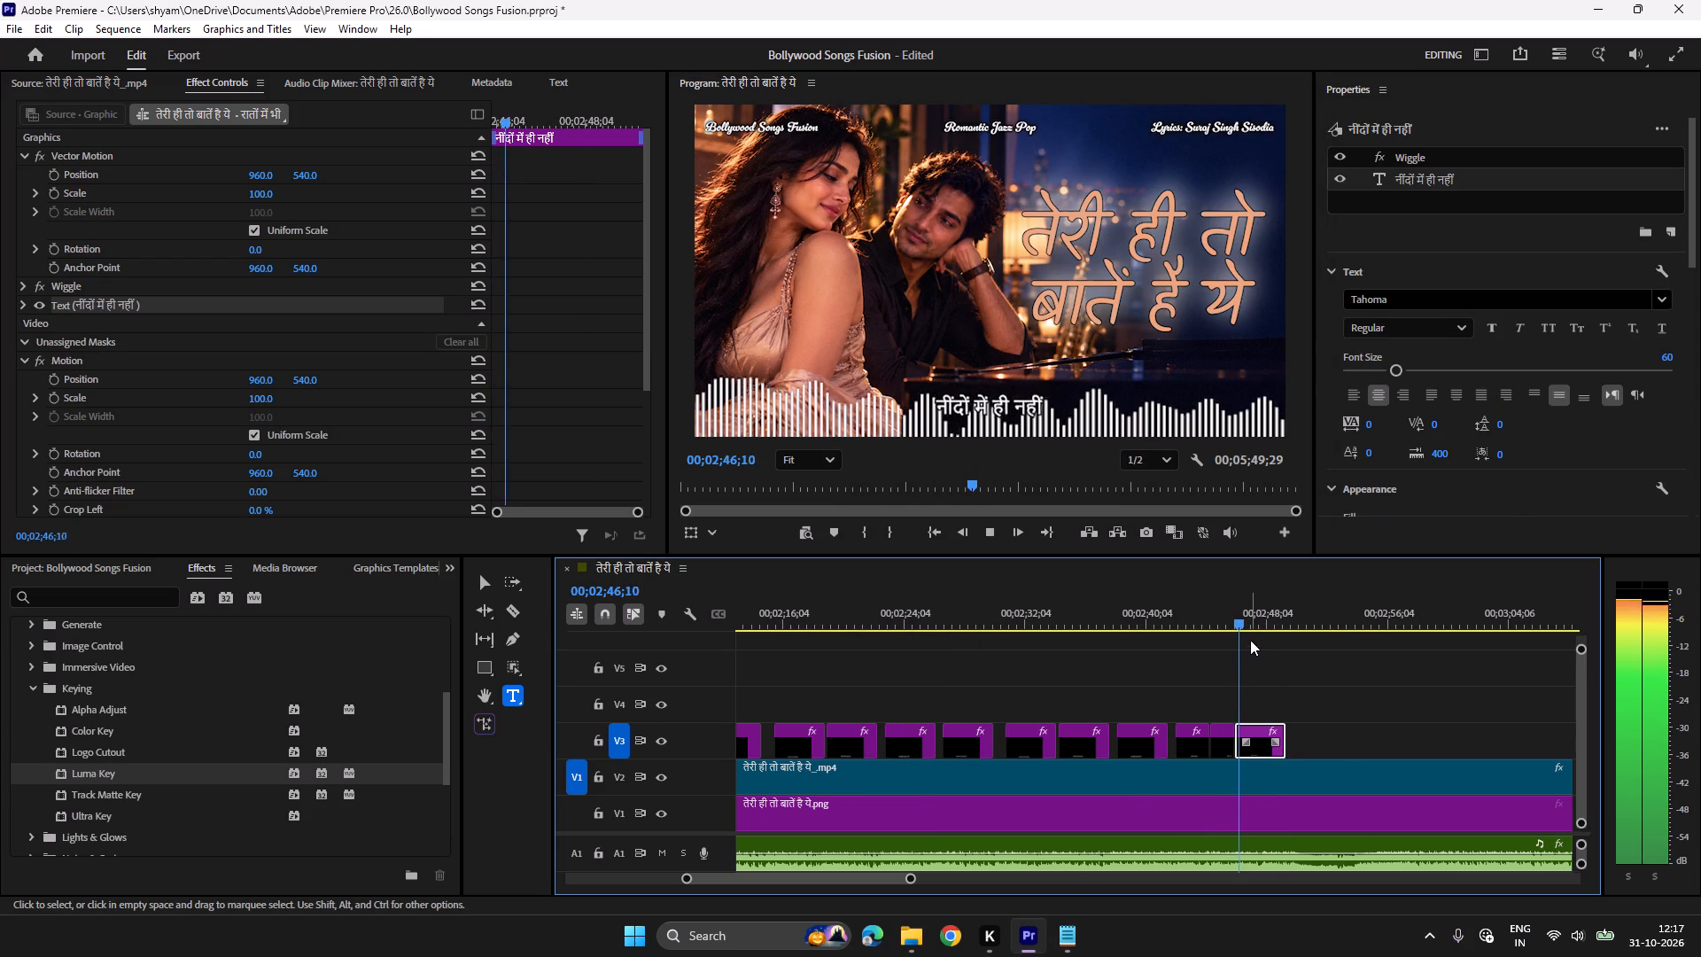
{"action": "key", "text": "space"}
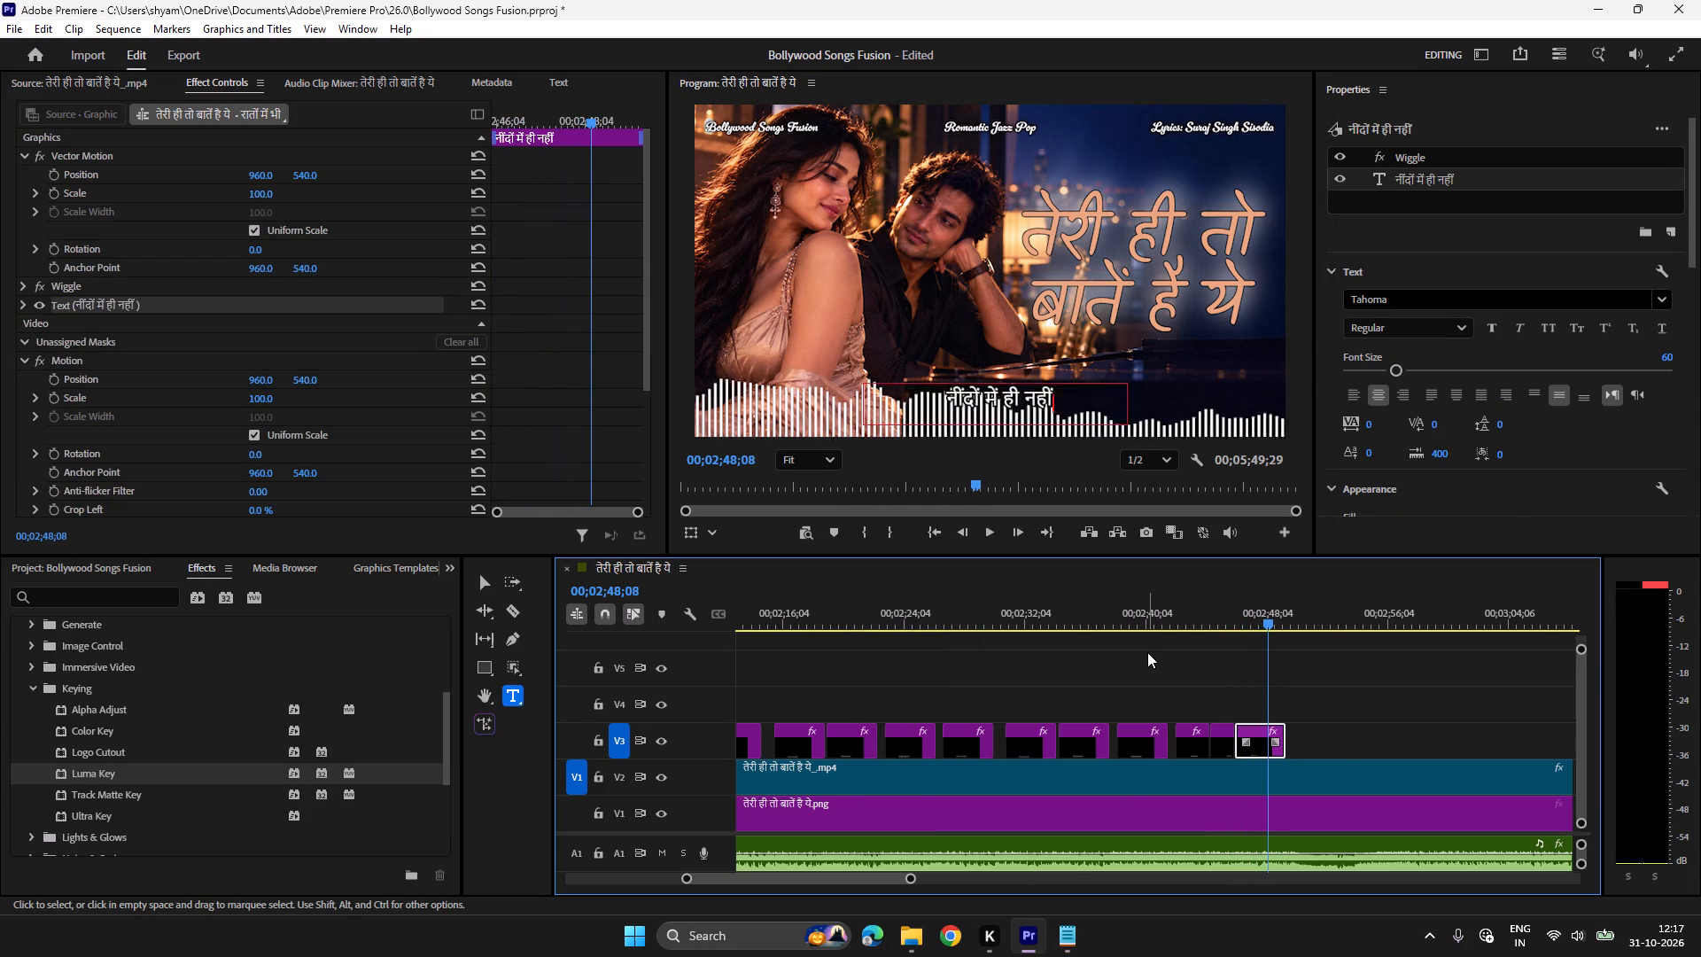
{"action": "key", "text": "ctrl+c"}
{"action": "key", "text": "ctrl+v"}
{"action": "left_click", "coordinate": [1073, 927]}
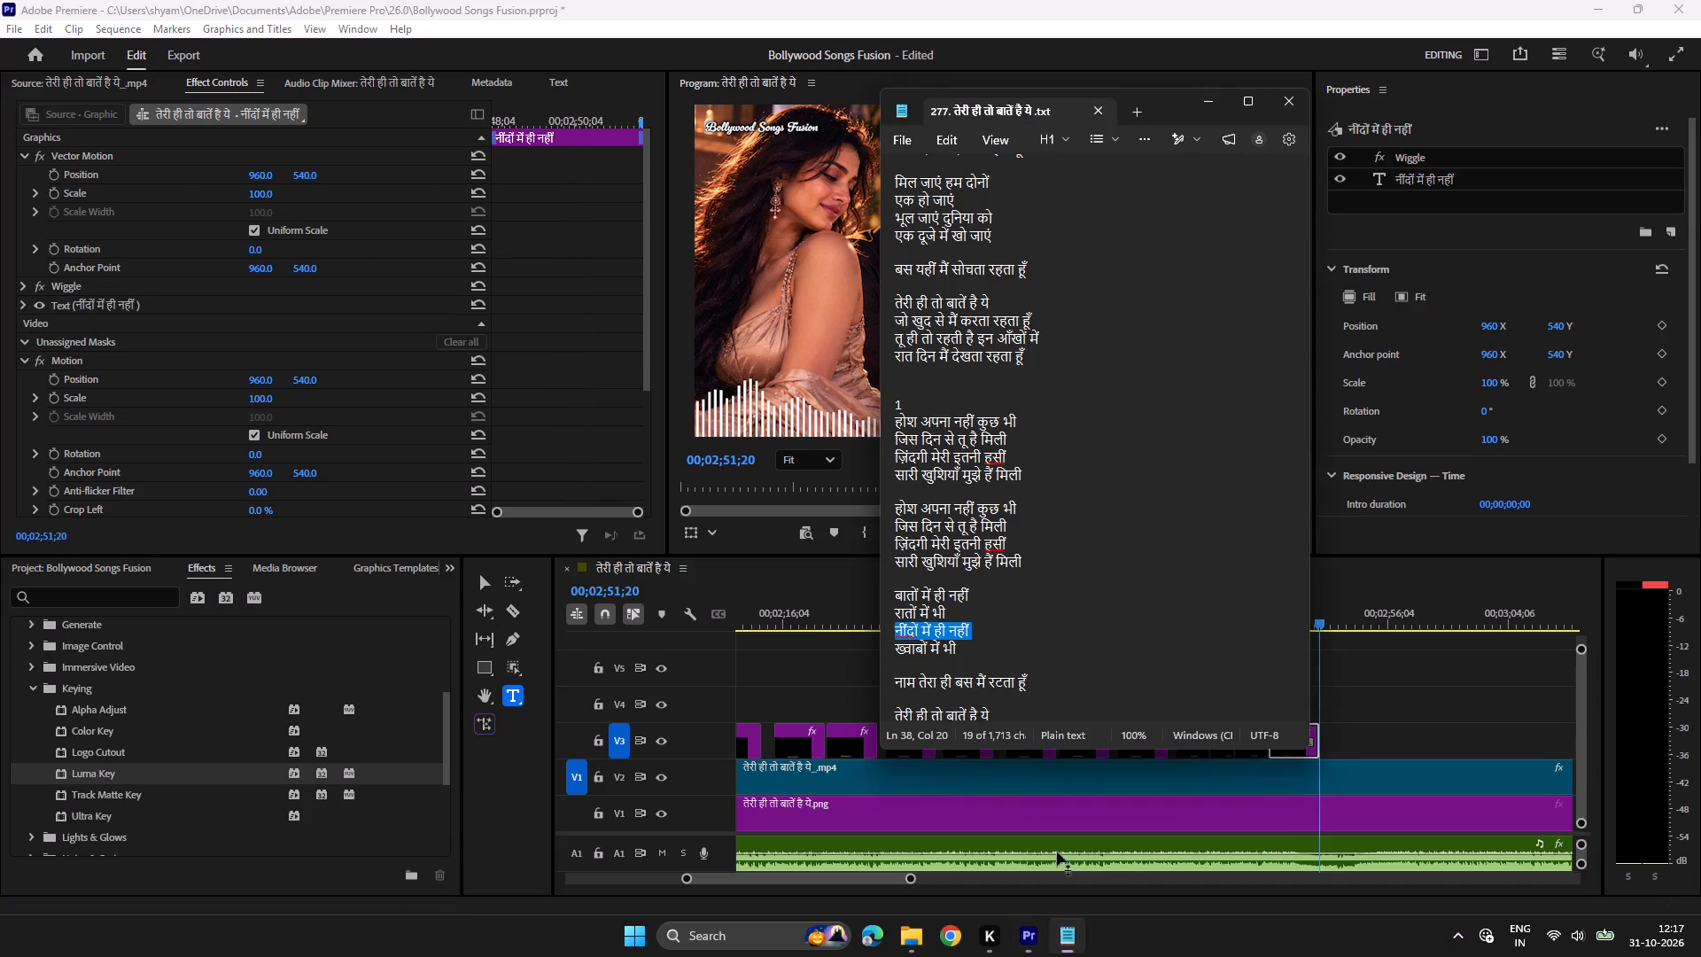
{"action": "left_click_drag", "start_coordinate": [967, 649], "coordinate": [891, 654]}
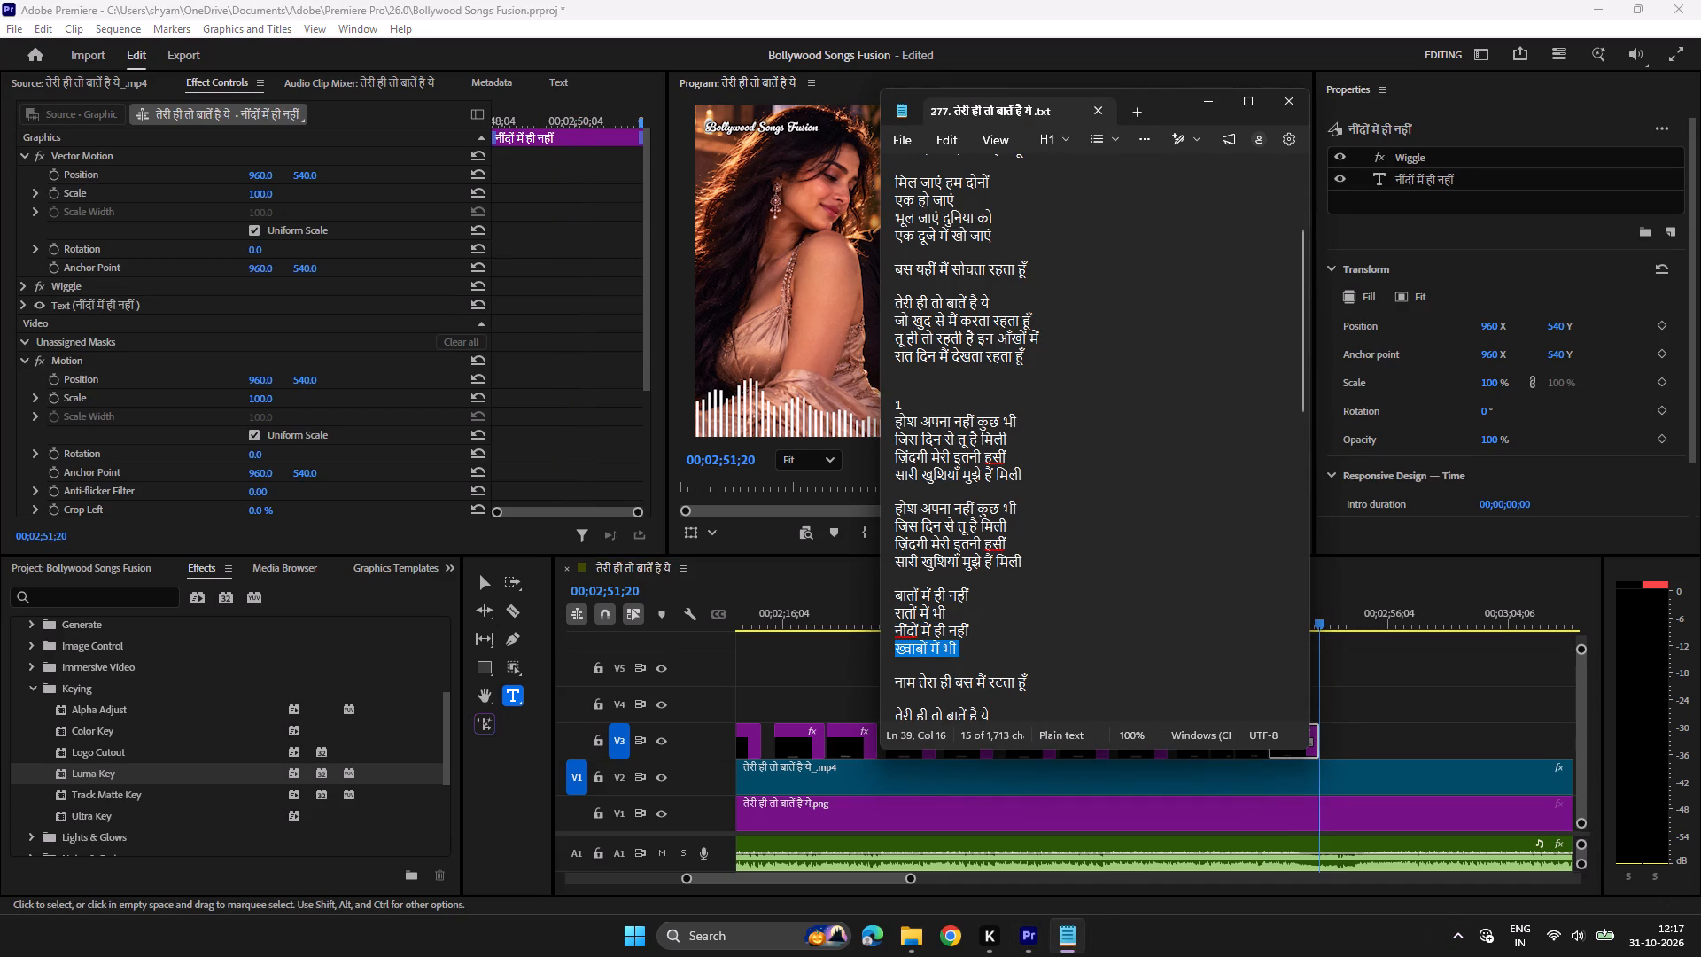
{"action": "key", "text": "ctrl+c"}
{"action": "left_click", "coordinate": [1028, 929]}
{"action": "left_click", "coordinate": [1291, 612]}
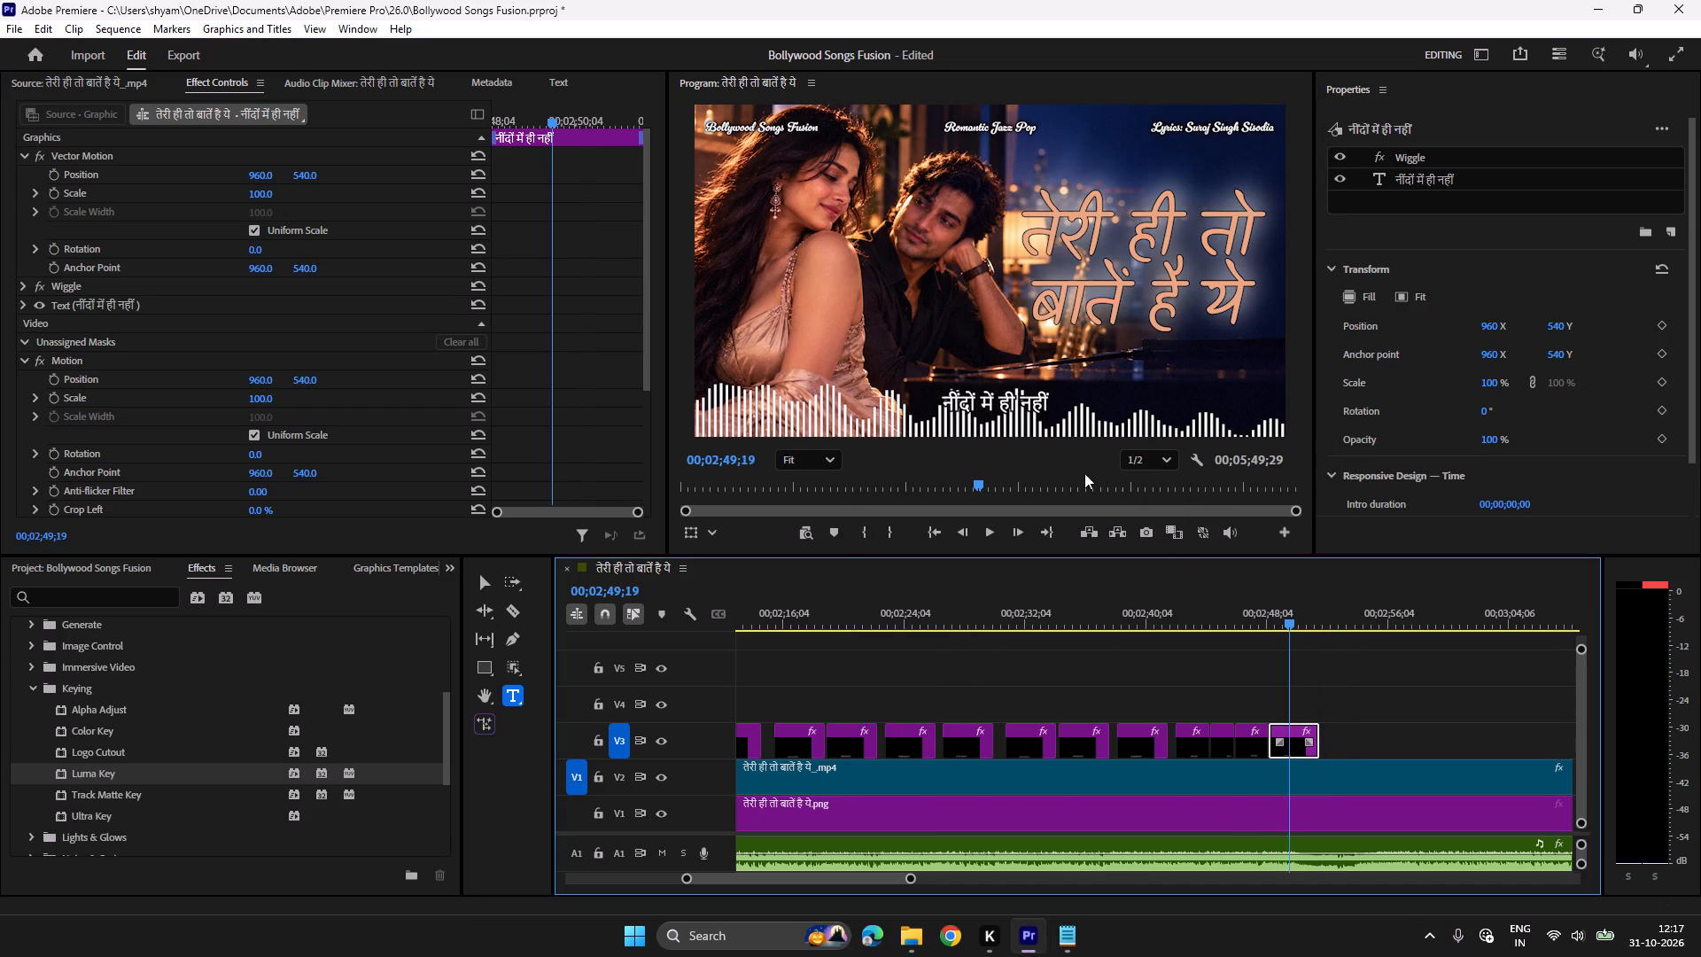
{"action": "left_click", "coordinate": [987, 401]}
{"action": "key", "text": "ctrl+a"}
{"action": "key", "text": "ctrl+v"}
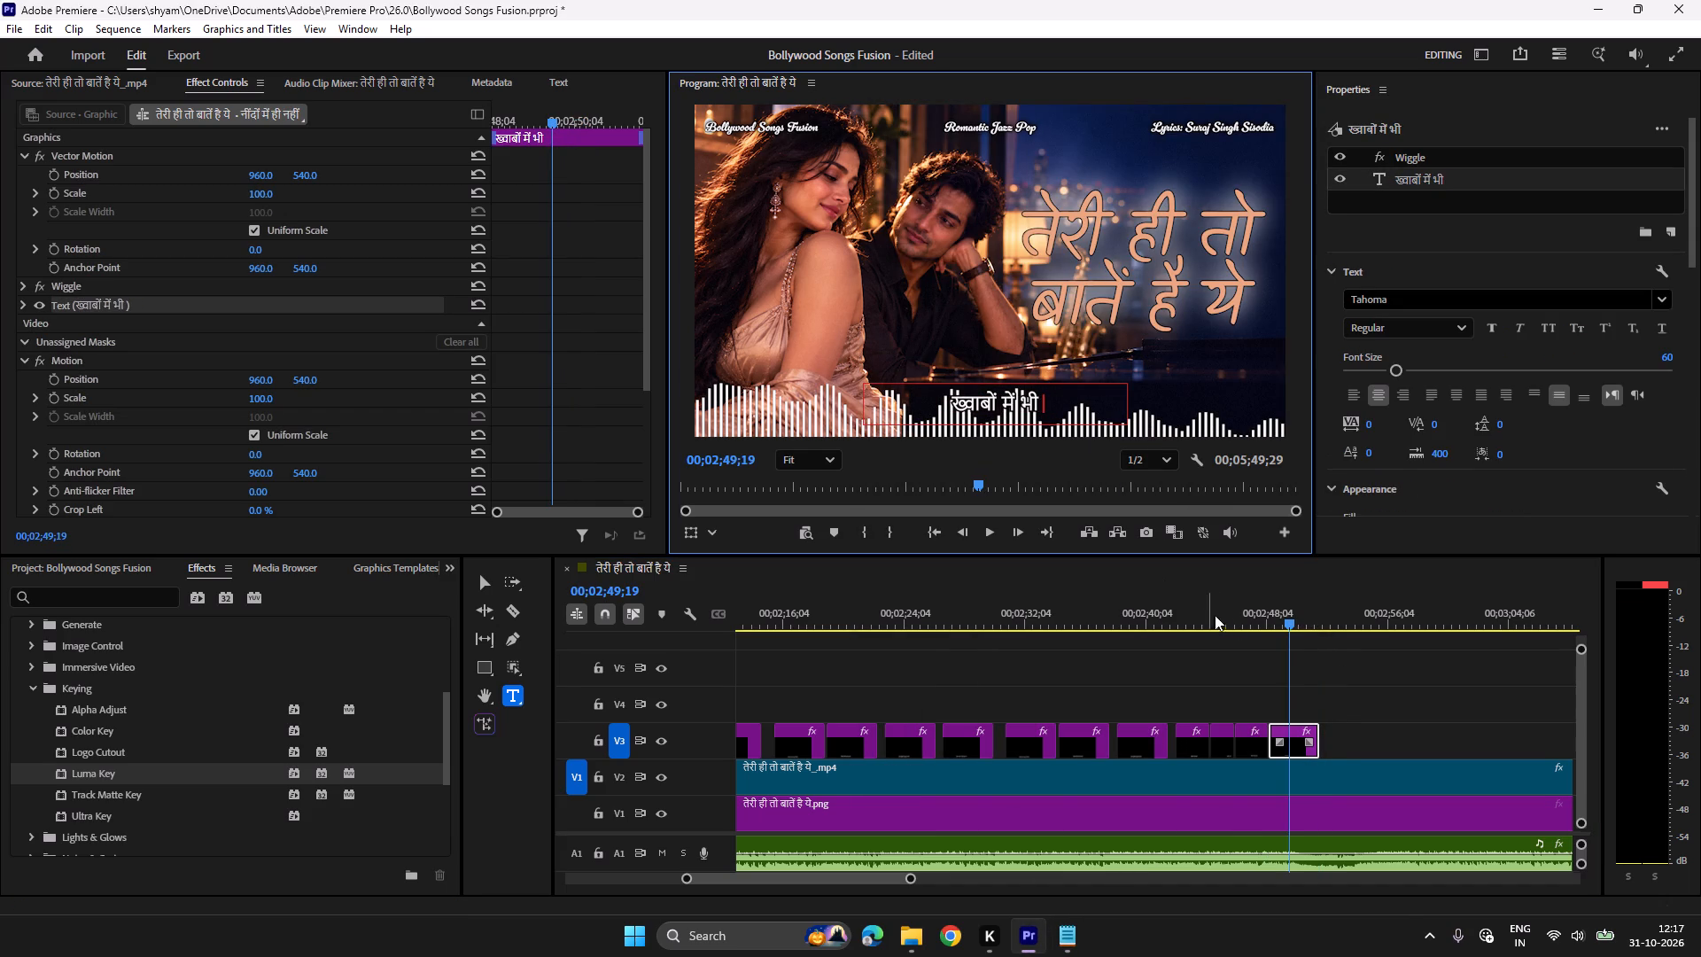
Check ख्वाबों में भी against the song, duplicate it on V3 at 00;02;49;20, and change the copy's text to नाम तेरा ही बस मैं रटता हूँ.
{"action": "left_click", "coordinate": [1260, 616]}
{"action": "key", "text": "space"}
{"action": "scroll", "coordinate": [1174, 611], "scroll_direction": "down", "scroll_amount": 8}
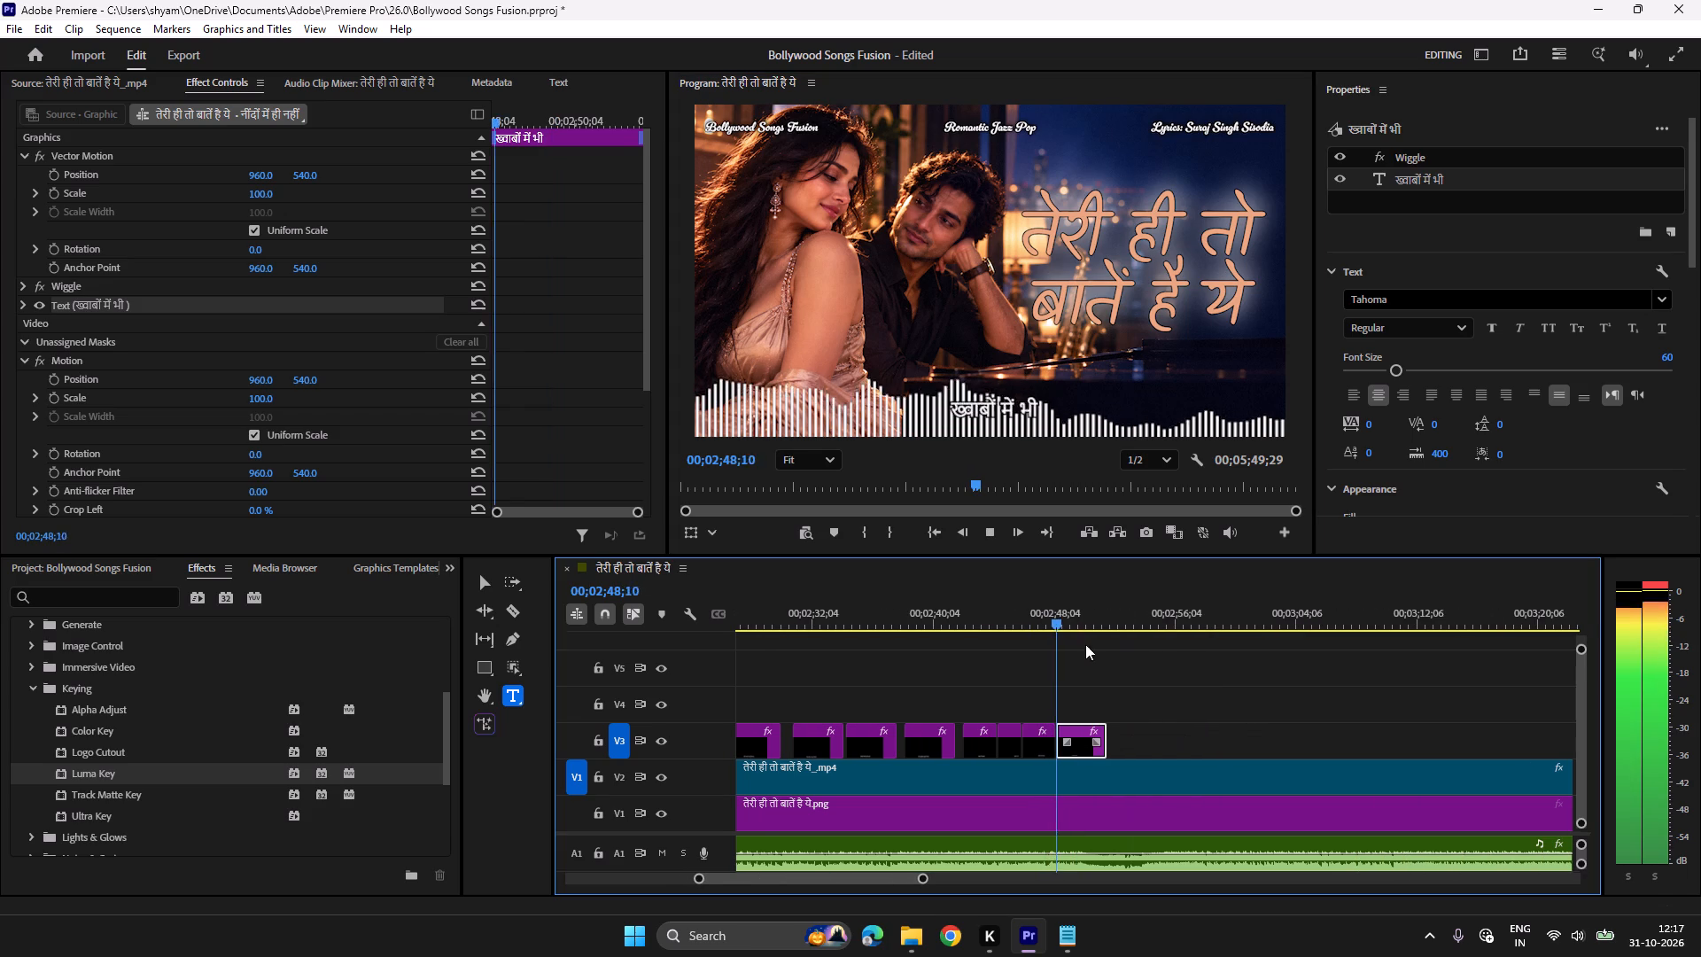
{"action": "key", "text": "space"}
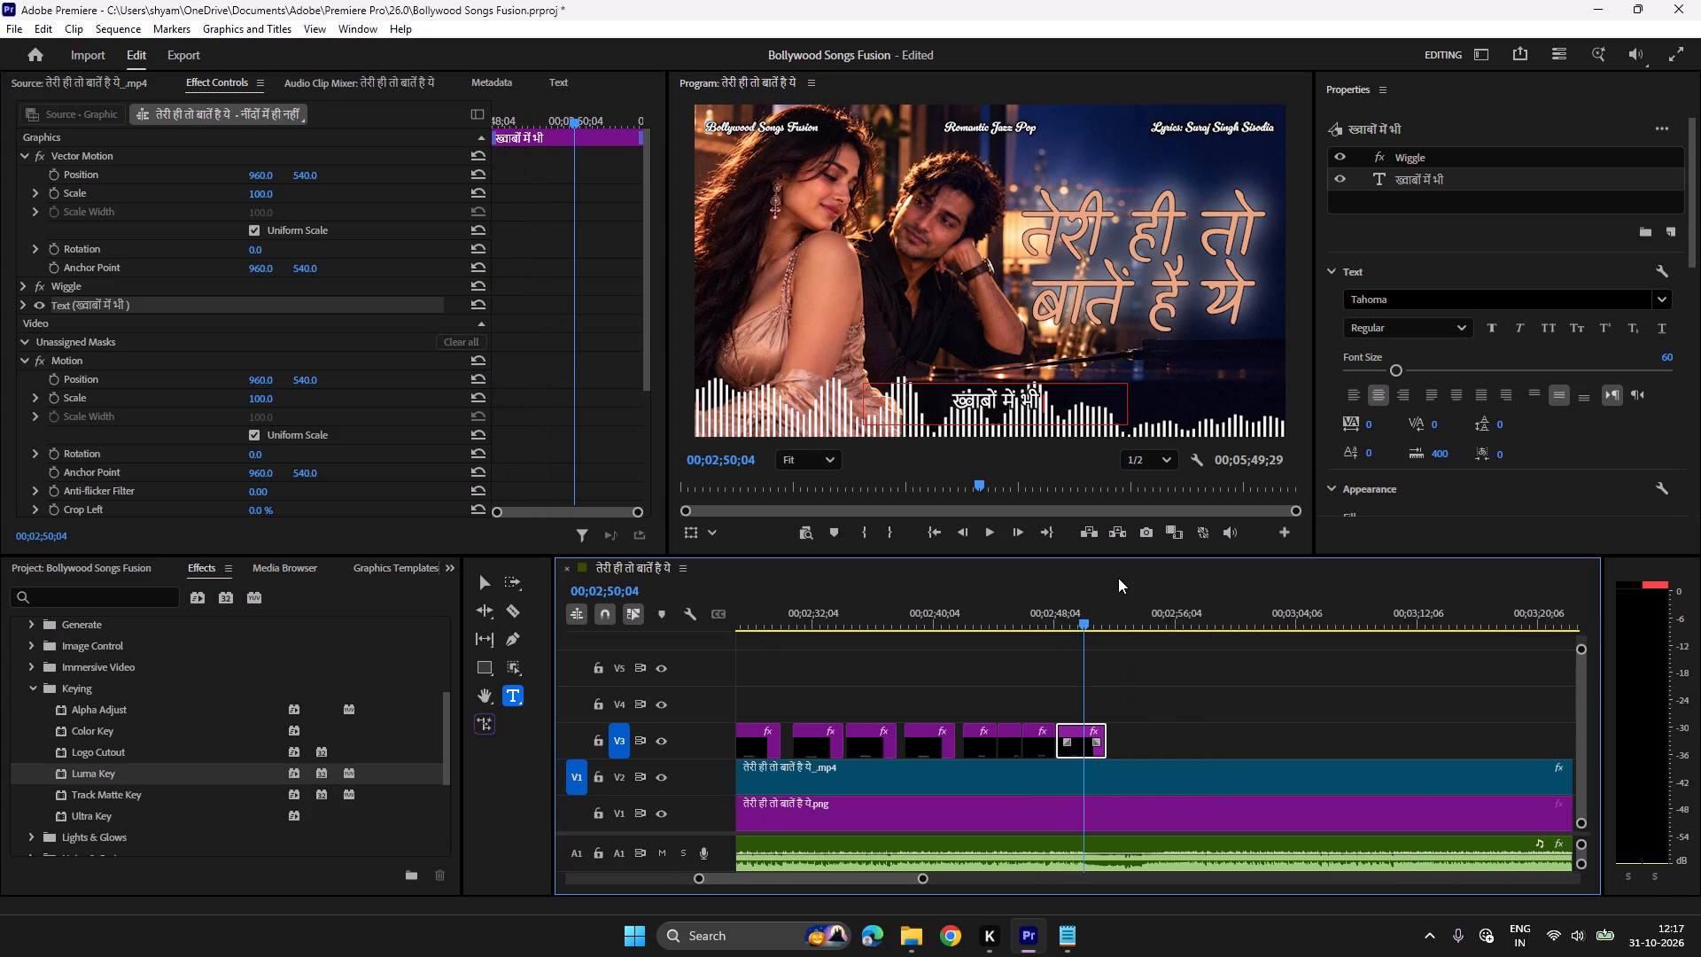
{"action": "left_click", "coordinate": [1054, 611]}
{"action": "key", "text": "space"}
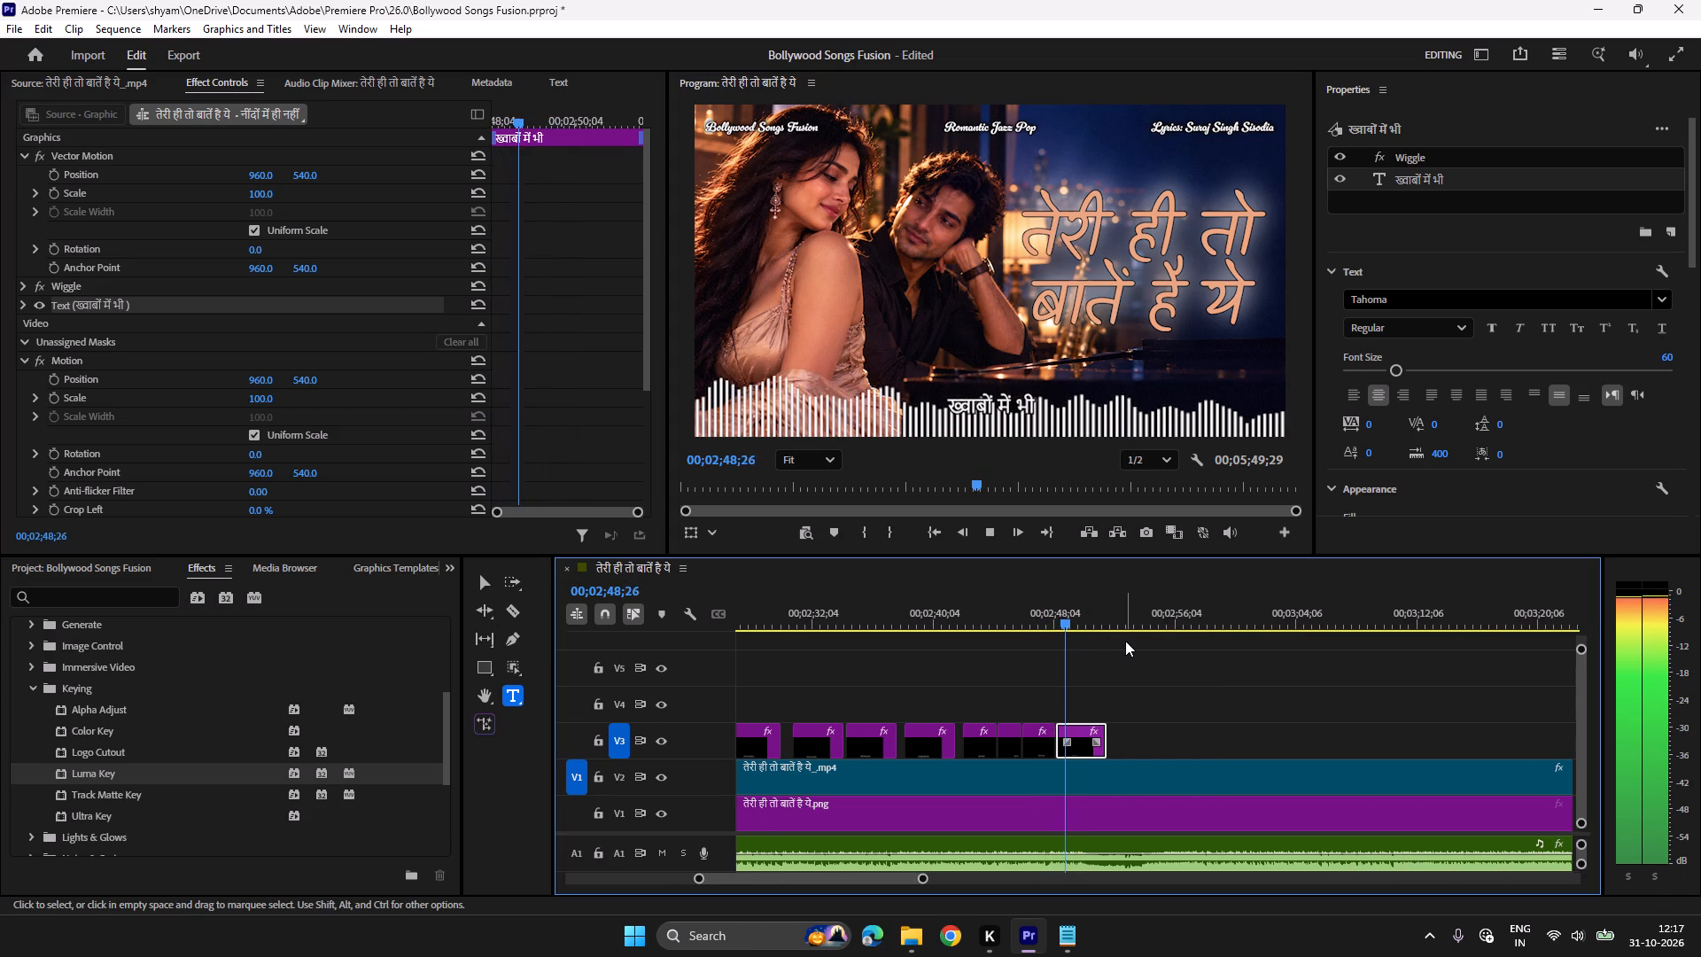
{"action": "key", "text": "space"}
{"action": "key", "text": "ctrl+c"}
{"action": "key", "text": "ctrl+v"}
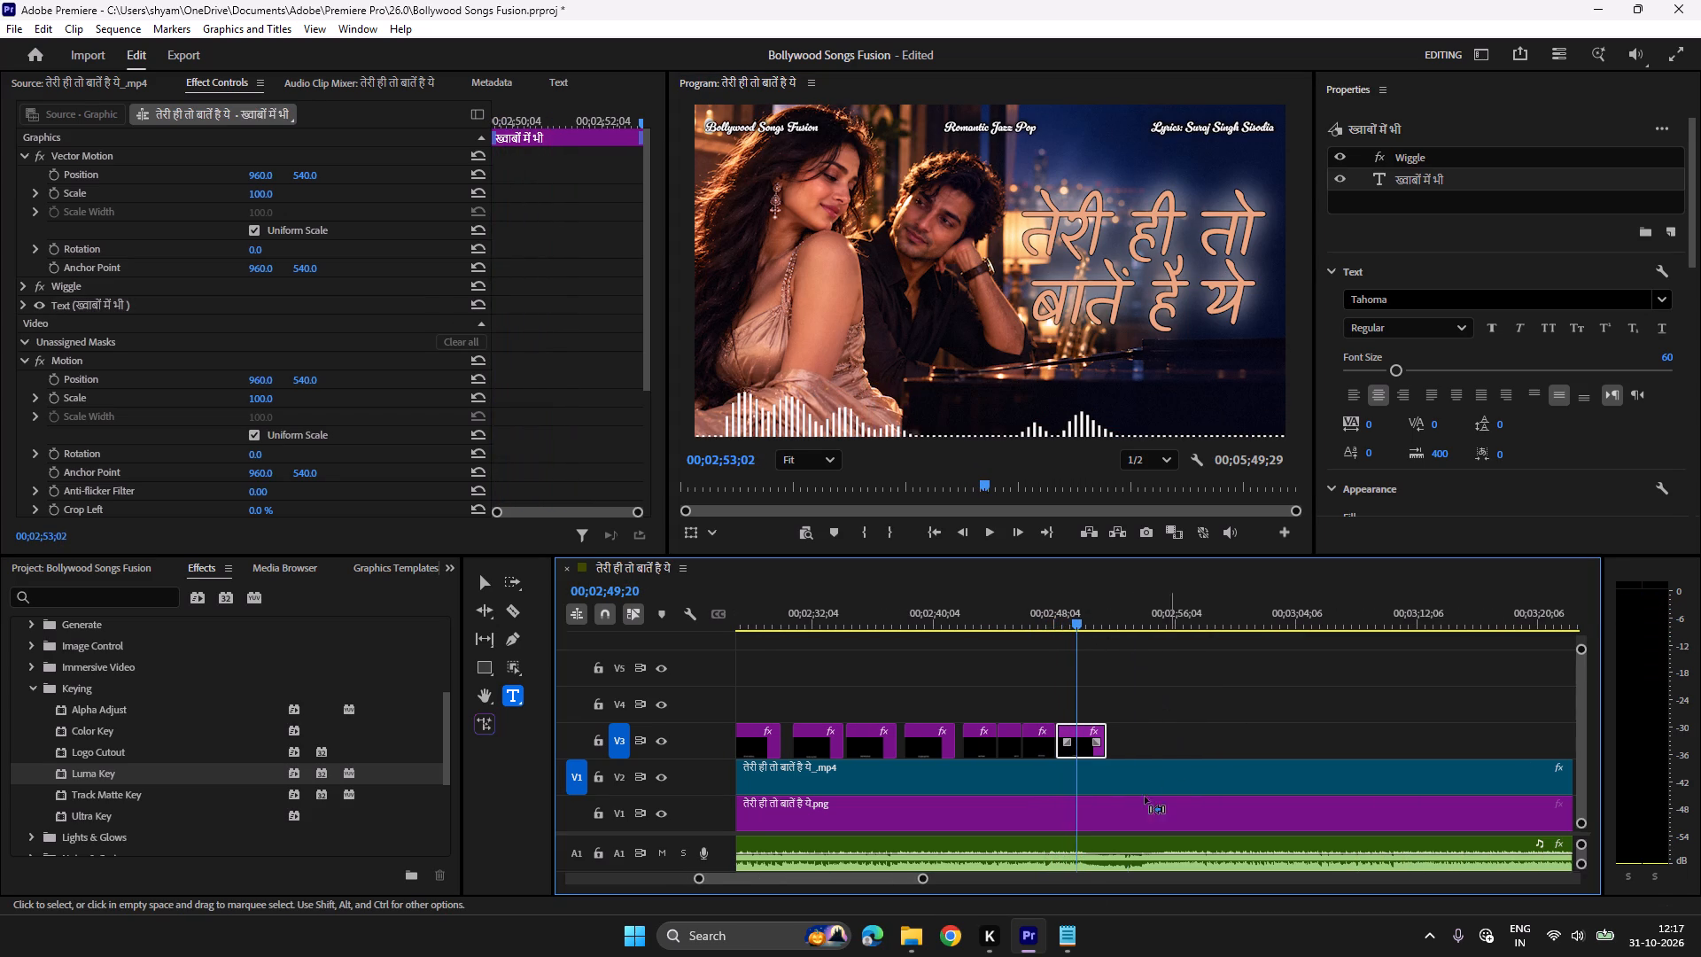
{"action": "left_click", "coordinate": [1076, 932]}
{"action": "left_click_drag", "start_coordinate": [1037, 684], "coordinate": [865, 684]}
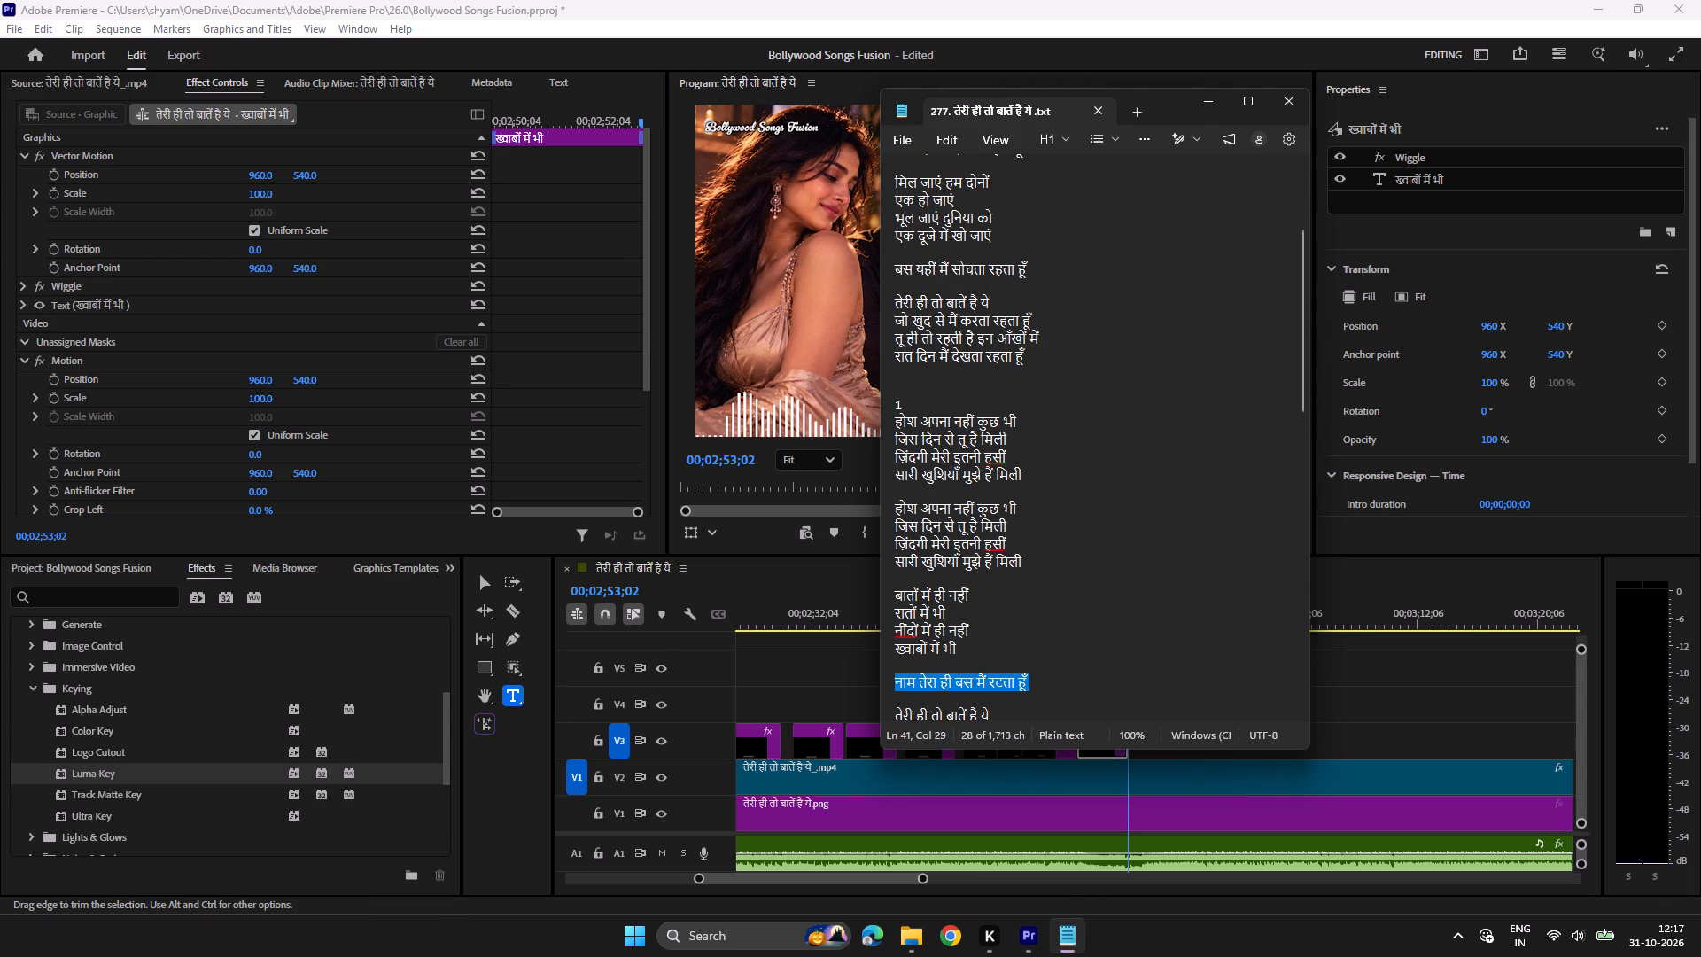
{"action": "left_click_drag", "start_coordinate": [865, 684], "coordinate": [848, 684]}
{"action": "key", "text": "ctrl+c"}
{"action": "left_click", "coordinate": [1030, 928]}
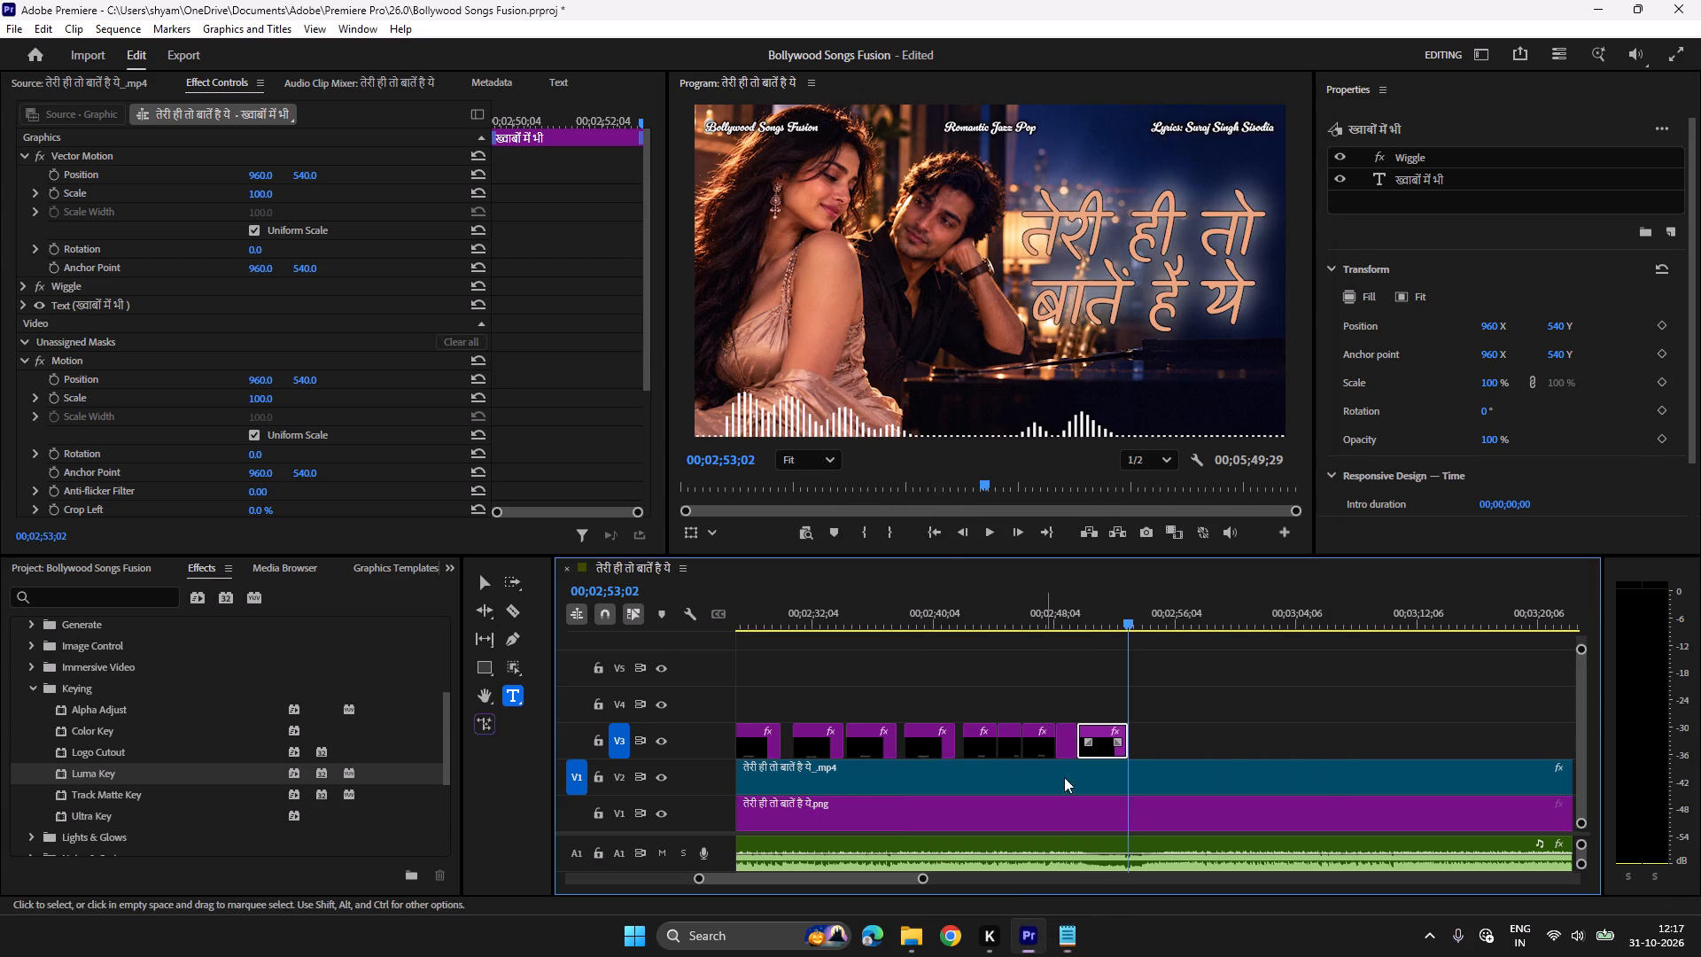
{"action": "left_click", "coordinate": [1103, 629]}
{"action": "left_click", "coordinate": [996, 401]}
{"action": "key", "text": "ctrl+a"}
{"action": "key", "text": "ctrl+v"}
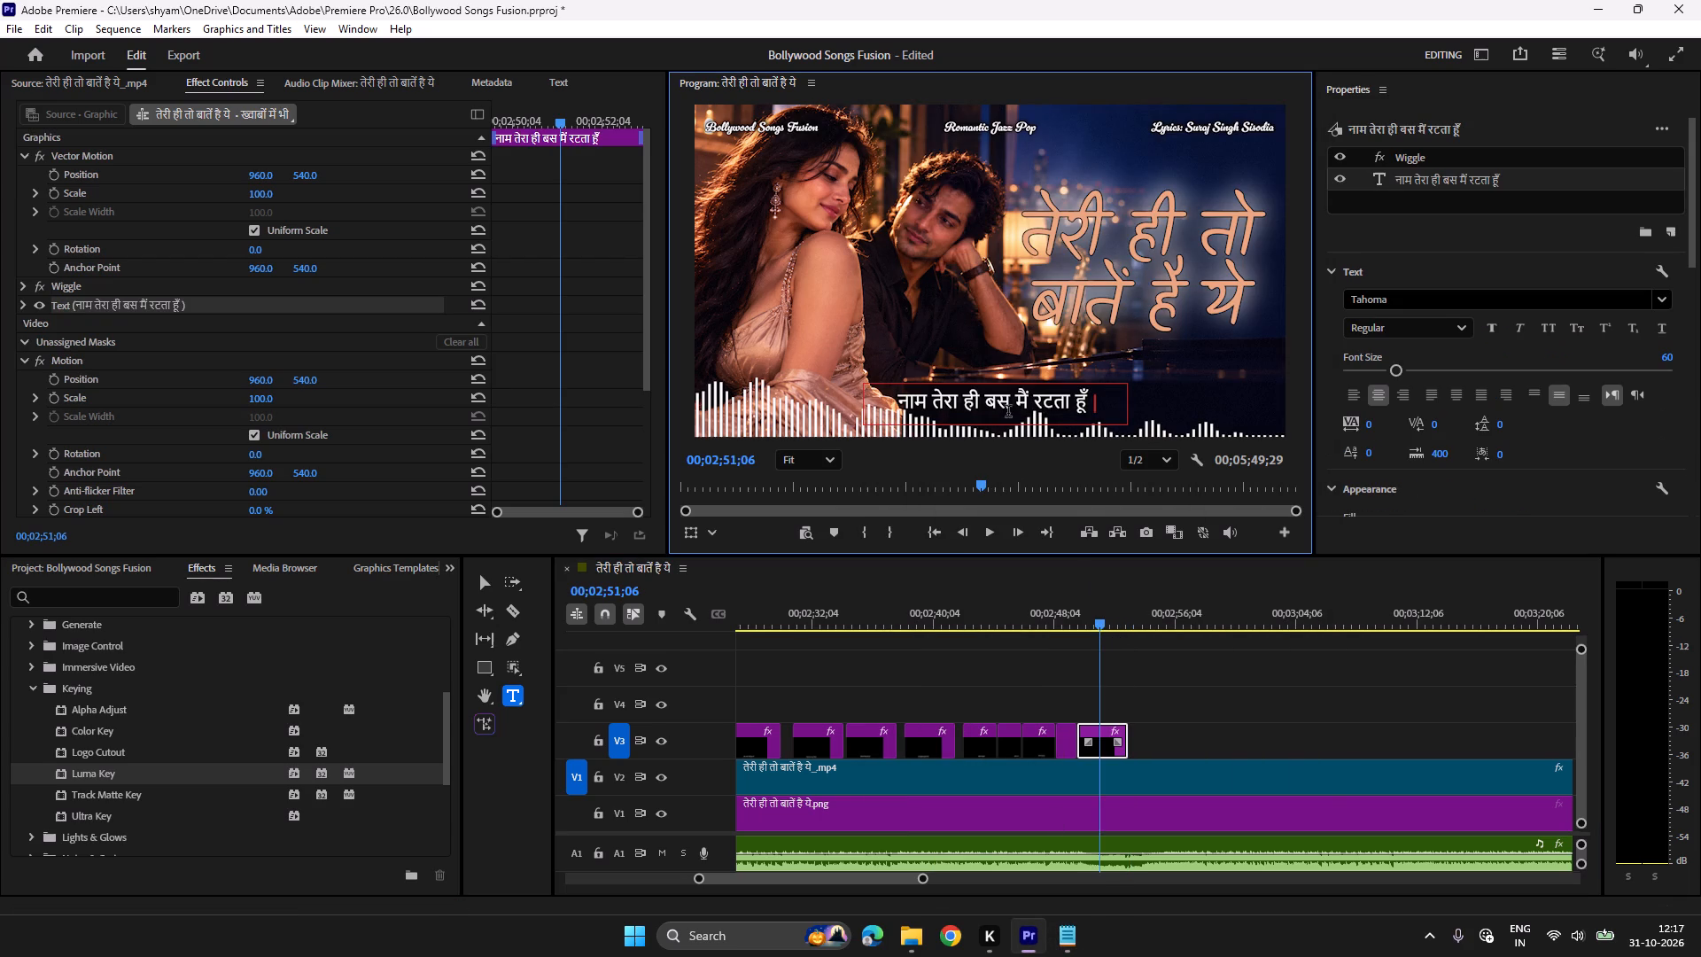
Play the नाम तेरा ही बस मैं रटता हूँ title, extend its end to about 00;02;54;07, and return the playhead just before it.
{"action": "left_click", "coordinate": [1068, 611]}
{"action": "key", "text": "space"}
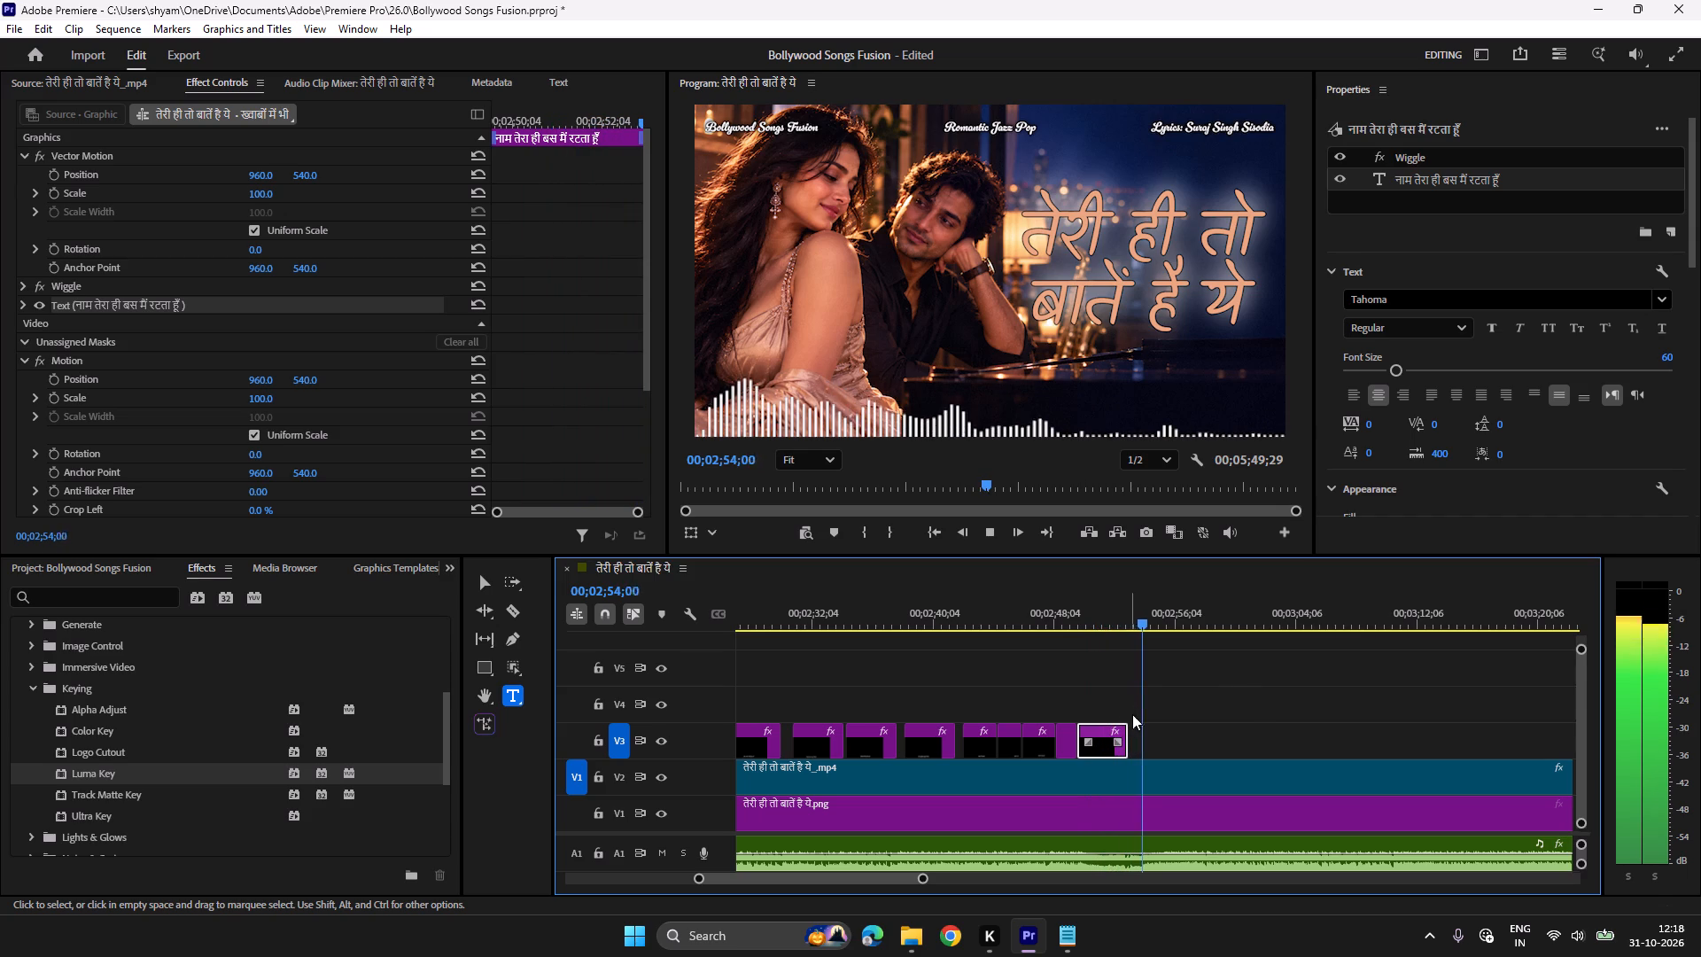
{"action": "key", "text": "space"}
{"action": "left_click_drag", "start_coordinate": [1123, 734], "coordinate": [1142, 736]}
{"action": "left_click", "coordinate": [1069, 622]}
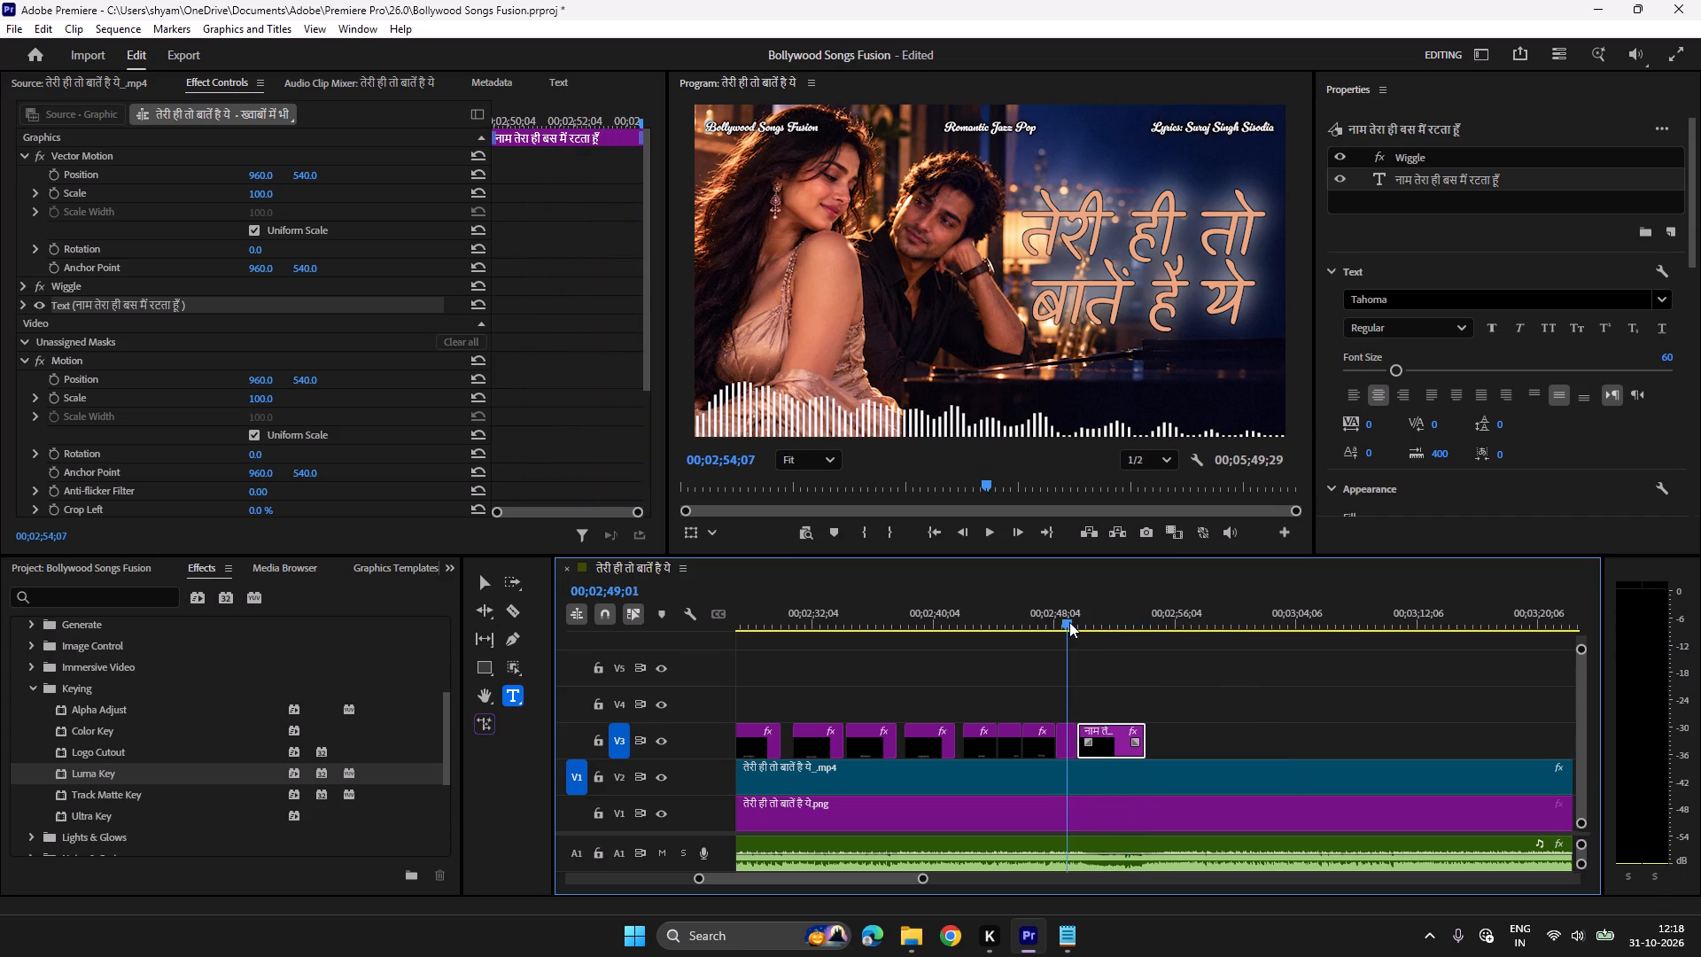
Copy the four earlier V3 chorus titles, from about 00;01;27, and paste them on V3 at 00;02;57;18 where the chorus returns in the song.
{"action": "key", "text": "space"}
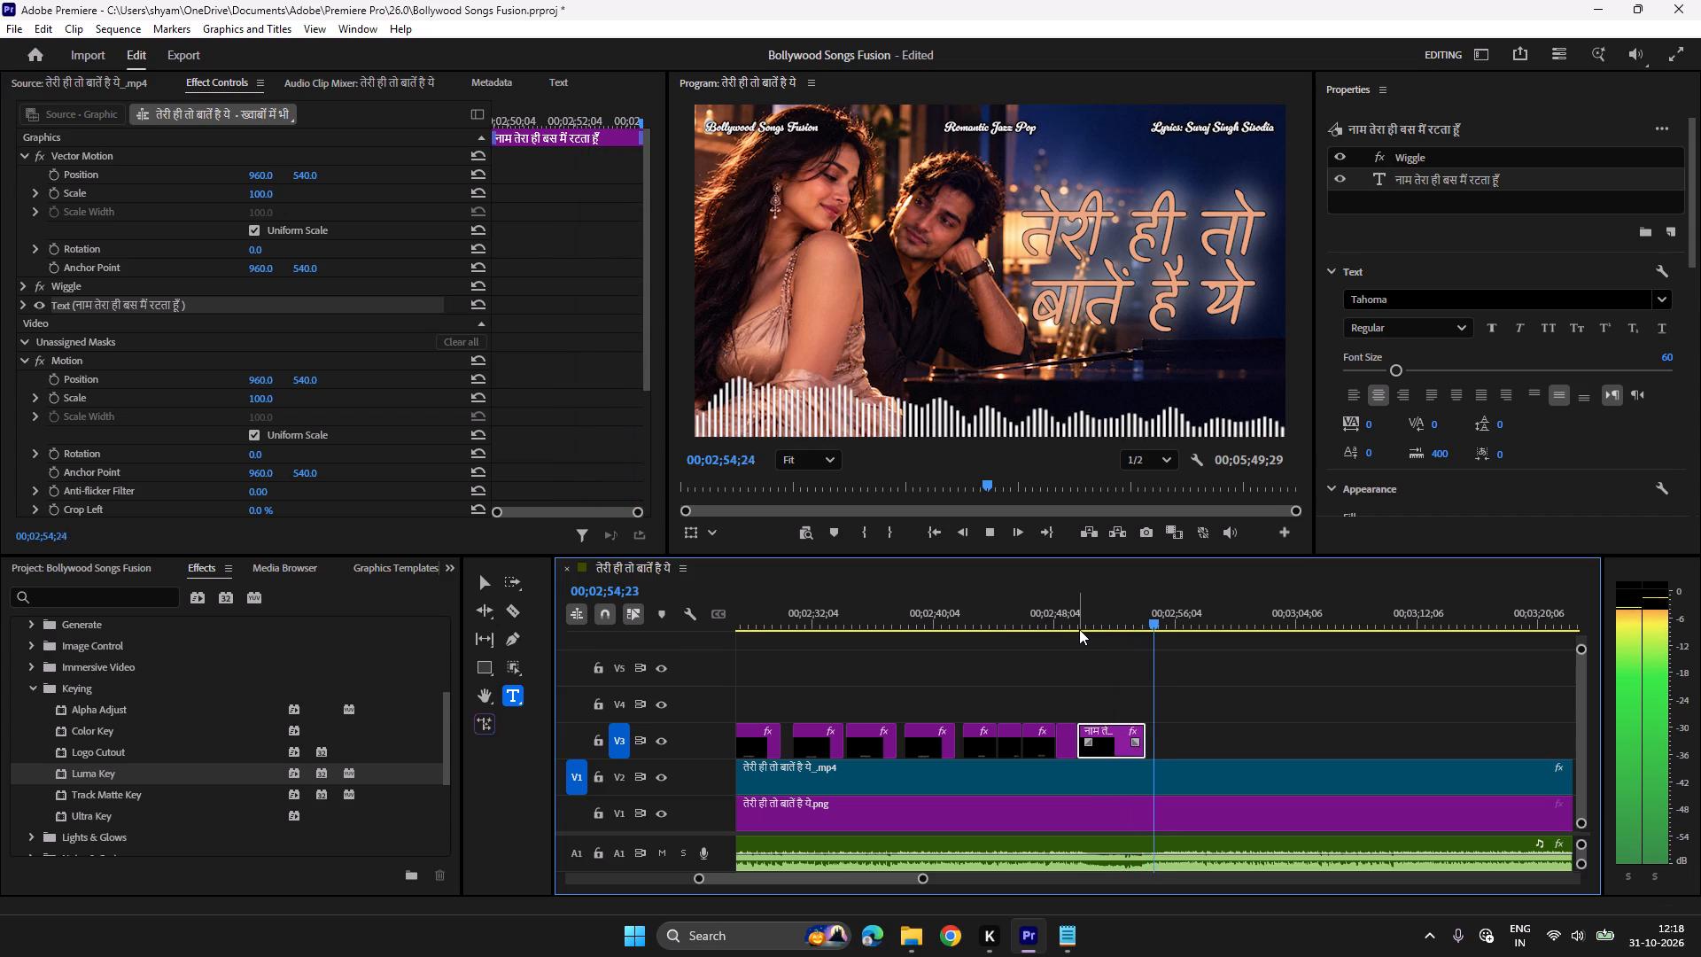
{"action": "key", "text": "space"}
{"action": "key", "text": "space"}
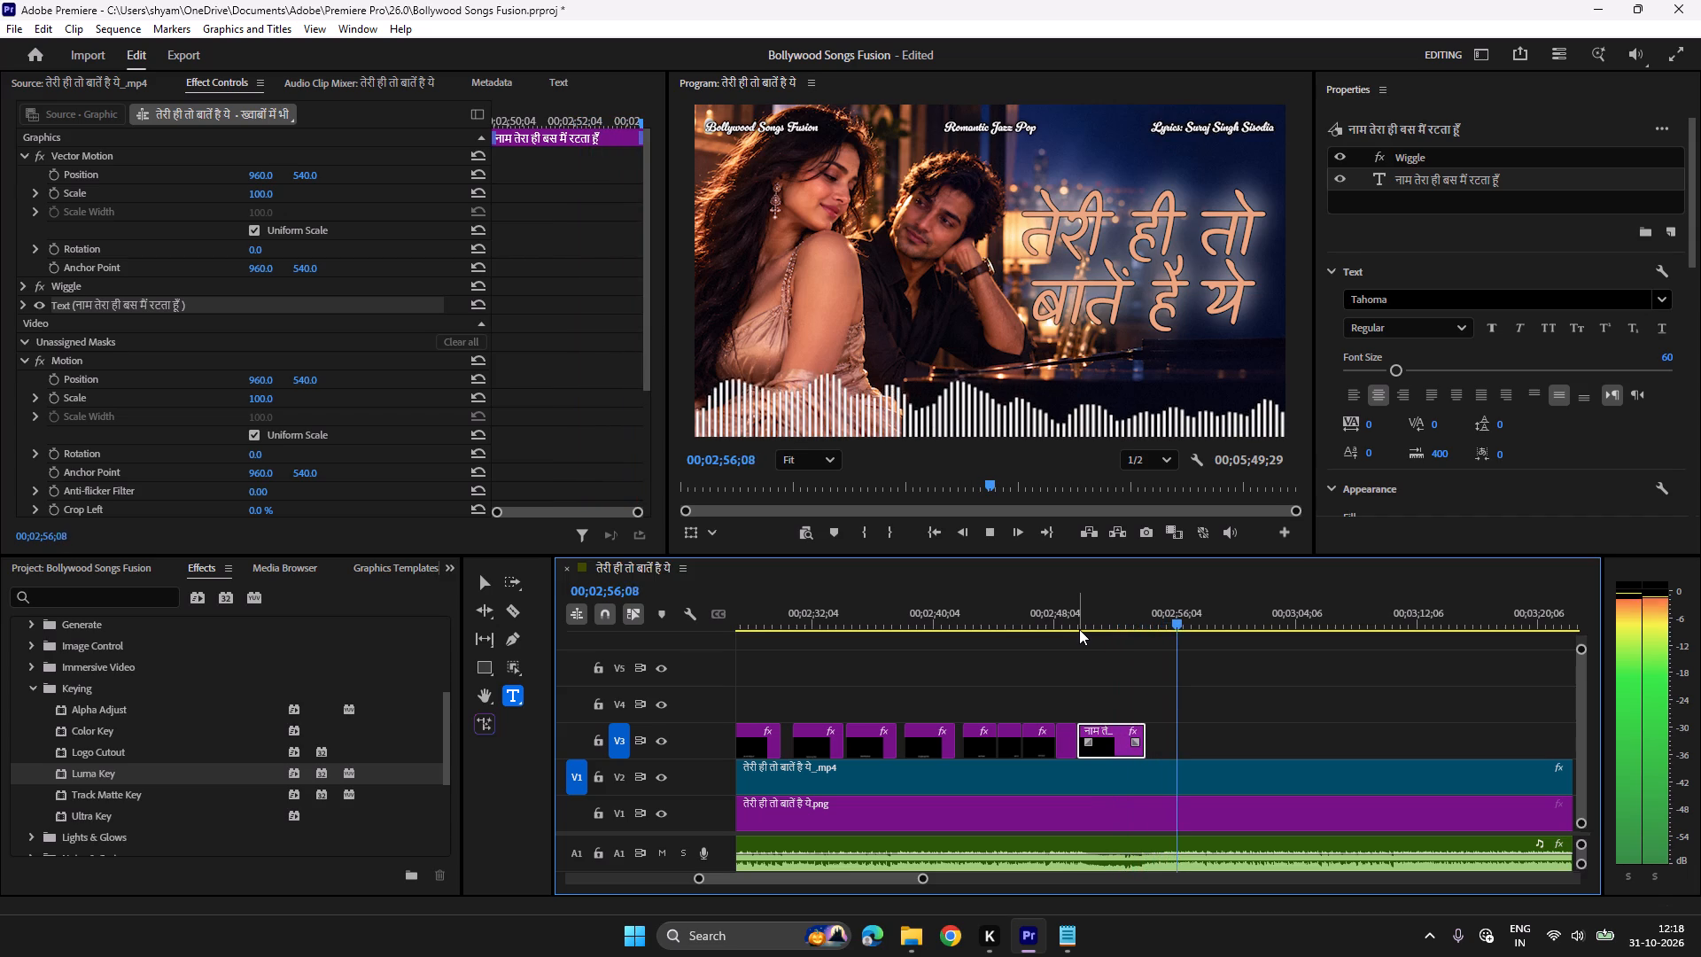
{"action": "key", "text": "space"}
{"action": "key", "text": "space"}
{"action": "key", "text": "space"}
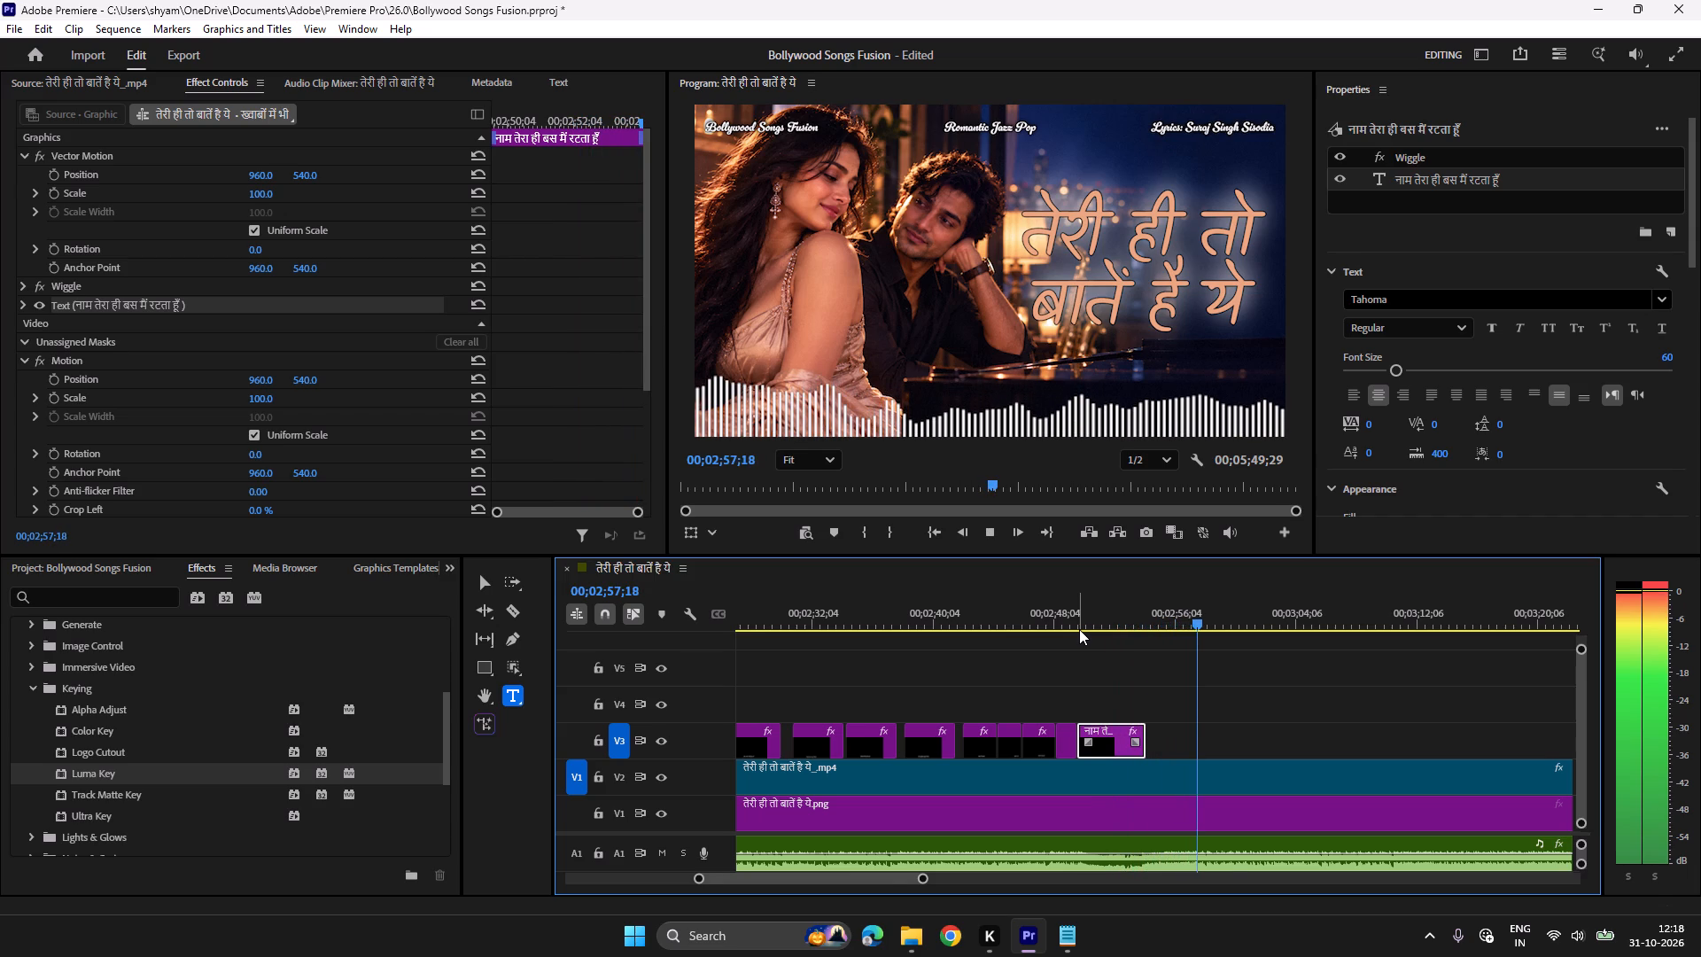
{"action": "scroll", "coordinate": [1079, 629], "scroll_direction": "up", "scroll_amount": 20}
{"action": "scroll", "coordinate": [1079, 629], "scroll_direction": "up", "scroll_amount": 14}
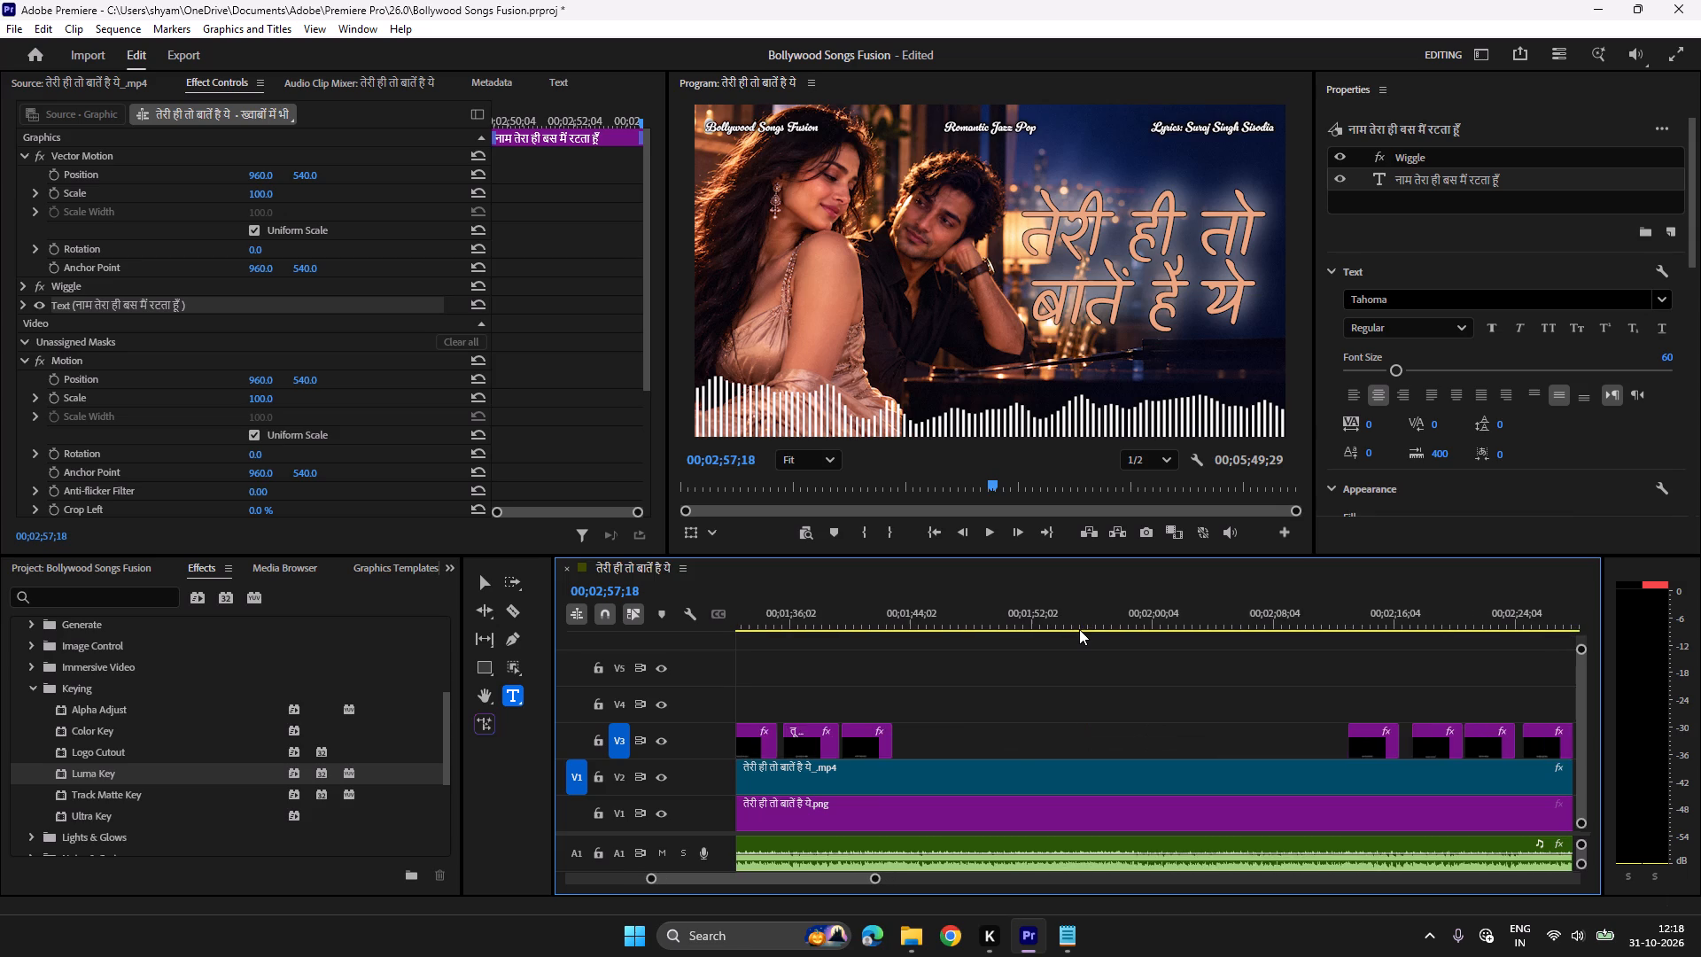
{"action": "scroll", "coordinate": [1079, 629], "scroll_direction": "up", "scroll_amount": 4}
{"action": "left_click_drag", "start_coordinate": [1080, 743], "coordinate": [858, 698]}
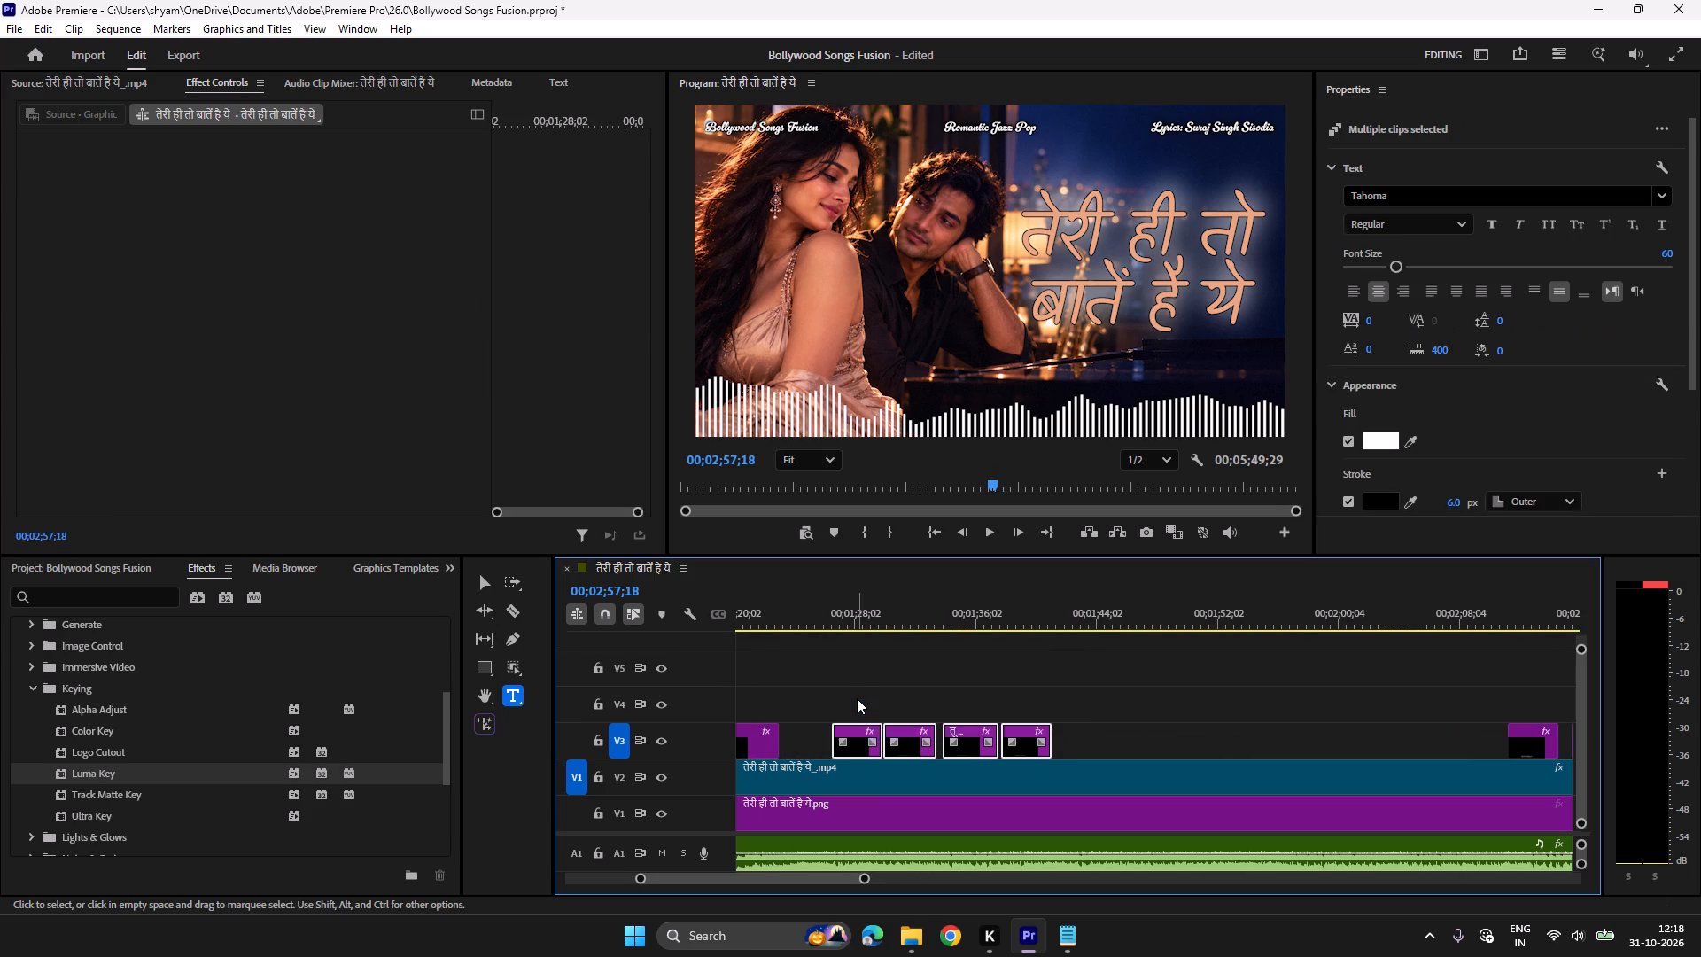
{"action": "key", "text": "ctrl+c"}
{"action": "key", "text": "ctrl+v"}
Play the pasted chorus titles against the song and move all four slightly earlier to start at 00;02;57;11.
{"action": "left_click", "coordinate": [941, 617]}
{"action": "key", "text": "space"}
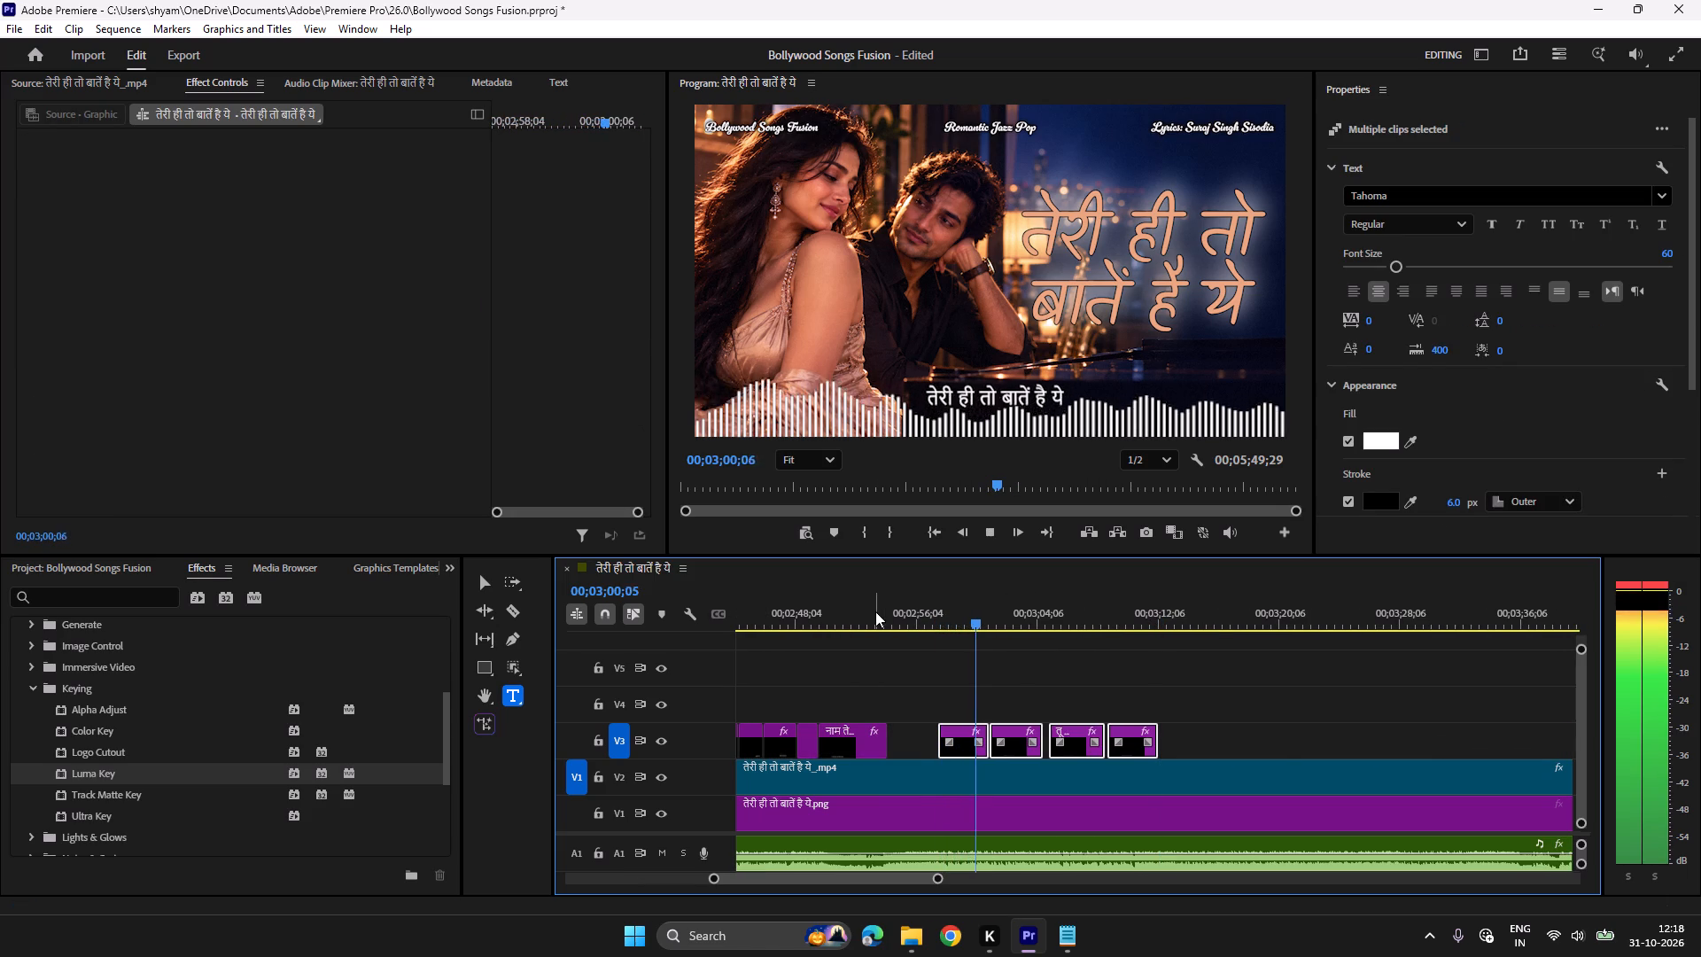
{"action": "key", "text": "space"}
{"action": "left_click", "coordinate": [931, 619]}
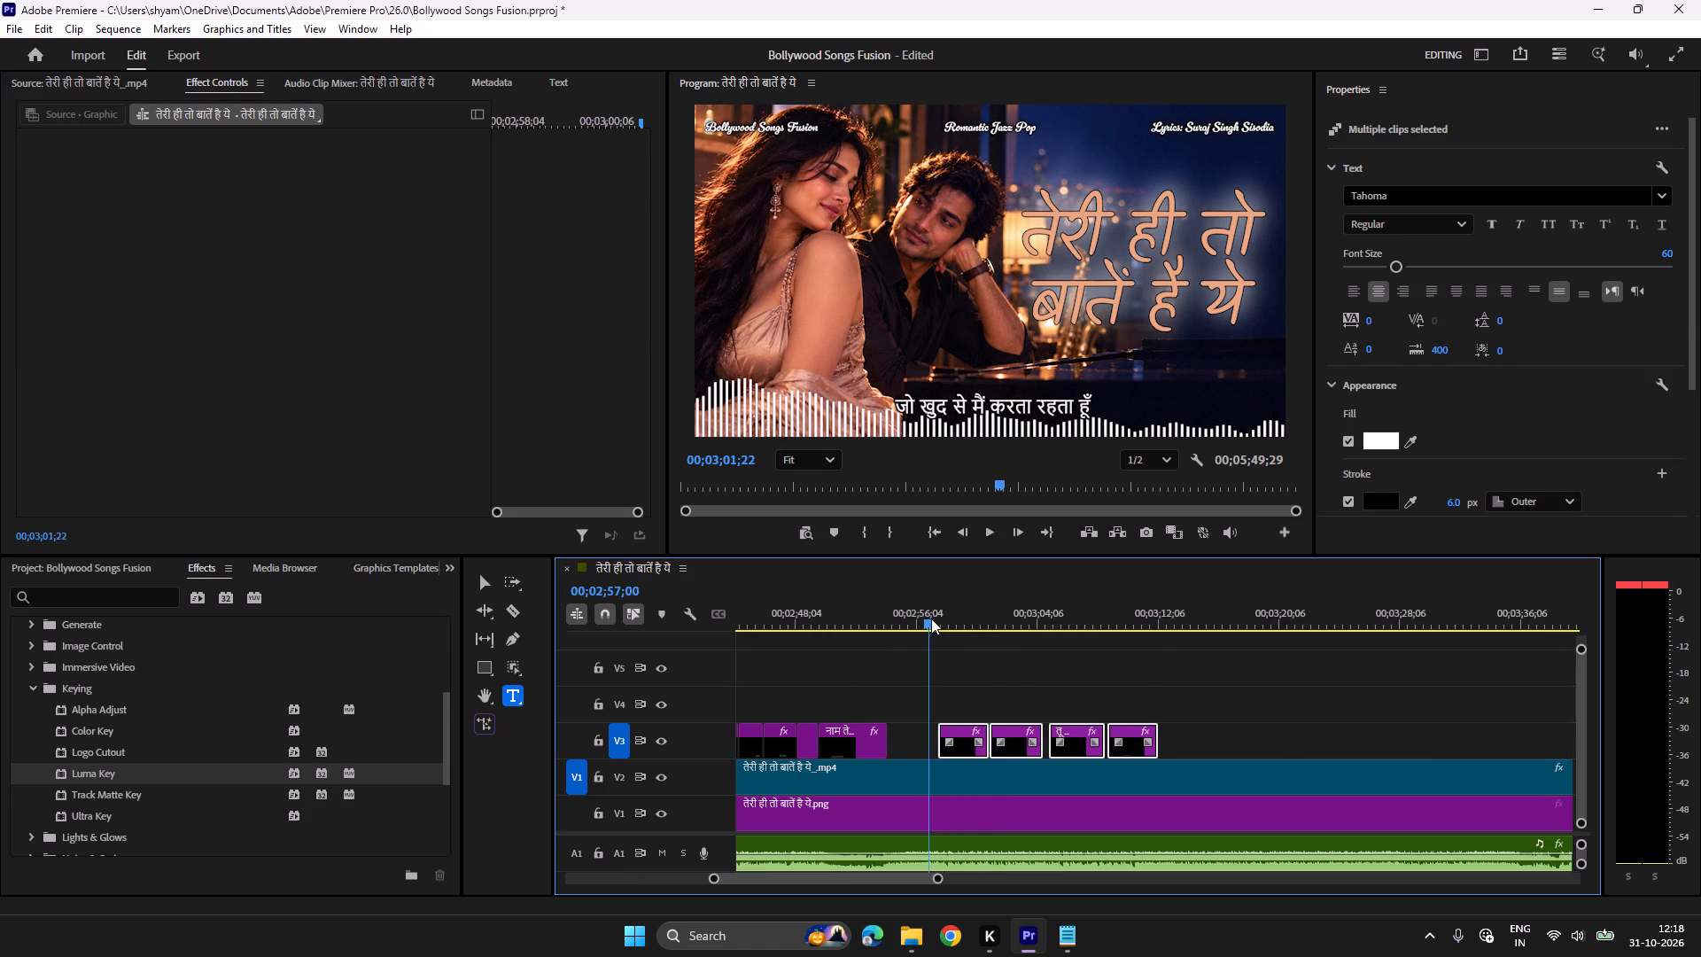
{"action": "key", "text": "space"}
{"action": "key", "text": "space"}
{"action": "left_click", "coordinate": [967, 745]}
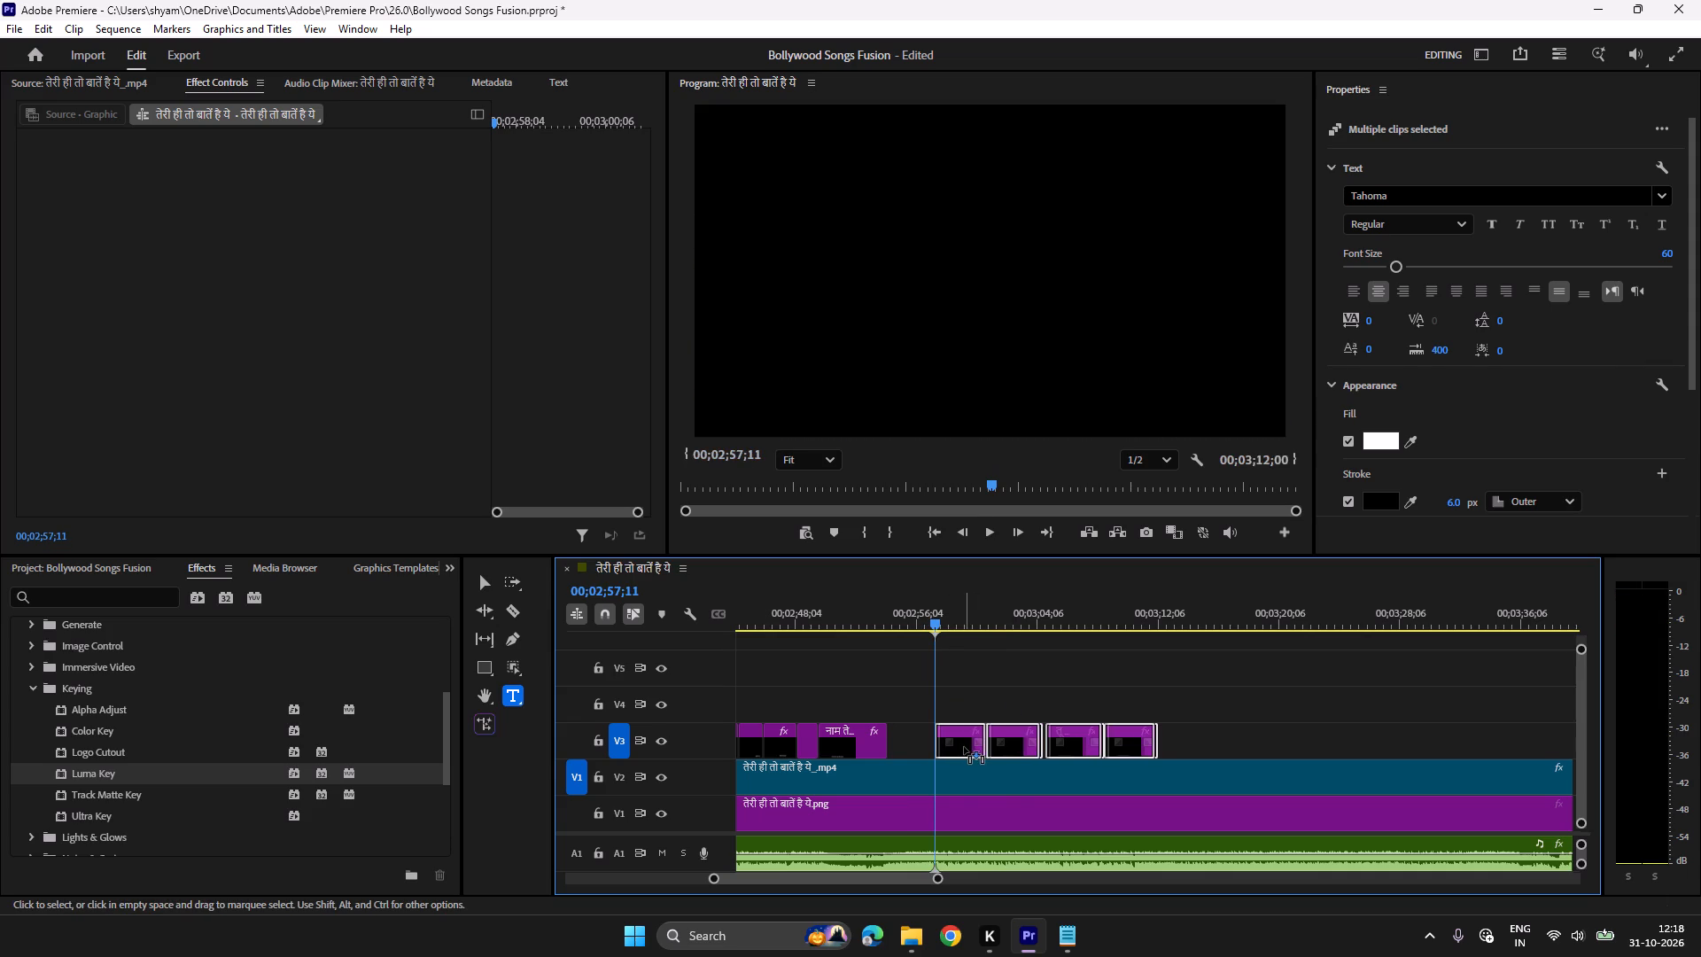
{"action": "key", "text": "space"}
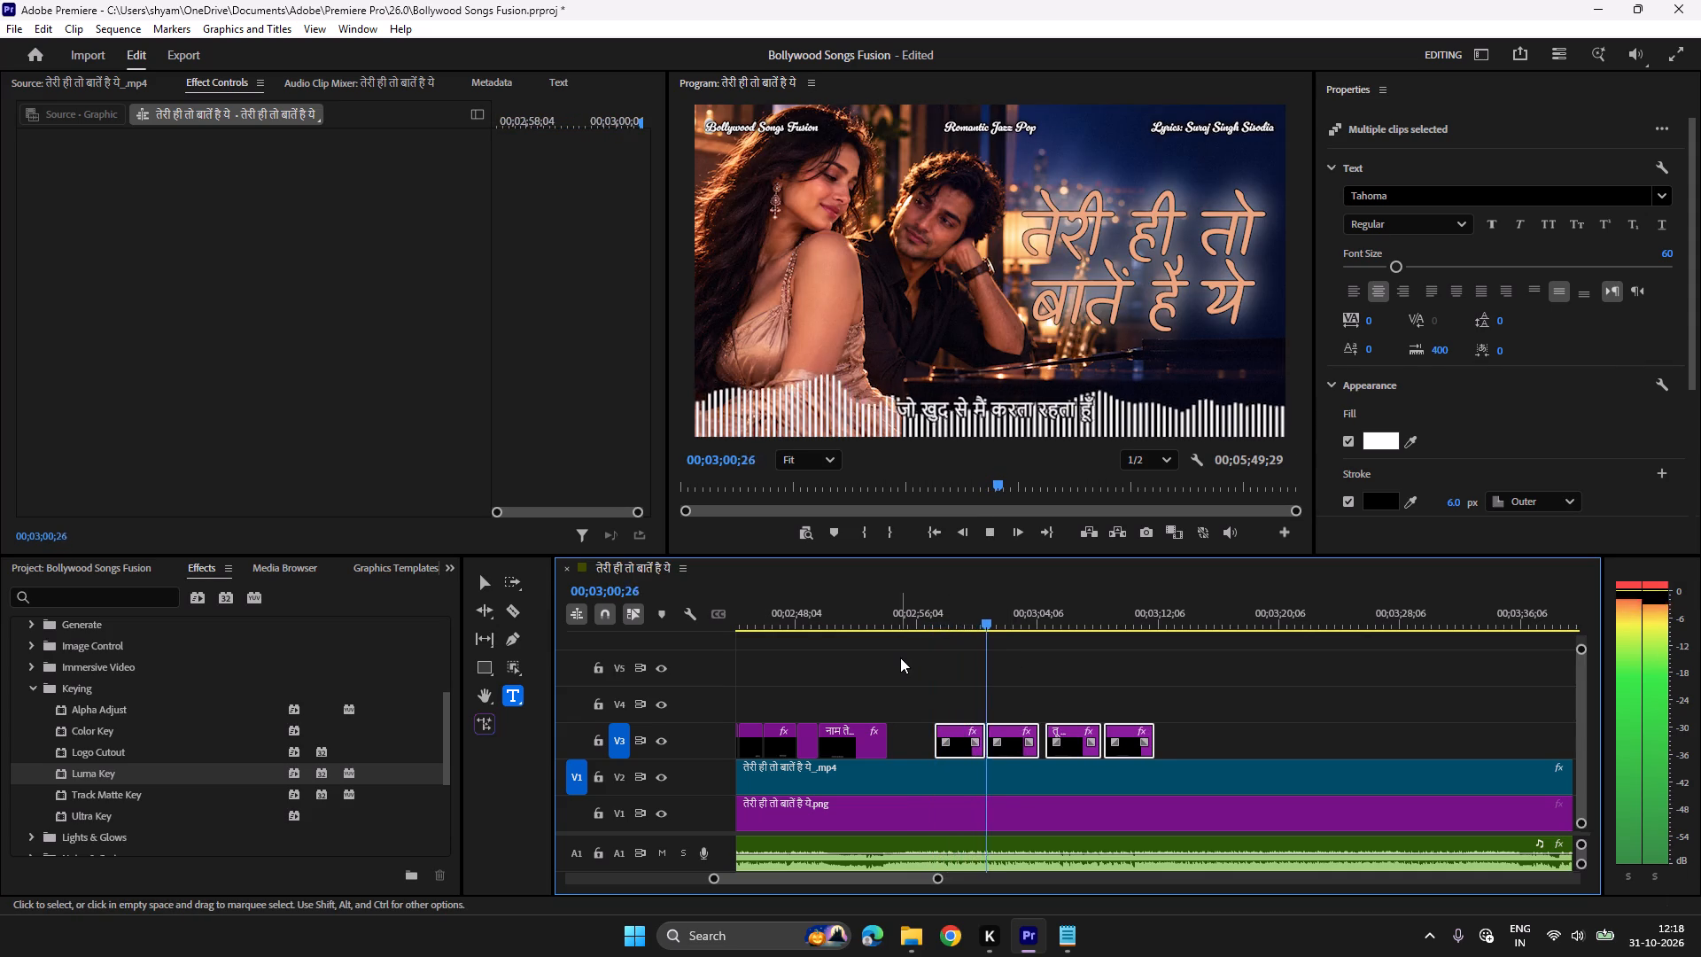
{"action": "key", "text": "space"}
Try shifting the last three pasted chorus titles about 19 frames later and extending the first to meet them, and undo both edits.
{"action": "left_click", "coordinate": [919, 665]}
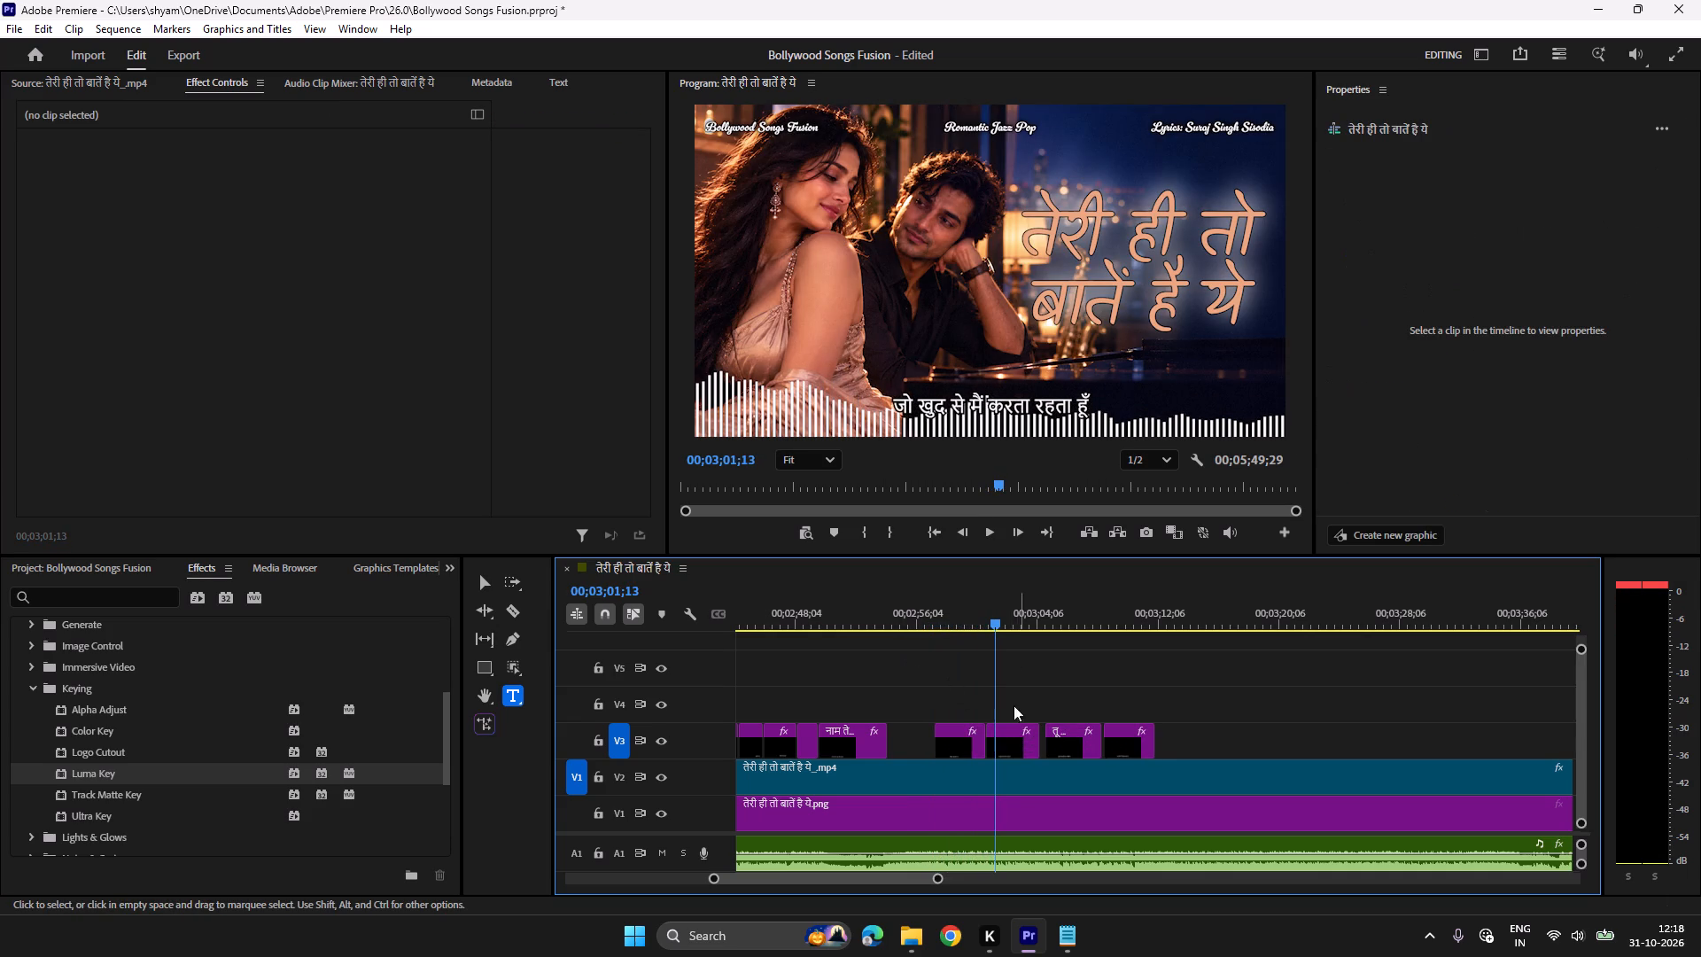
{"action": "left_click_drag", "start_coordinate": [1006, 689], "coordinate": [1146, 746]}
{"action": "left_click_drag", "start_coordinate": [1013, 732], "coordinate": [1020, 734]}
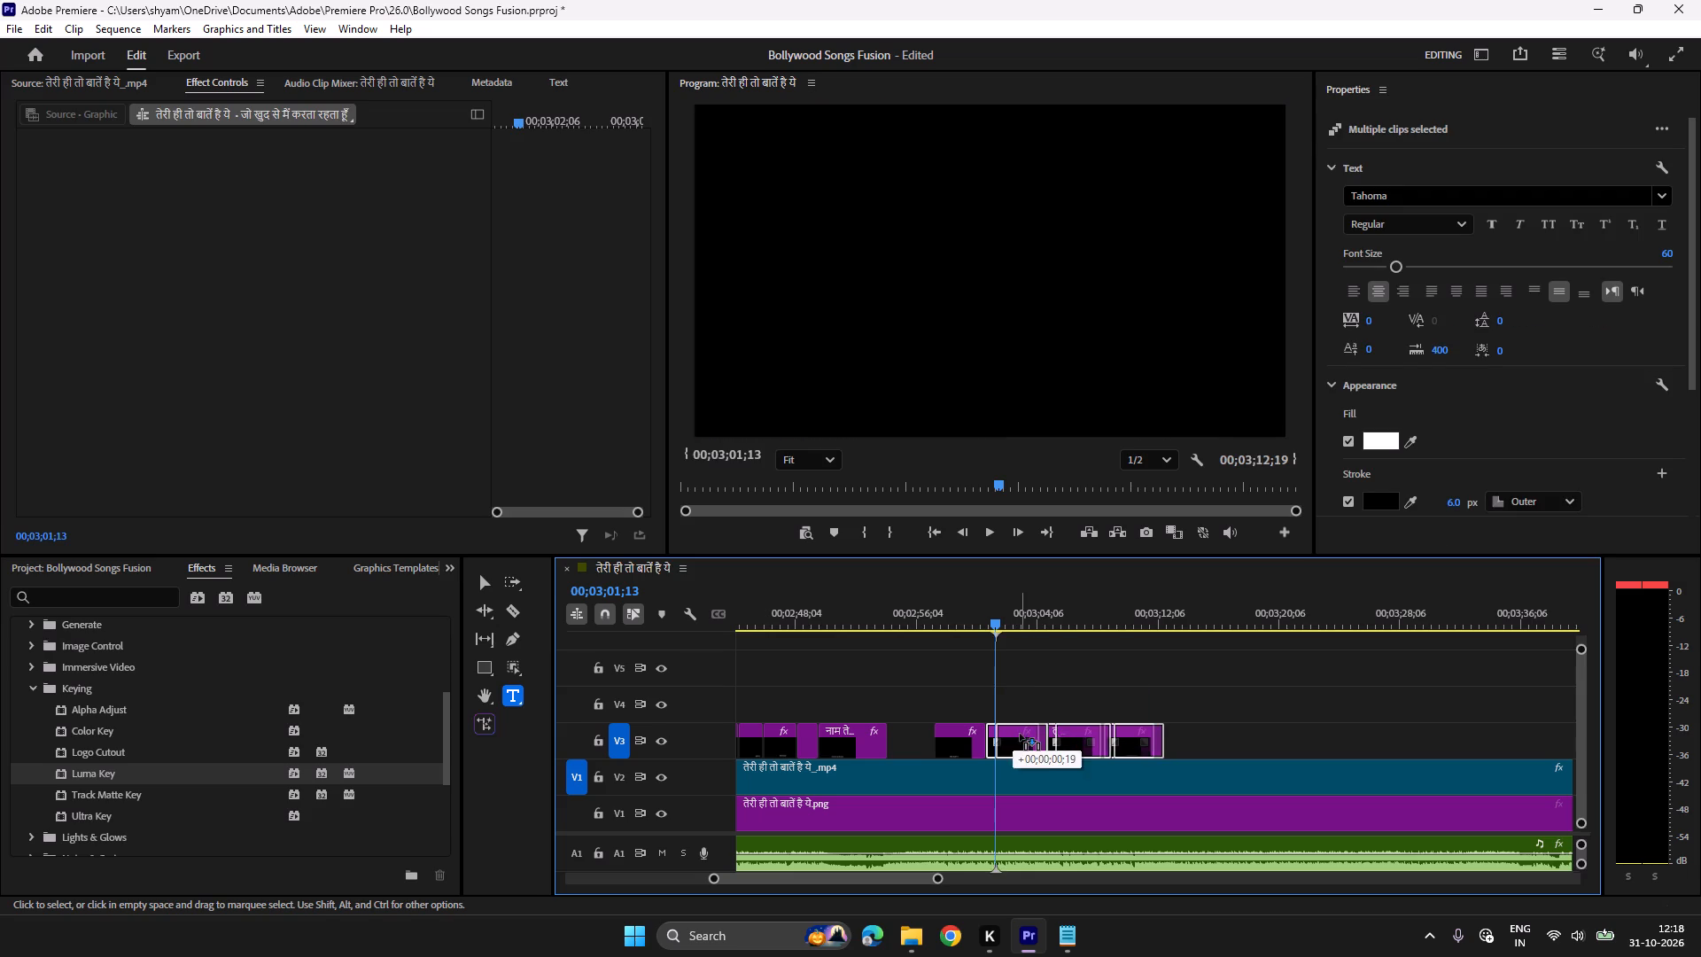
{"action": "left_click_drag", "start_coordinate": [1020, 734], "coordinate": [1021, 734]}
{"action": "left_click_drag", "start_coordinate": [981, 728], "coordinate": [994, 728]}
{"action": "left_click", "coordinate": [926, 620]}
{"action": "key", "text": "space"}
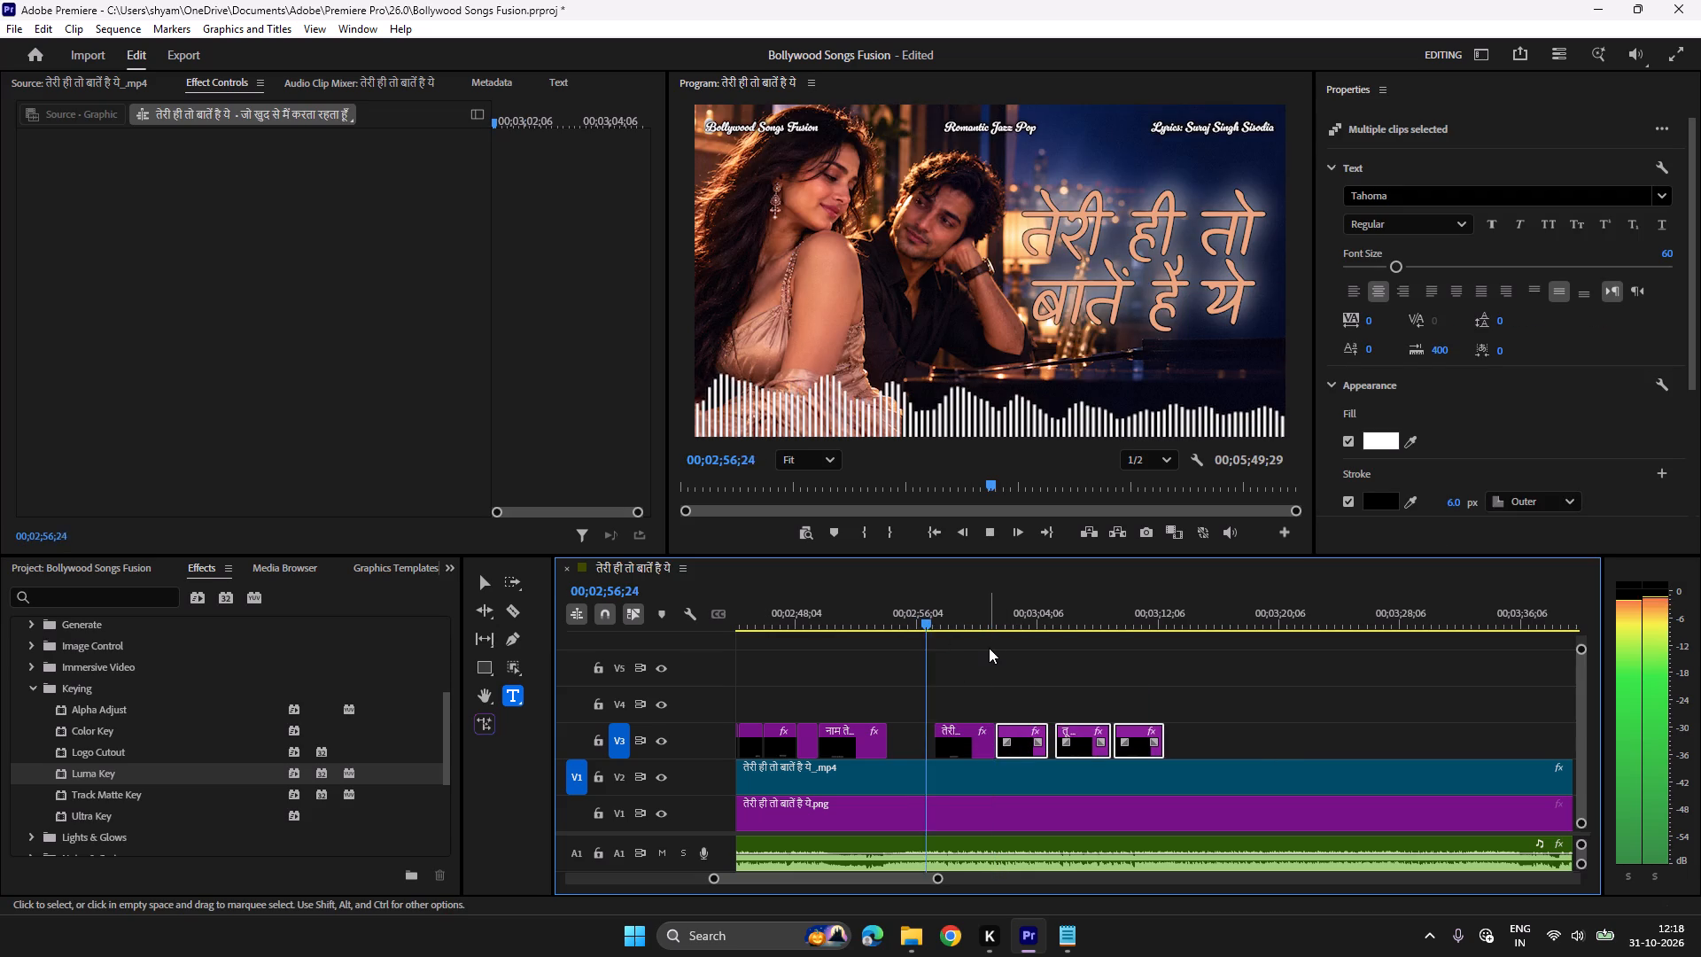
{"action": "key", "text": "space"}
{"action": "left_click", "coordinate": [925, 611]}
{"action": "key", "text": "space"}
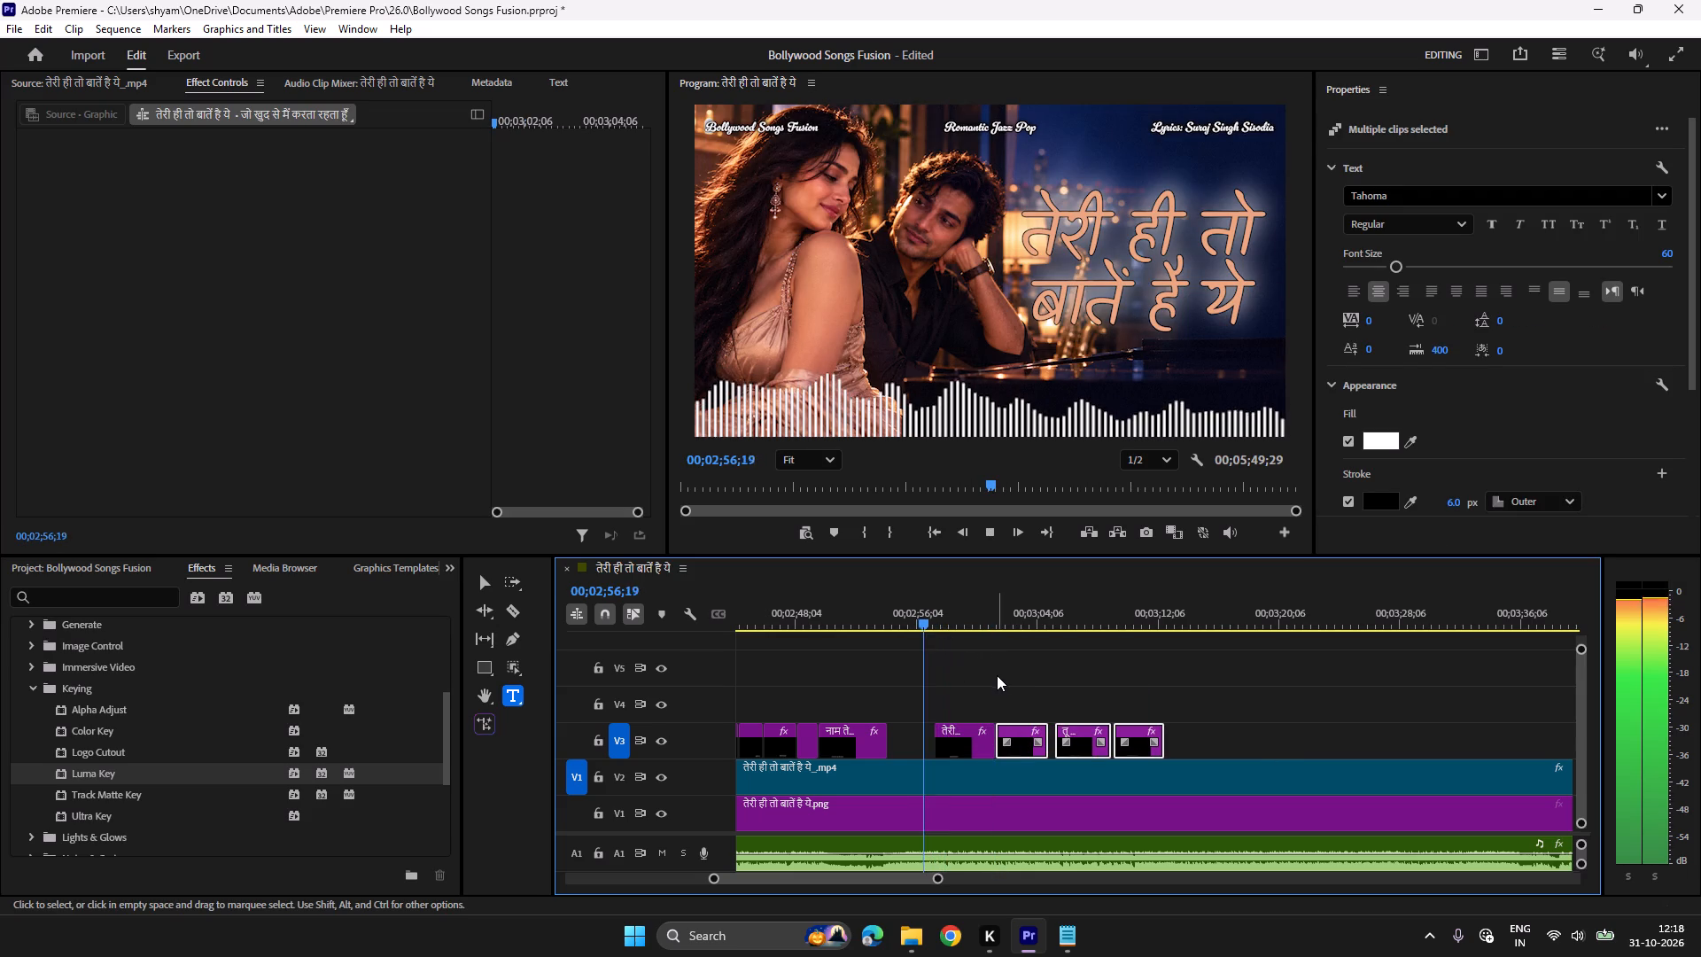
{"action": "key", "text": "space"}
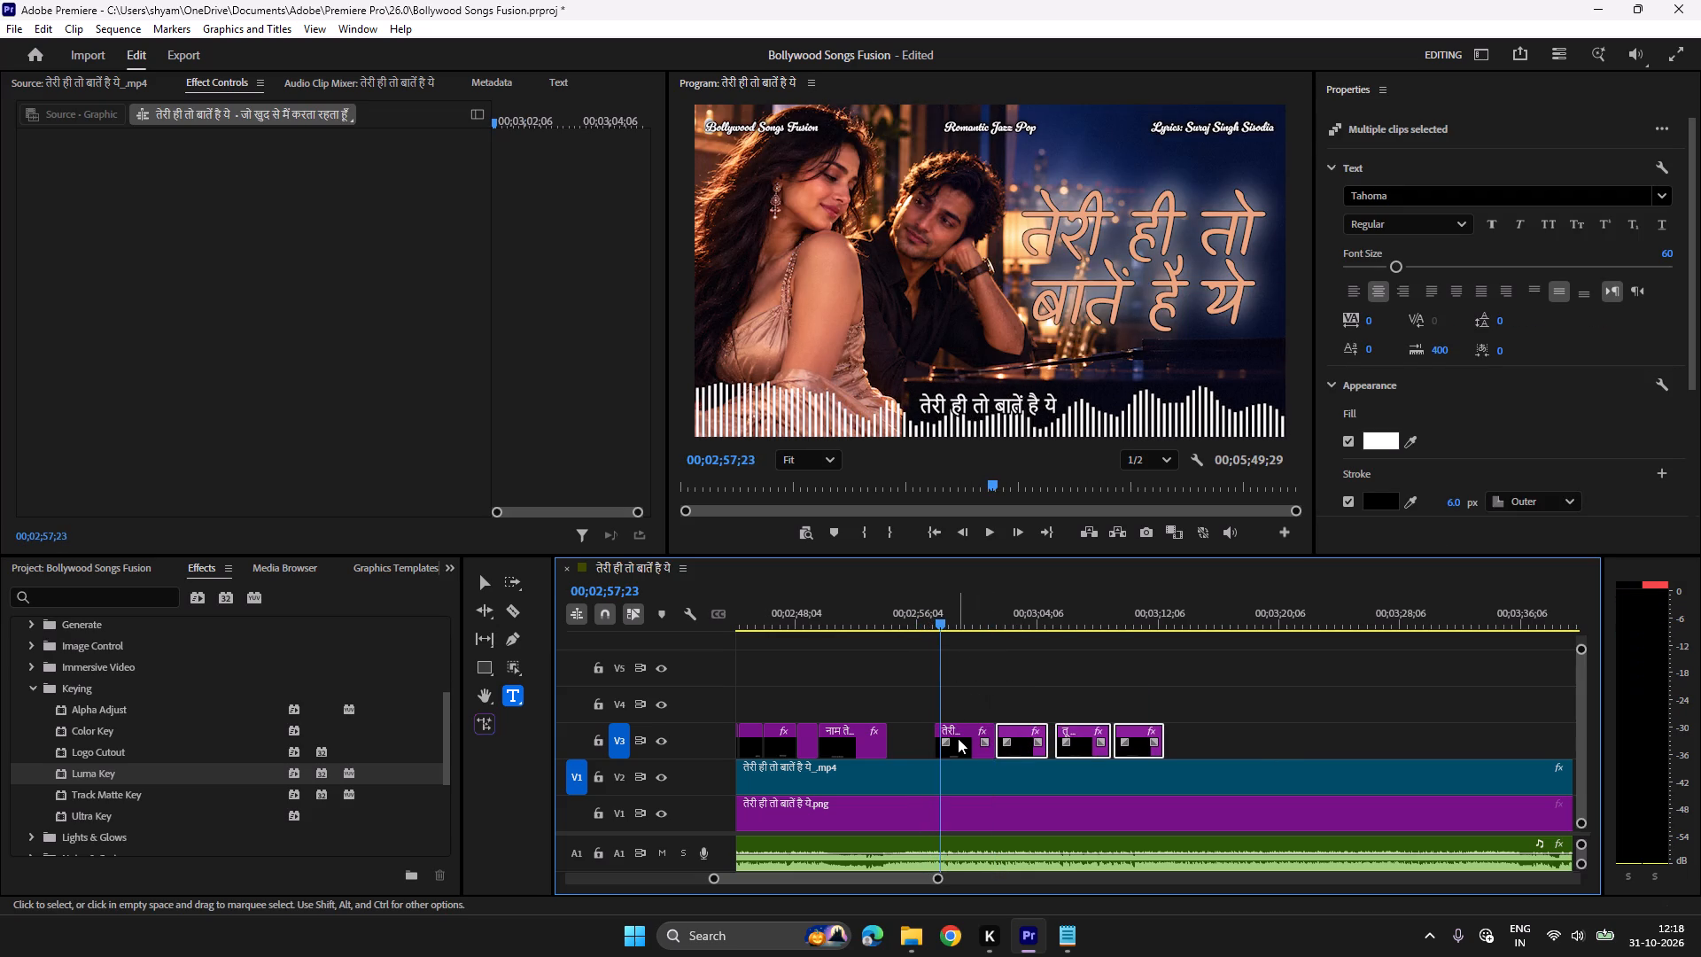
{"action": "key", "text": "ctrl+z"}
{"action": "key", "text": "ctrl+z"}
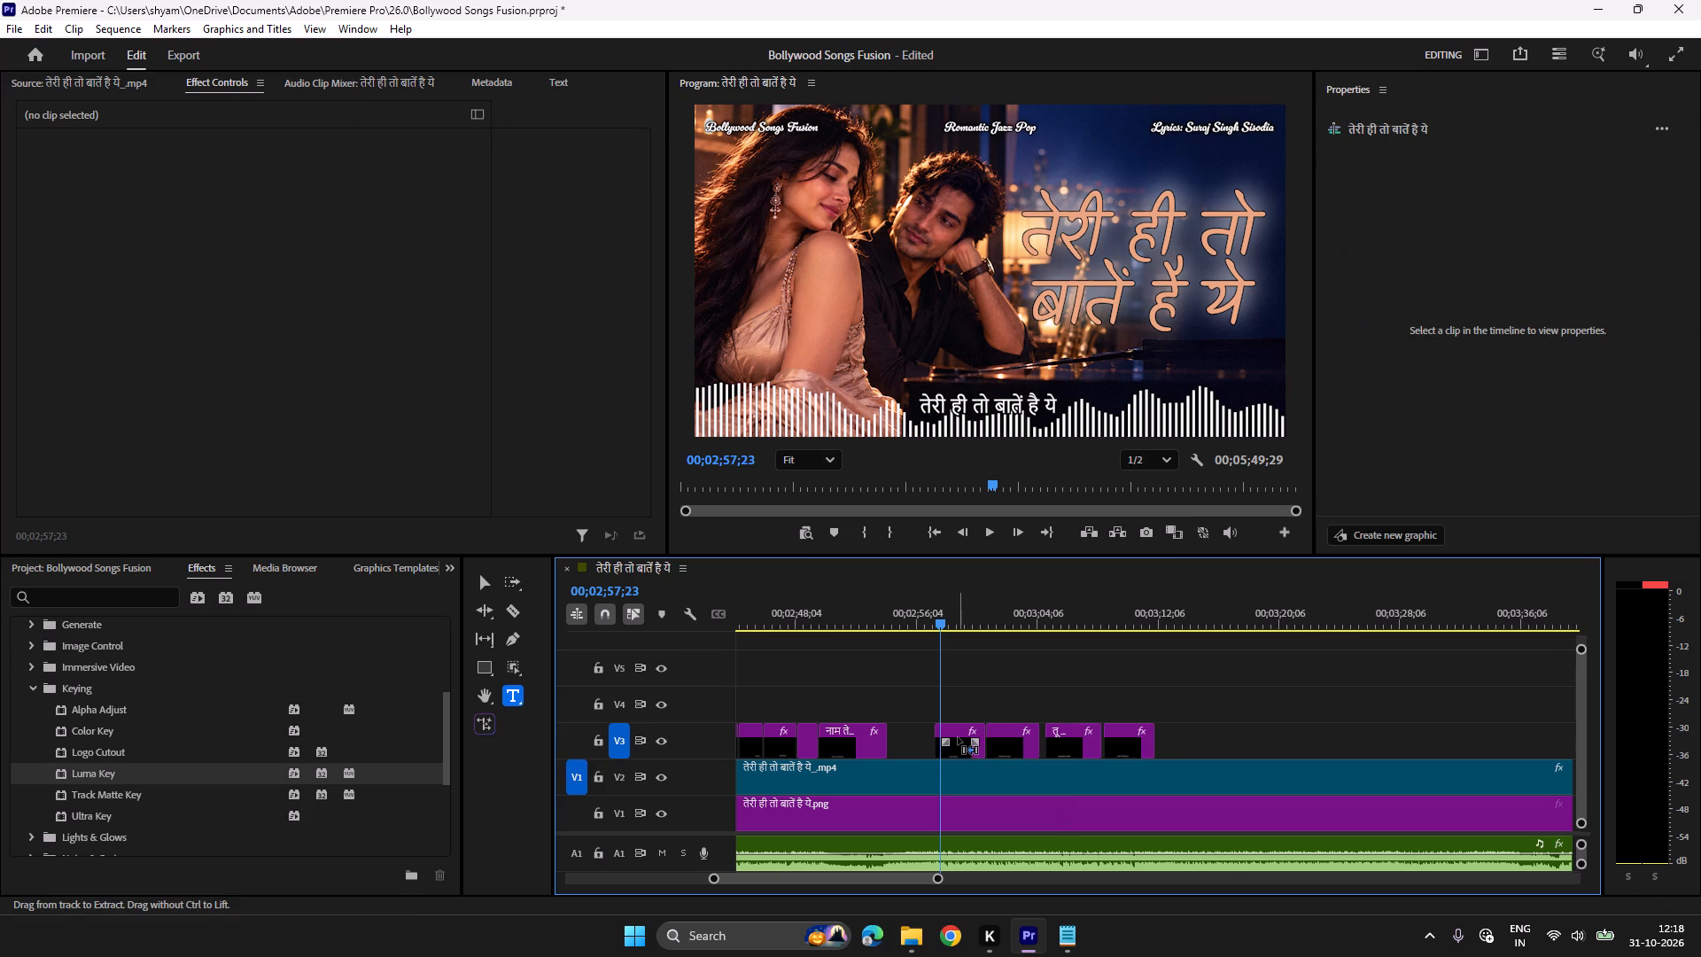
Move the four pasted chorus titles to start at about 00;02;57;23, play them against the song, and save the project.
{"action": "left_click_drag", "start_coordinate": [958, 702], "coordinate": [1145, 746]}
{"action": "left_click", "coordinate": [951, 727]}
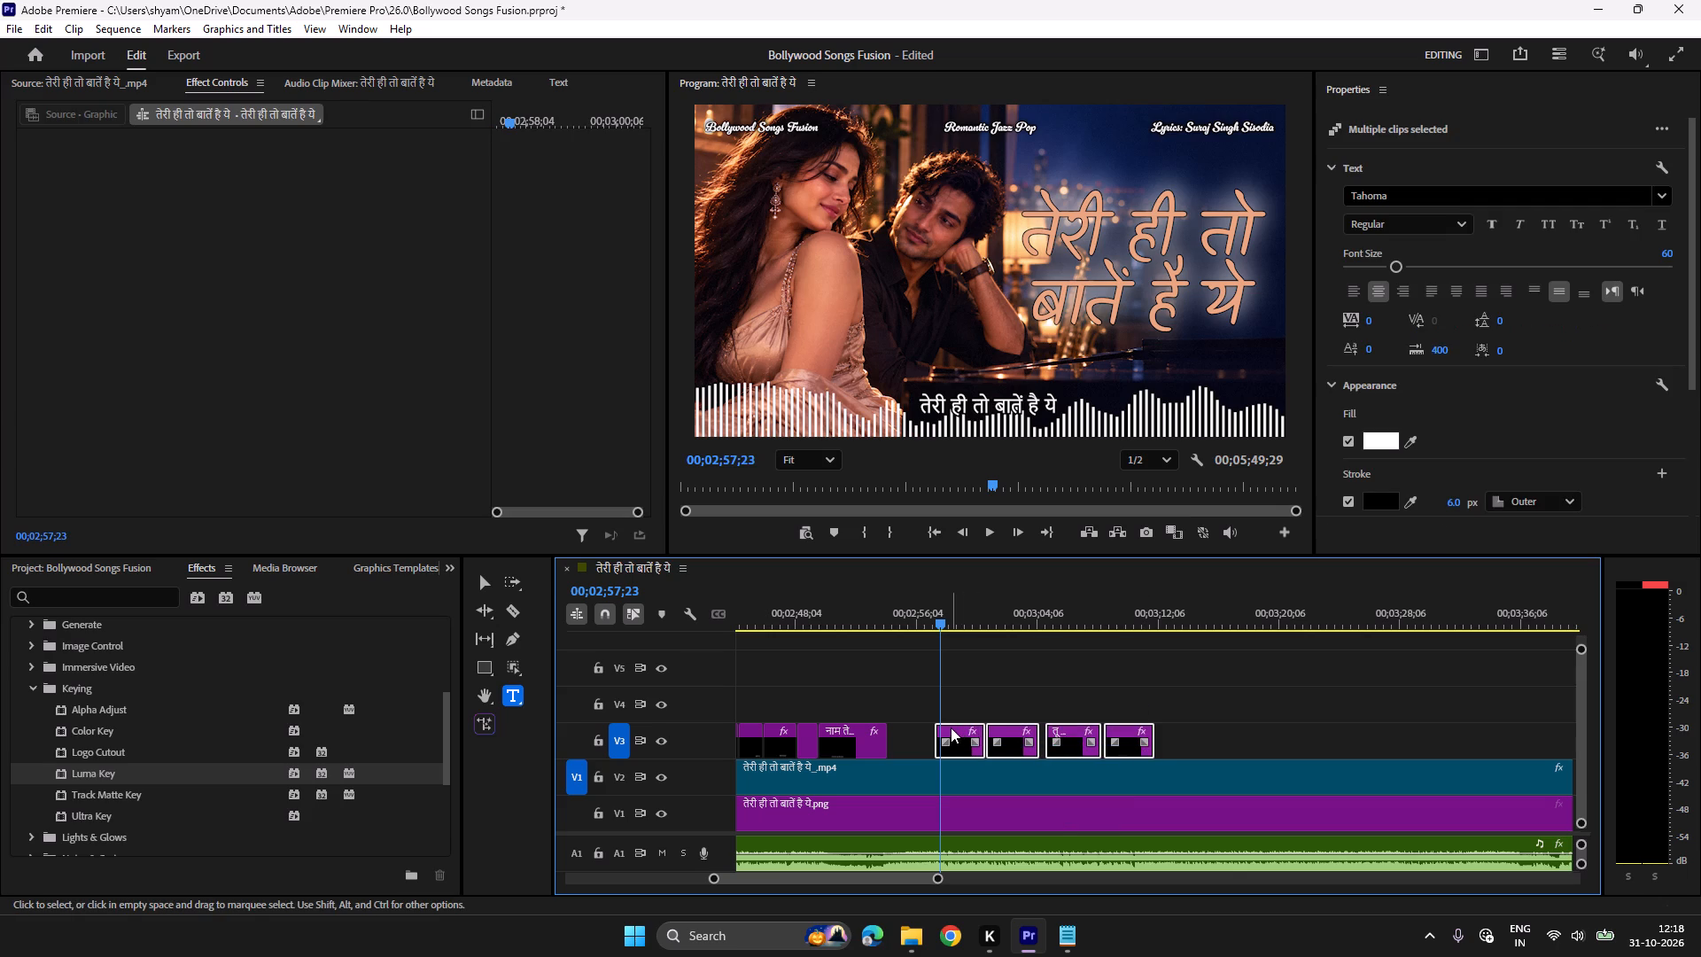
{"action": "key", "text": "space"}
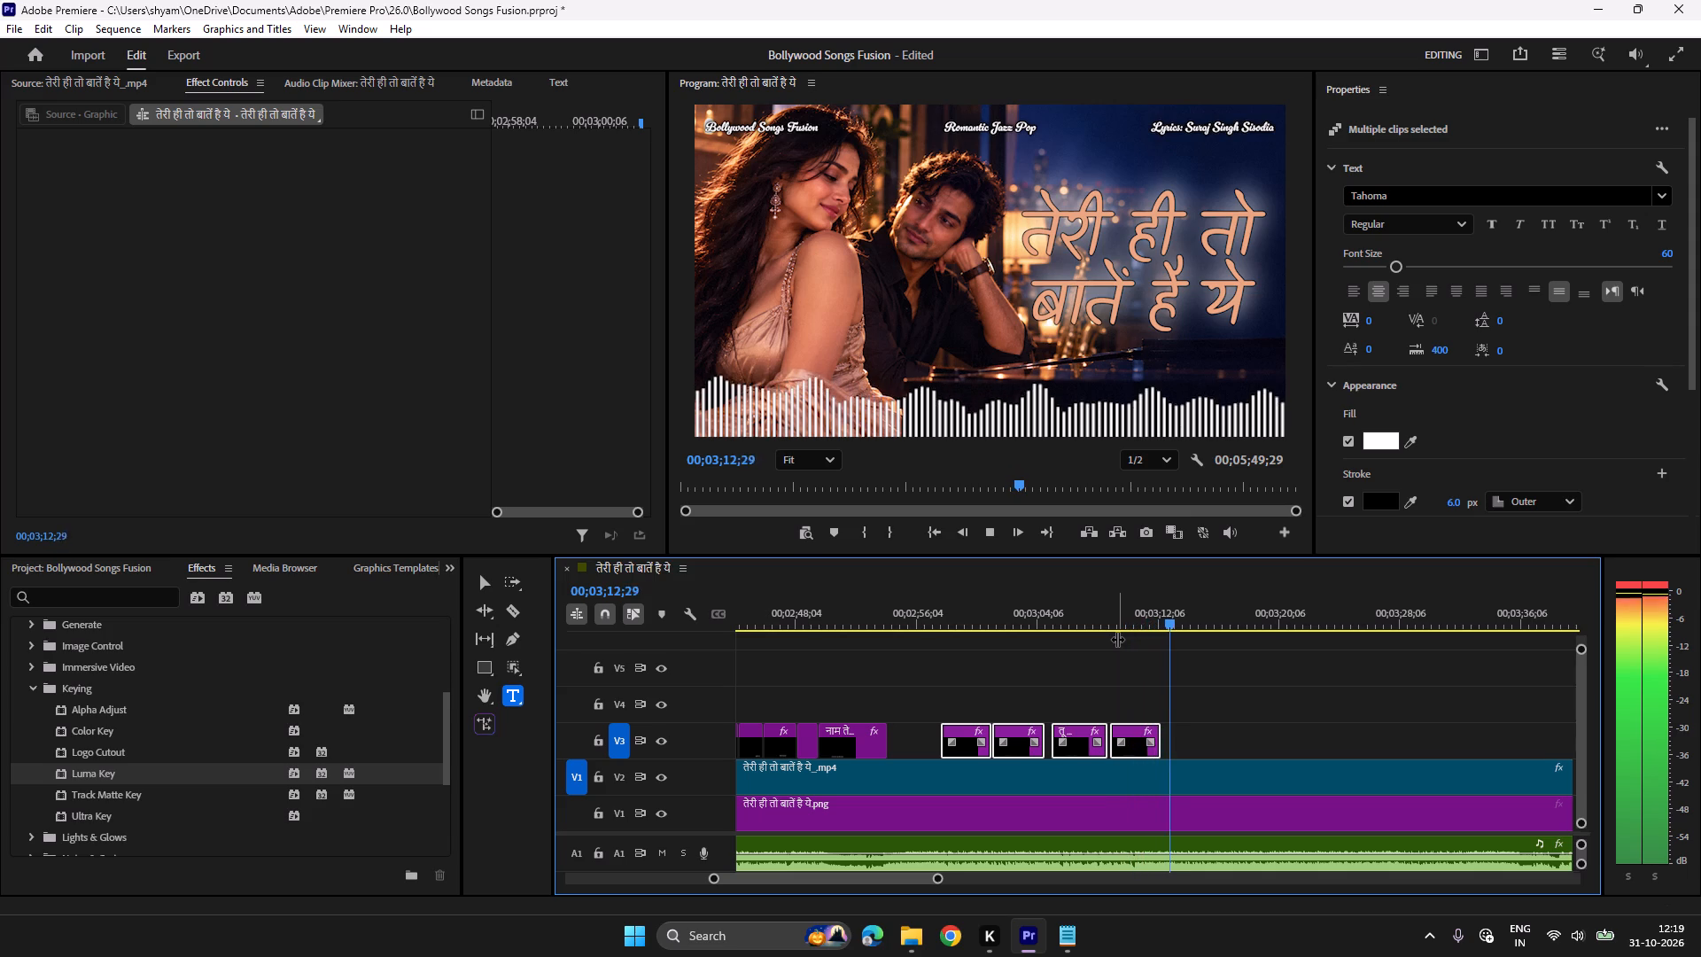
{"action": "key", "text": "ctrl+s"}
{"action": "key", "text": "space"}
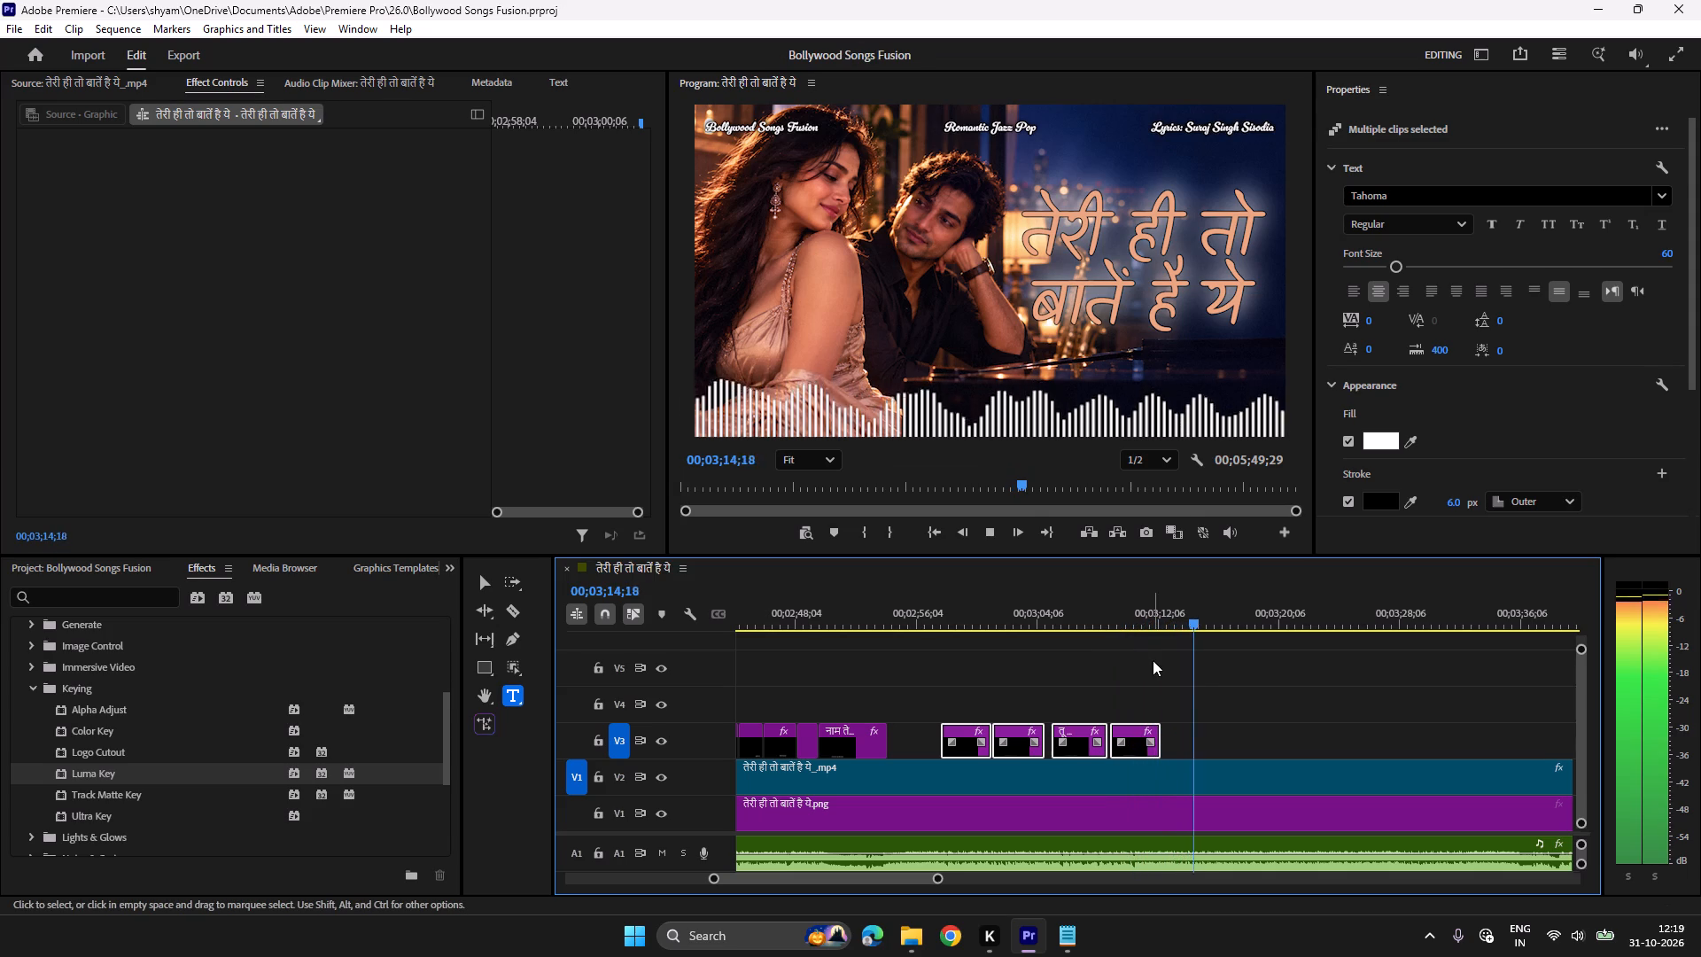
Copy the last रात दिन मैं देखता रहता हूँ title and paste it on V3 at 00;03;35;07, where the second verse starts.
{"action": "left_click", "coordinate": [1153, 660]}
{"action": "left_click", "coordinate": [1130, 758]}
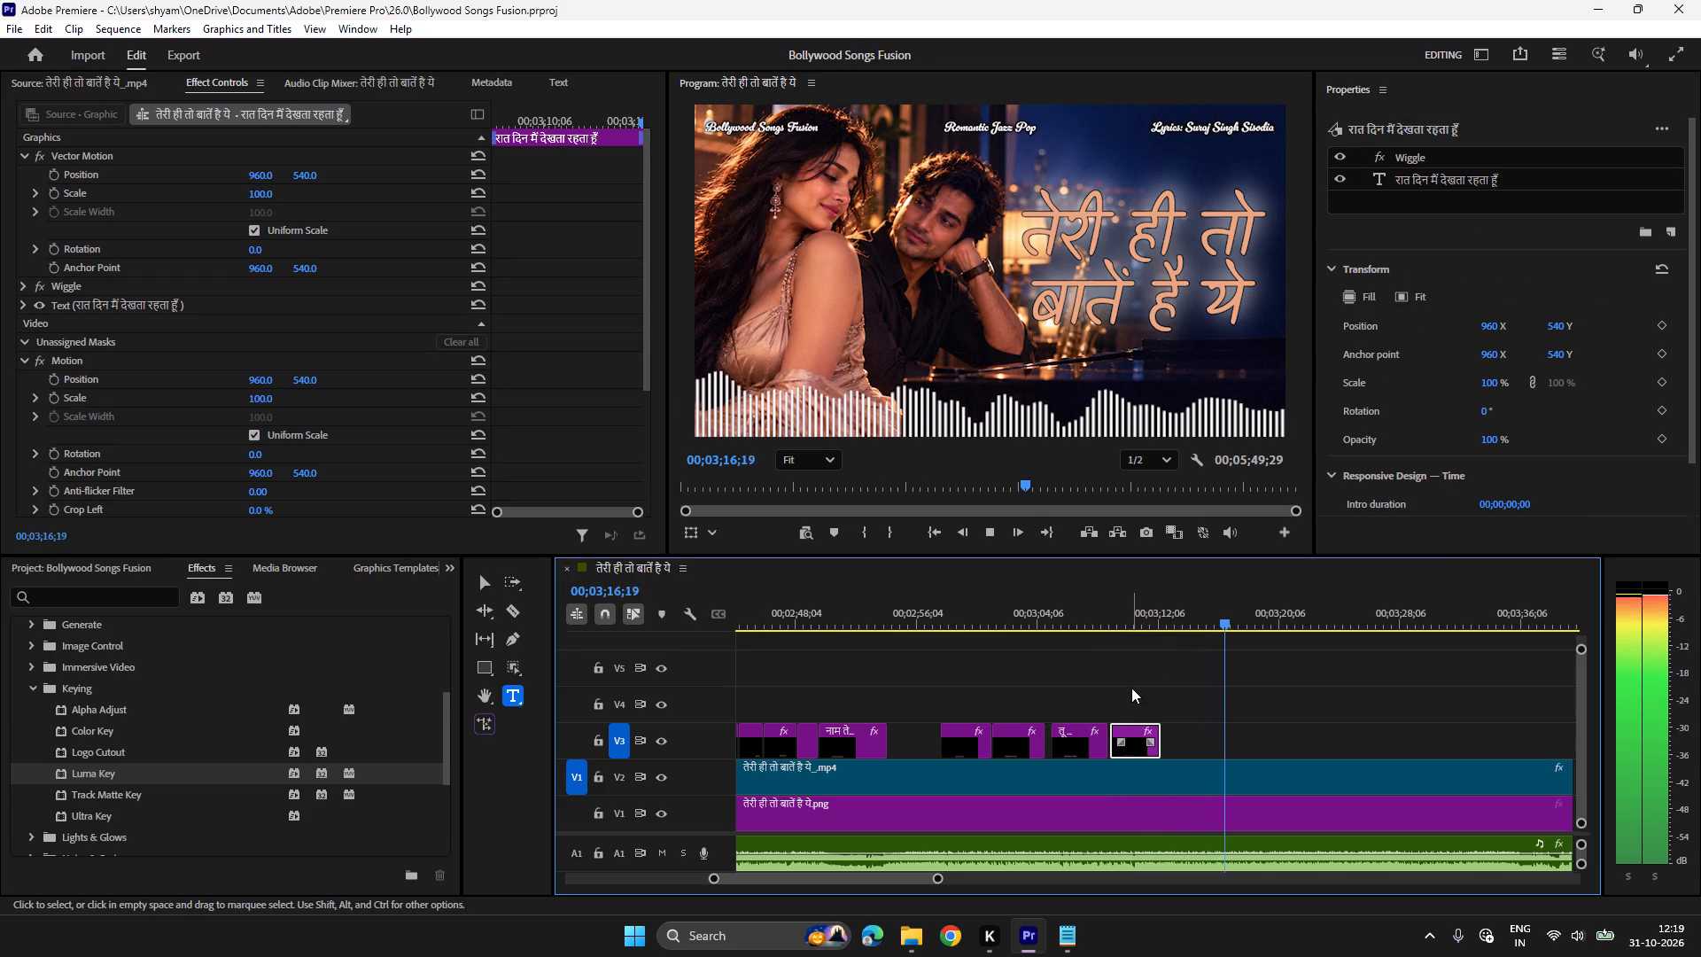
{"action": "key", "text": "ctrl+c"}
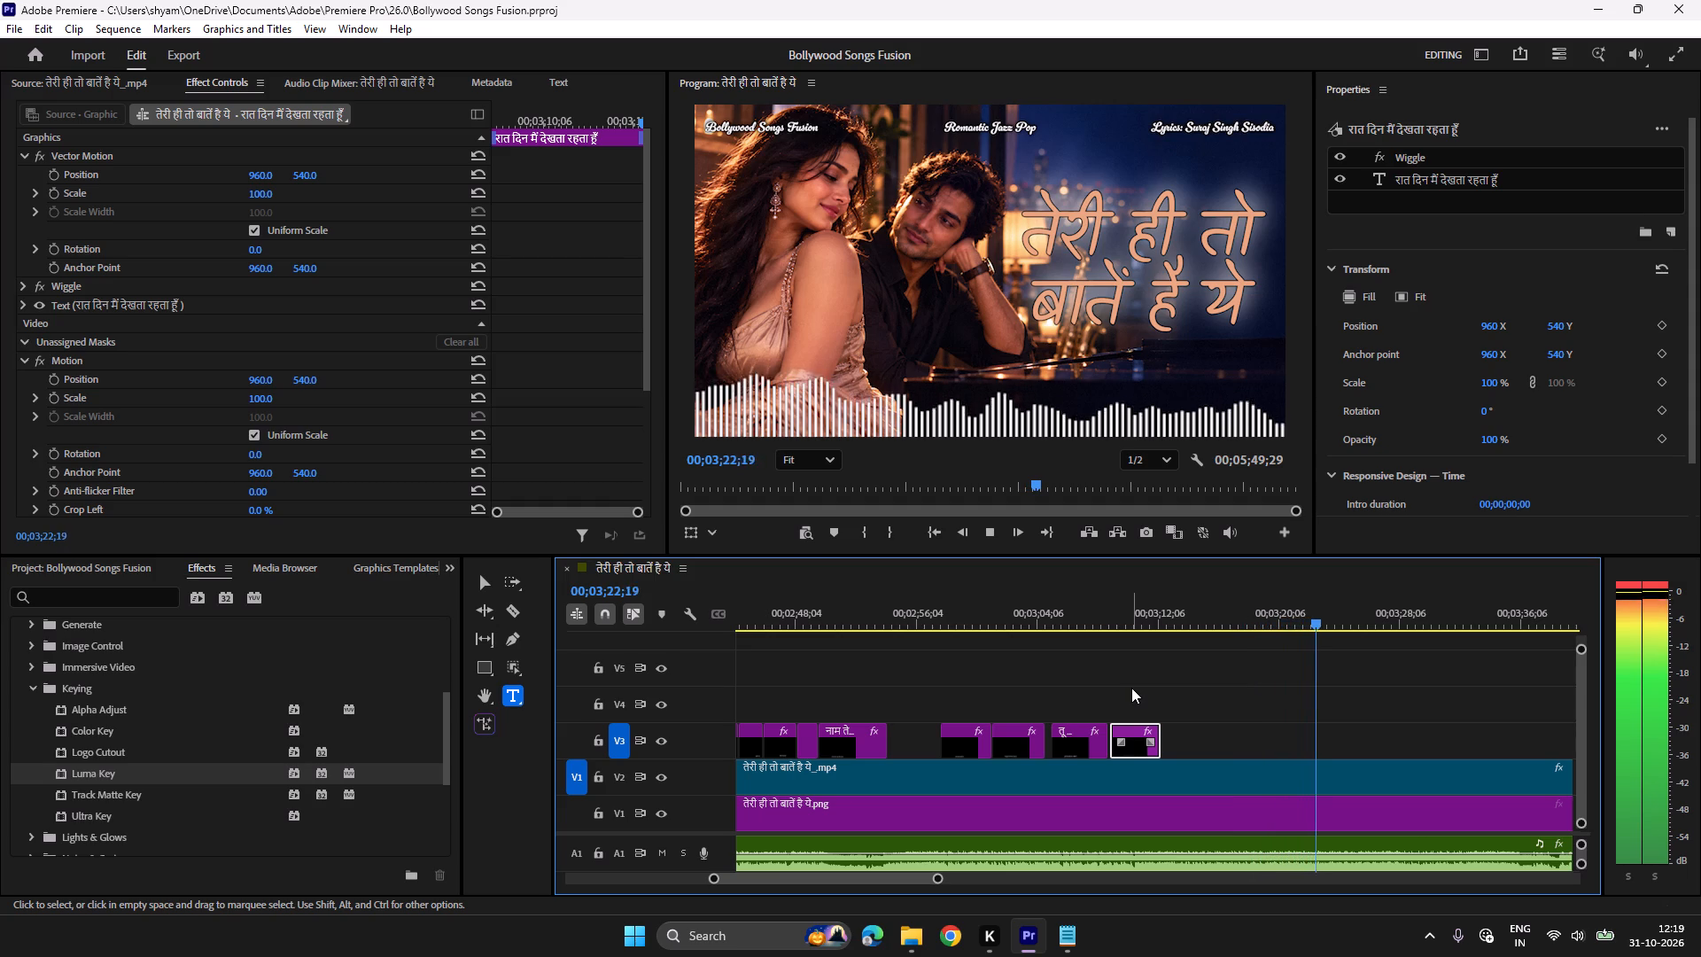
{"action": "scroll", "coordinate": [1140, 676], "scroll_direction": "down", "scroll_amount": 5}
{"action": "scroll", "coordinate": [1021, 666], "scroll_direction": "down", "scroll_amount": 4}
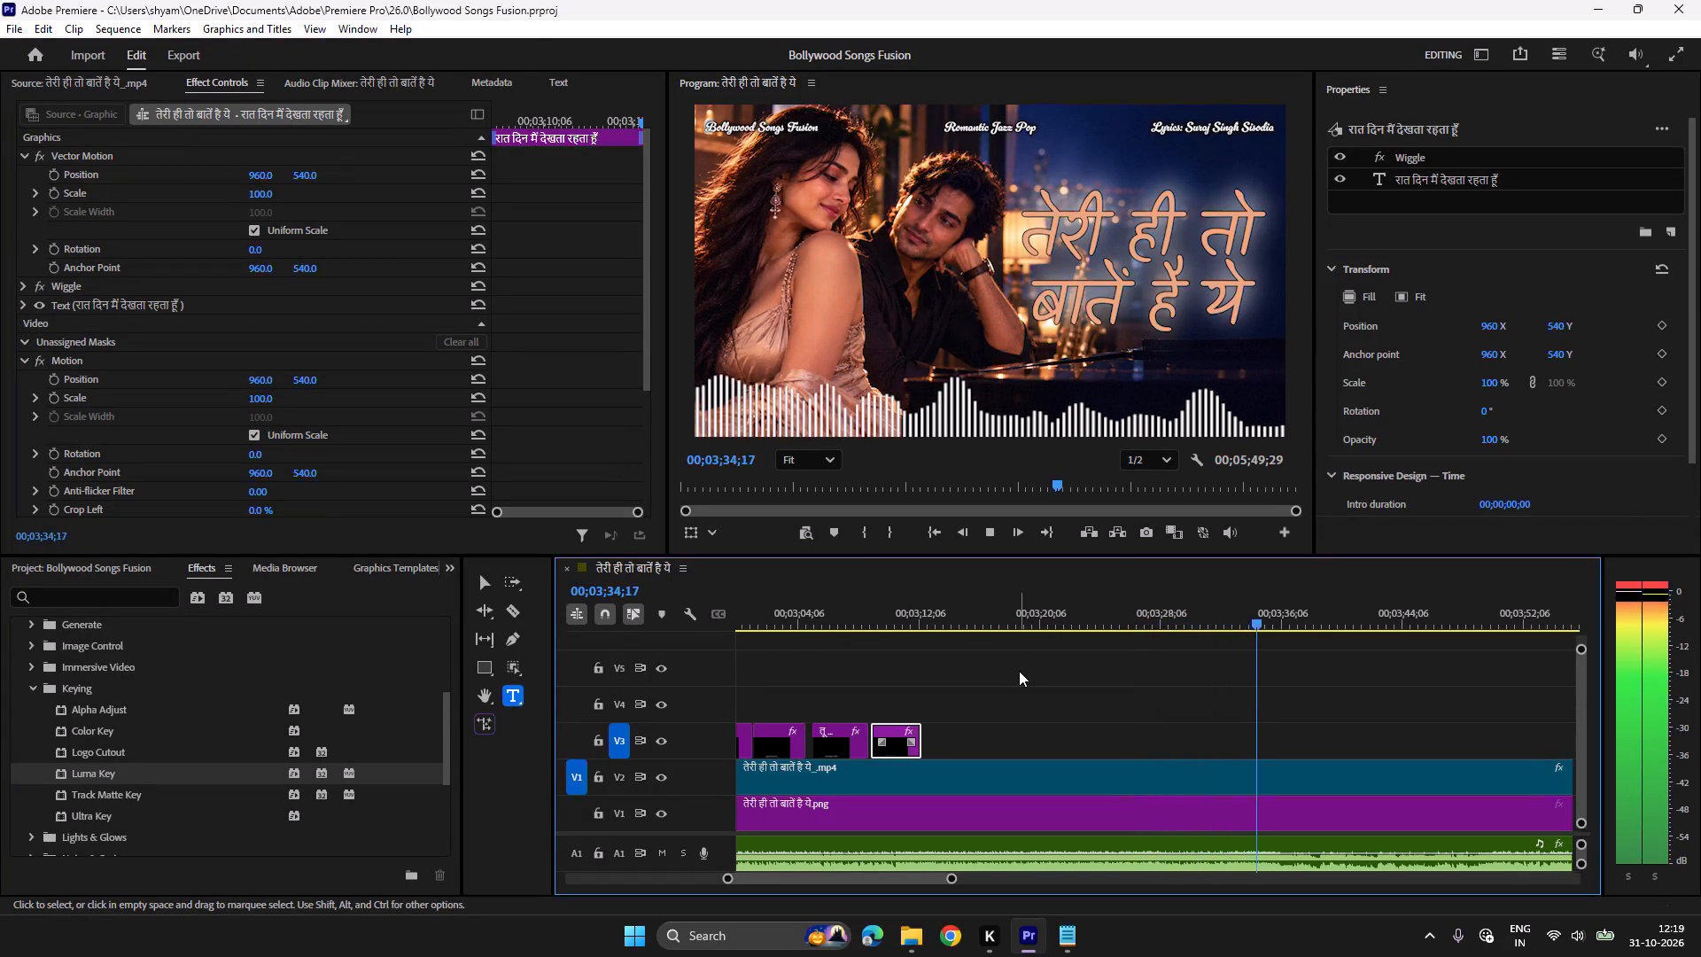
{"action": "key", "text": "space"}
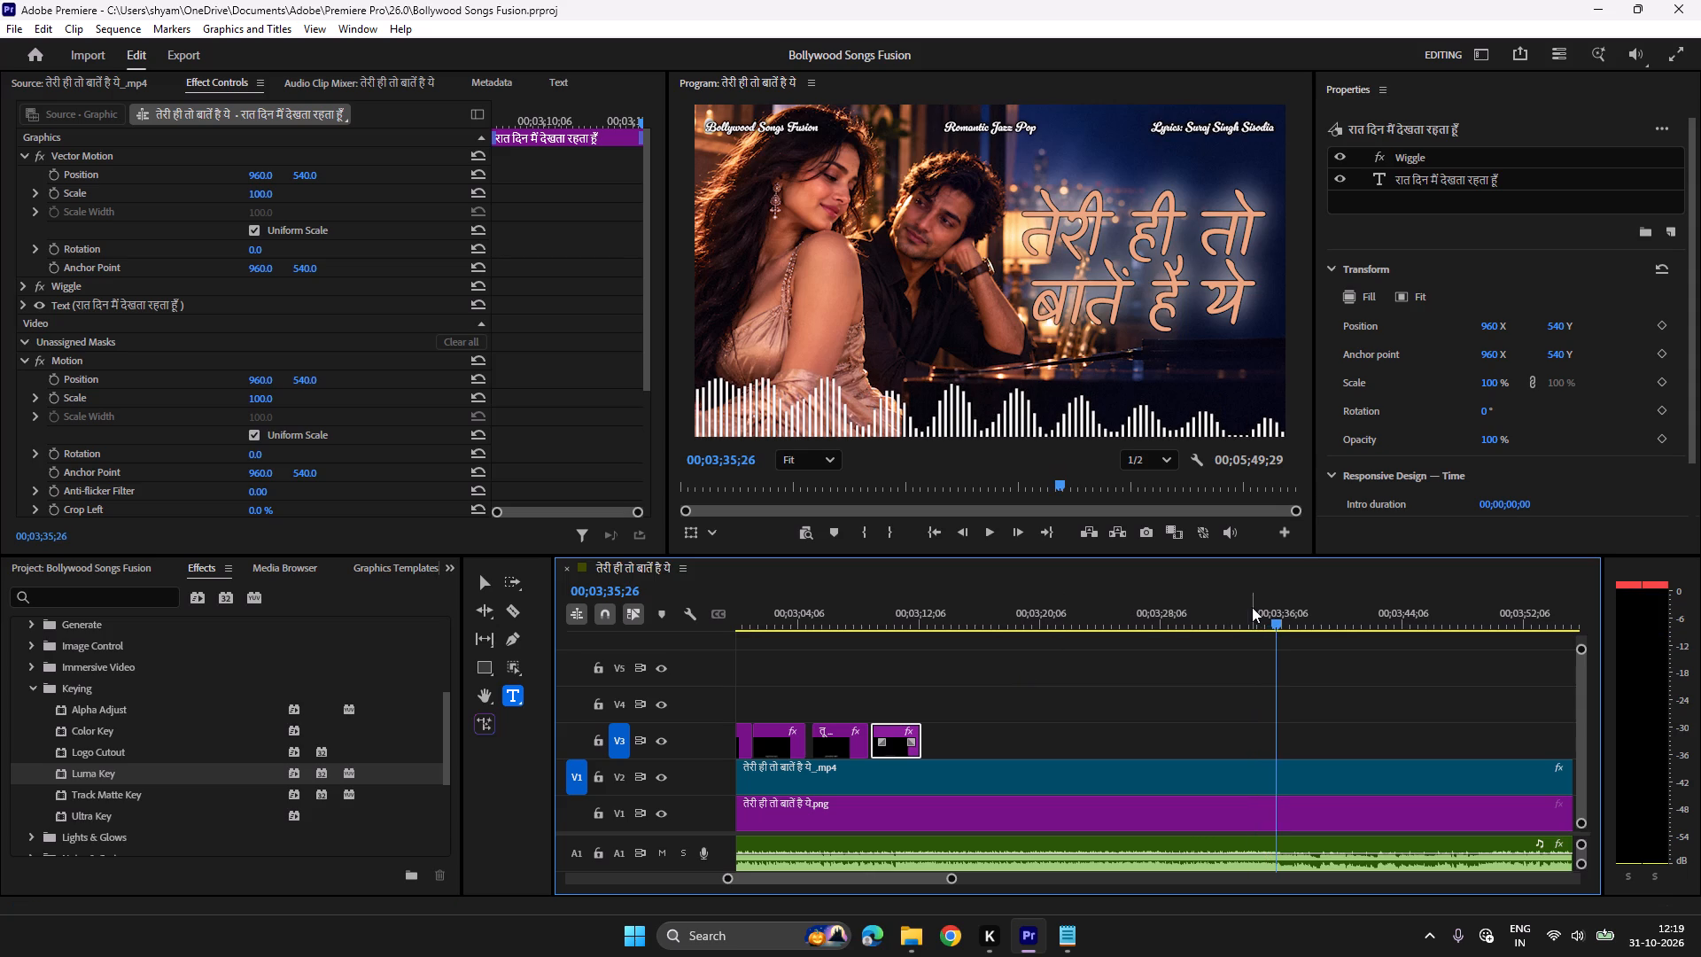
{"action": "left_click", "coordinate": [1252, 607]}
{"action": "key", "text": "space"}
{"action": "key", "text": "space"}
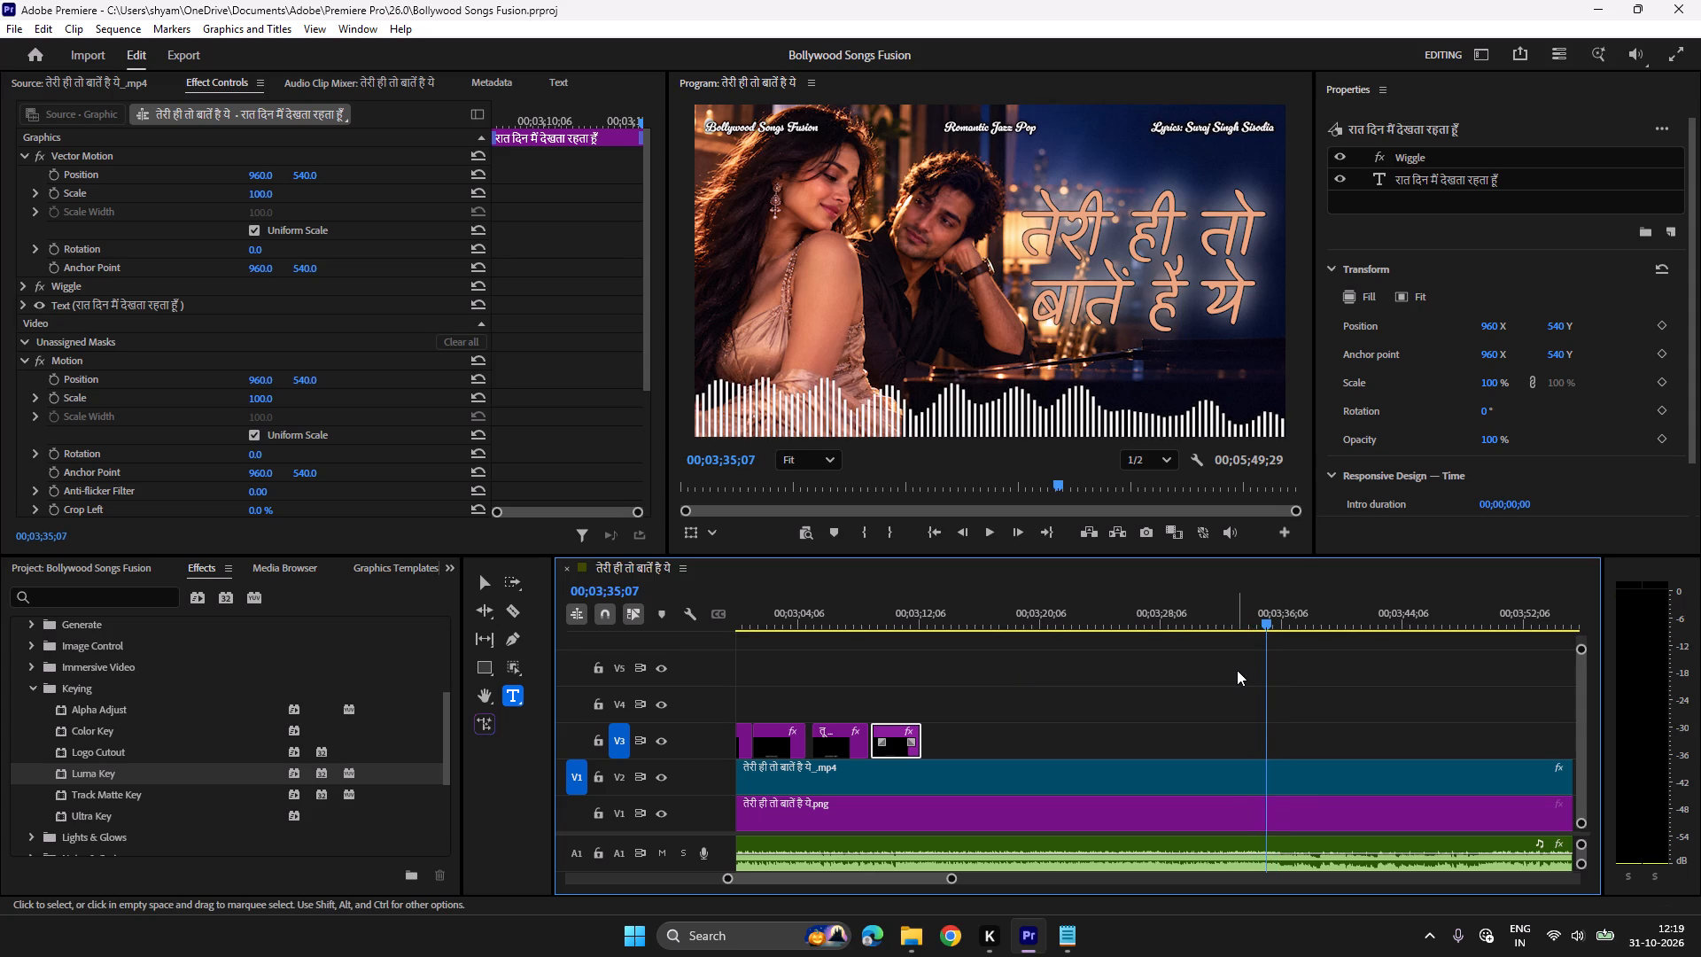
{"action": "key", "text": "ctrl+v"}
Replace the text of the title at 00;03;35;07 with मैंने मांगा नहीं कुछ रब से from the Notepad lyrics.
{"action": "left_click", "coordinate": [1074, 931]}
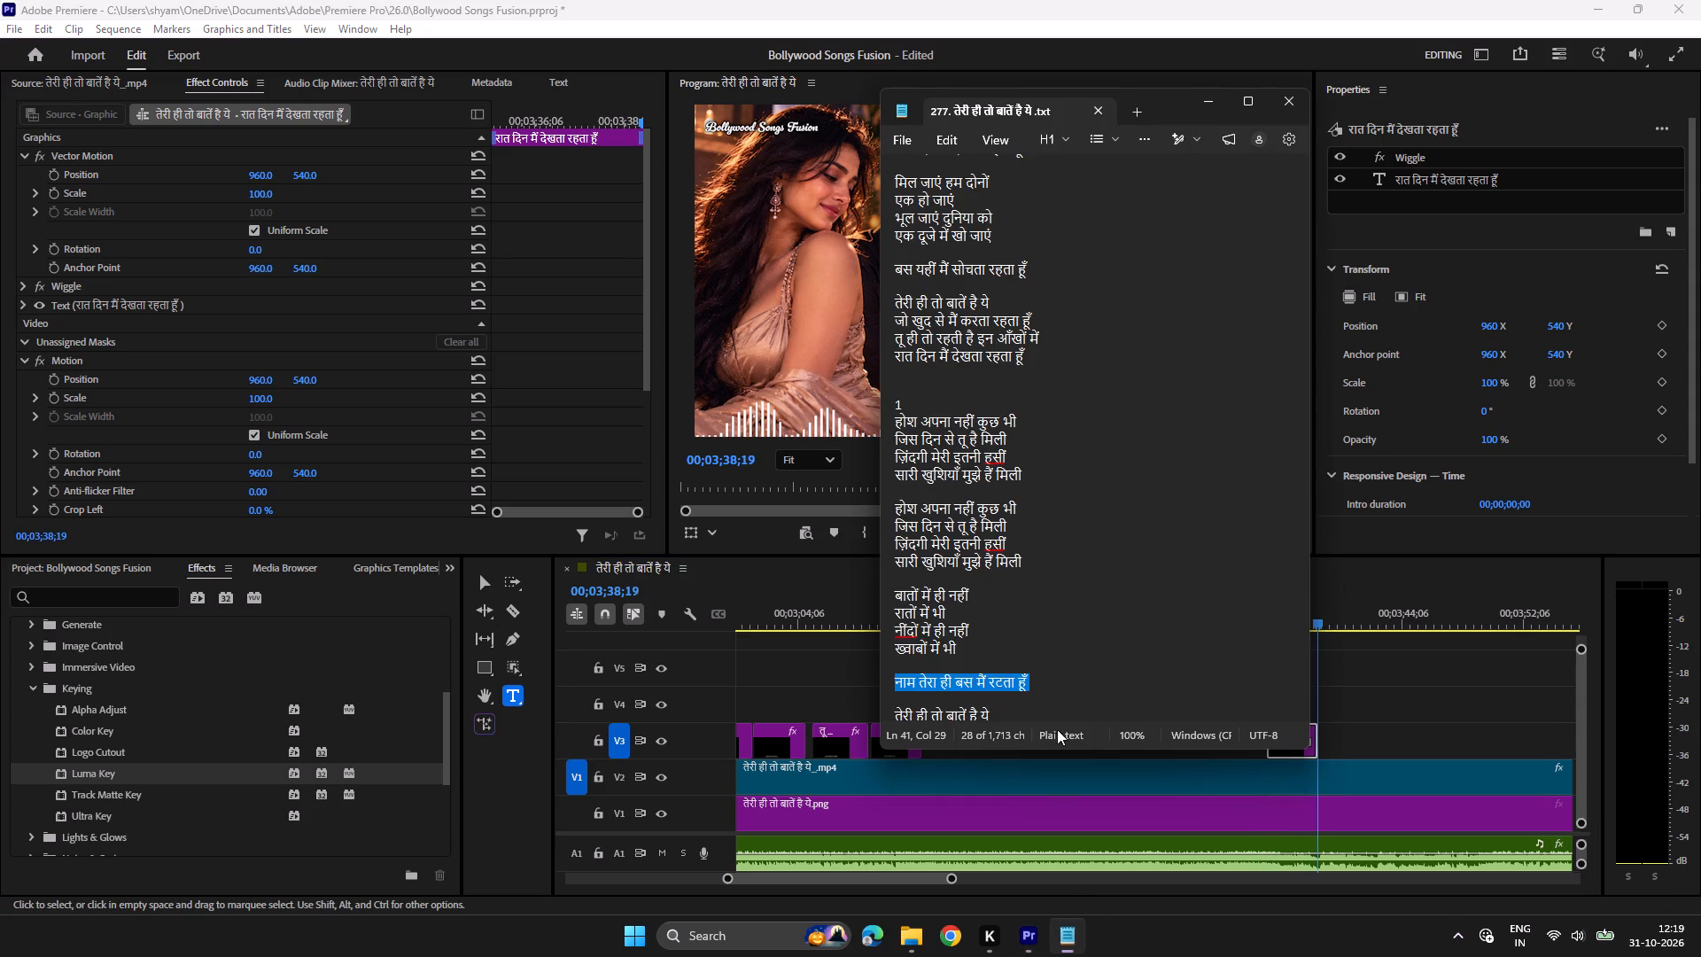
{"action": "scroll", "coordinate": [1062, 621], "scroll_direction": "down", "scroll_amount": 5}
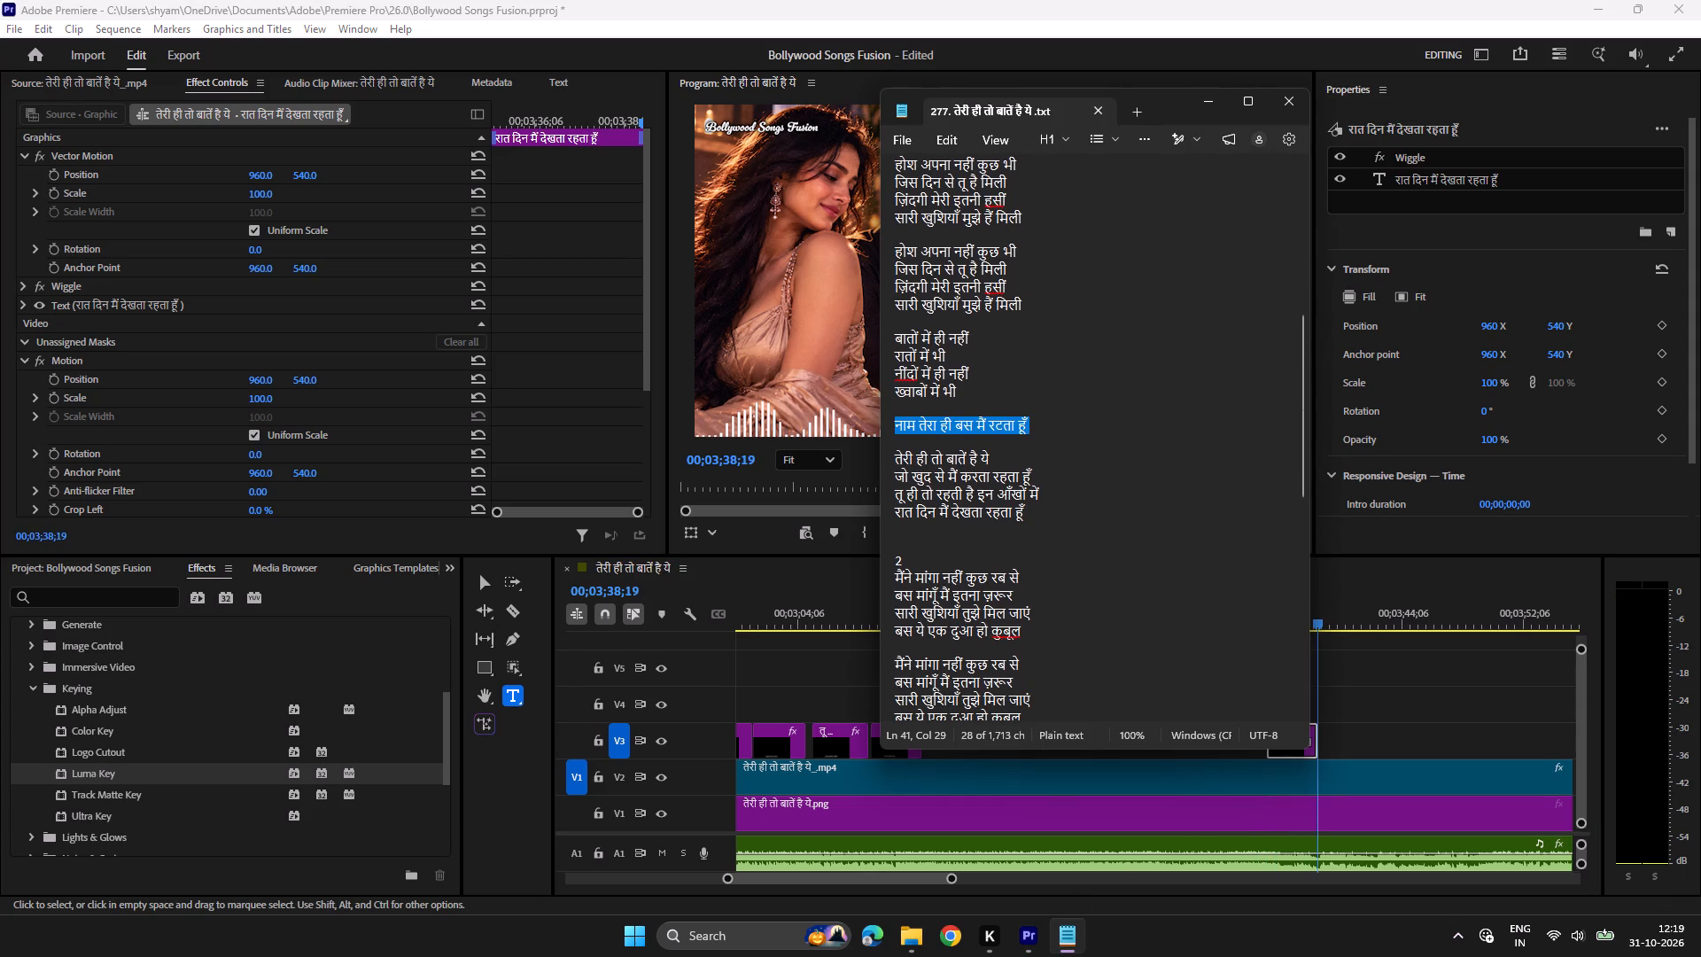
{"action": "left_click_drag", "start_coordinate": [1020, 575], "coordinate": [873, 578]}
{"action": "key", "text": "ctrl+c"}
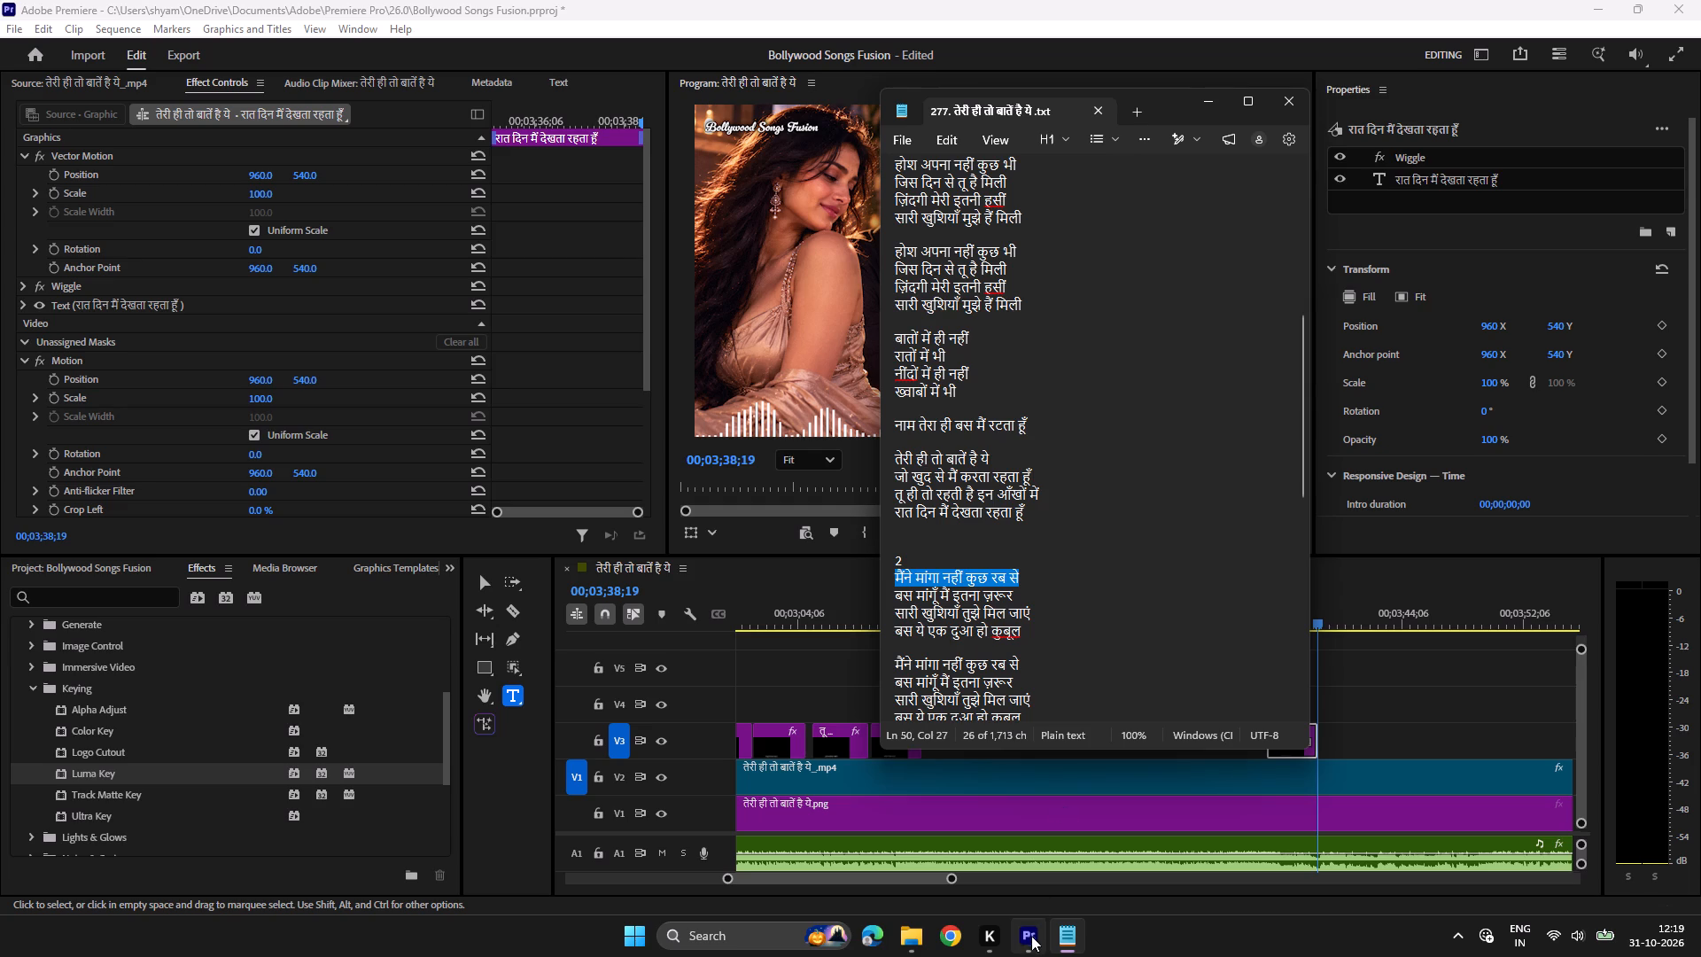
{"action": "left_click", "coordinate": [1032, 937]}
{"action": "left_click", "coordinate": [1285, 619]}
{"action": "left_click", "coordinate": [1006, 410]}
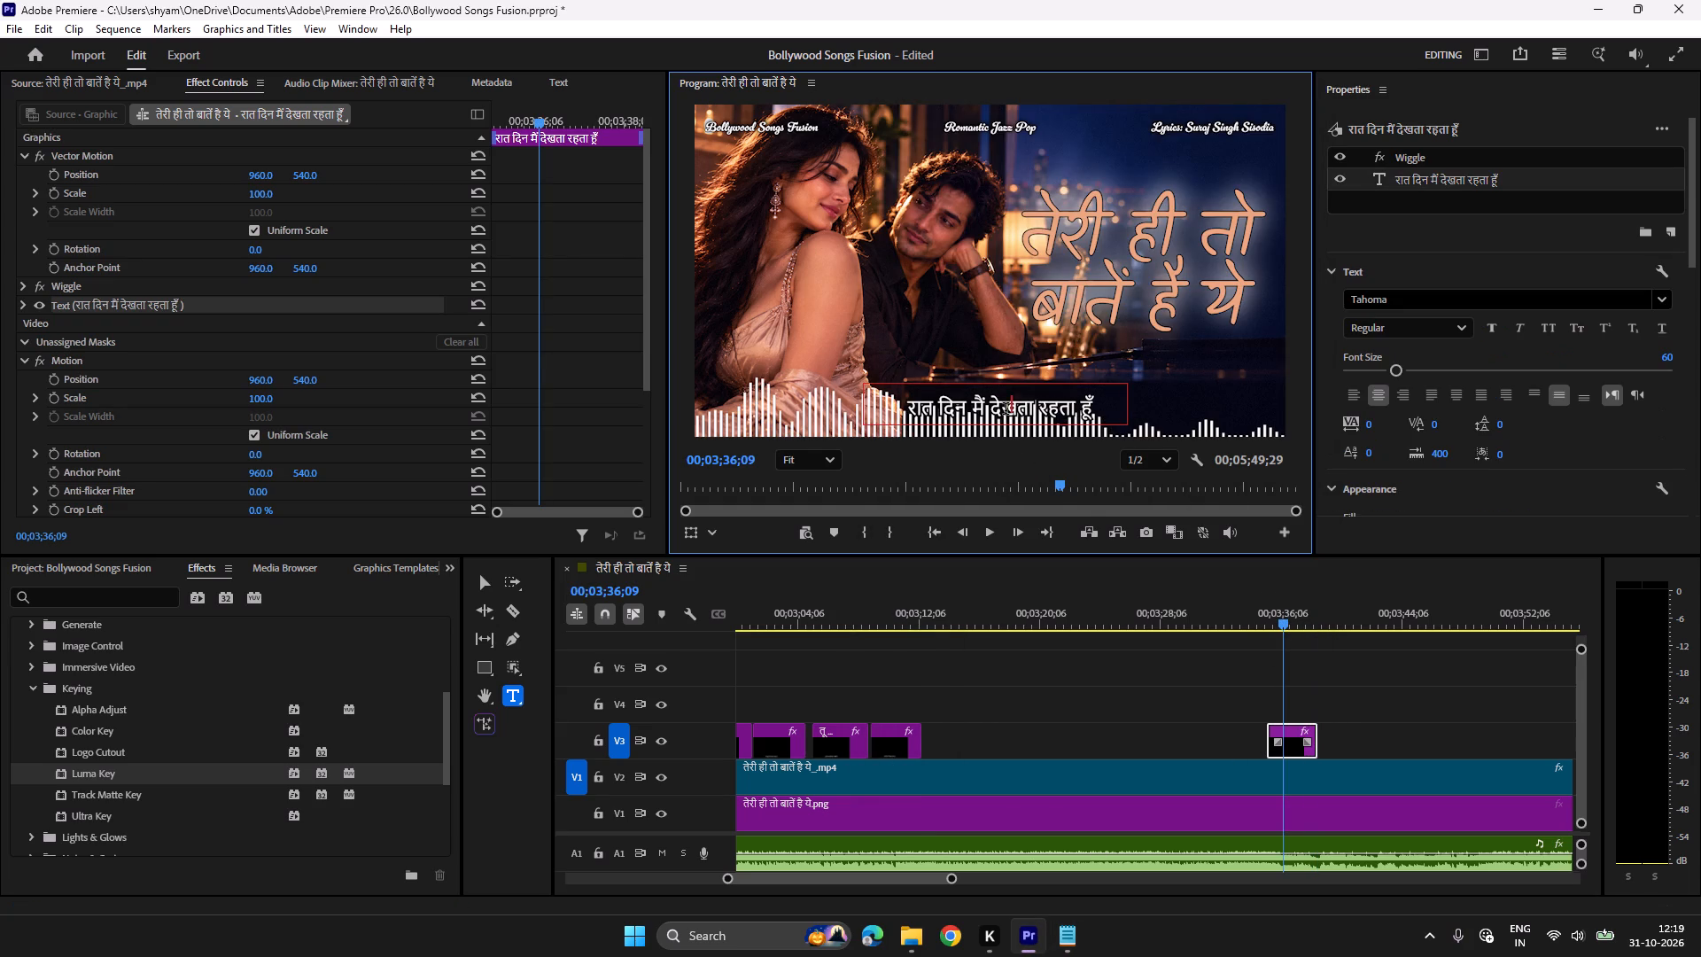
{"action": "key", "text": "ctrl+a"}
{"action": "key", "text": "ctrl+v"}
Check the मैंने मांगा नहीं कुछ रब से title against the song and duplicate it on V3 at about 00;03;39.
{"action": "left_click", "coordinate": [1266, 619]}
{"action": "key", "text": "space"}
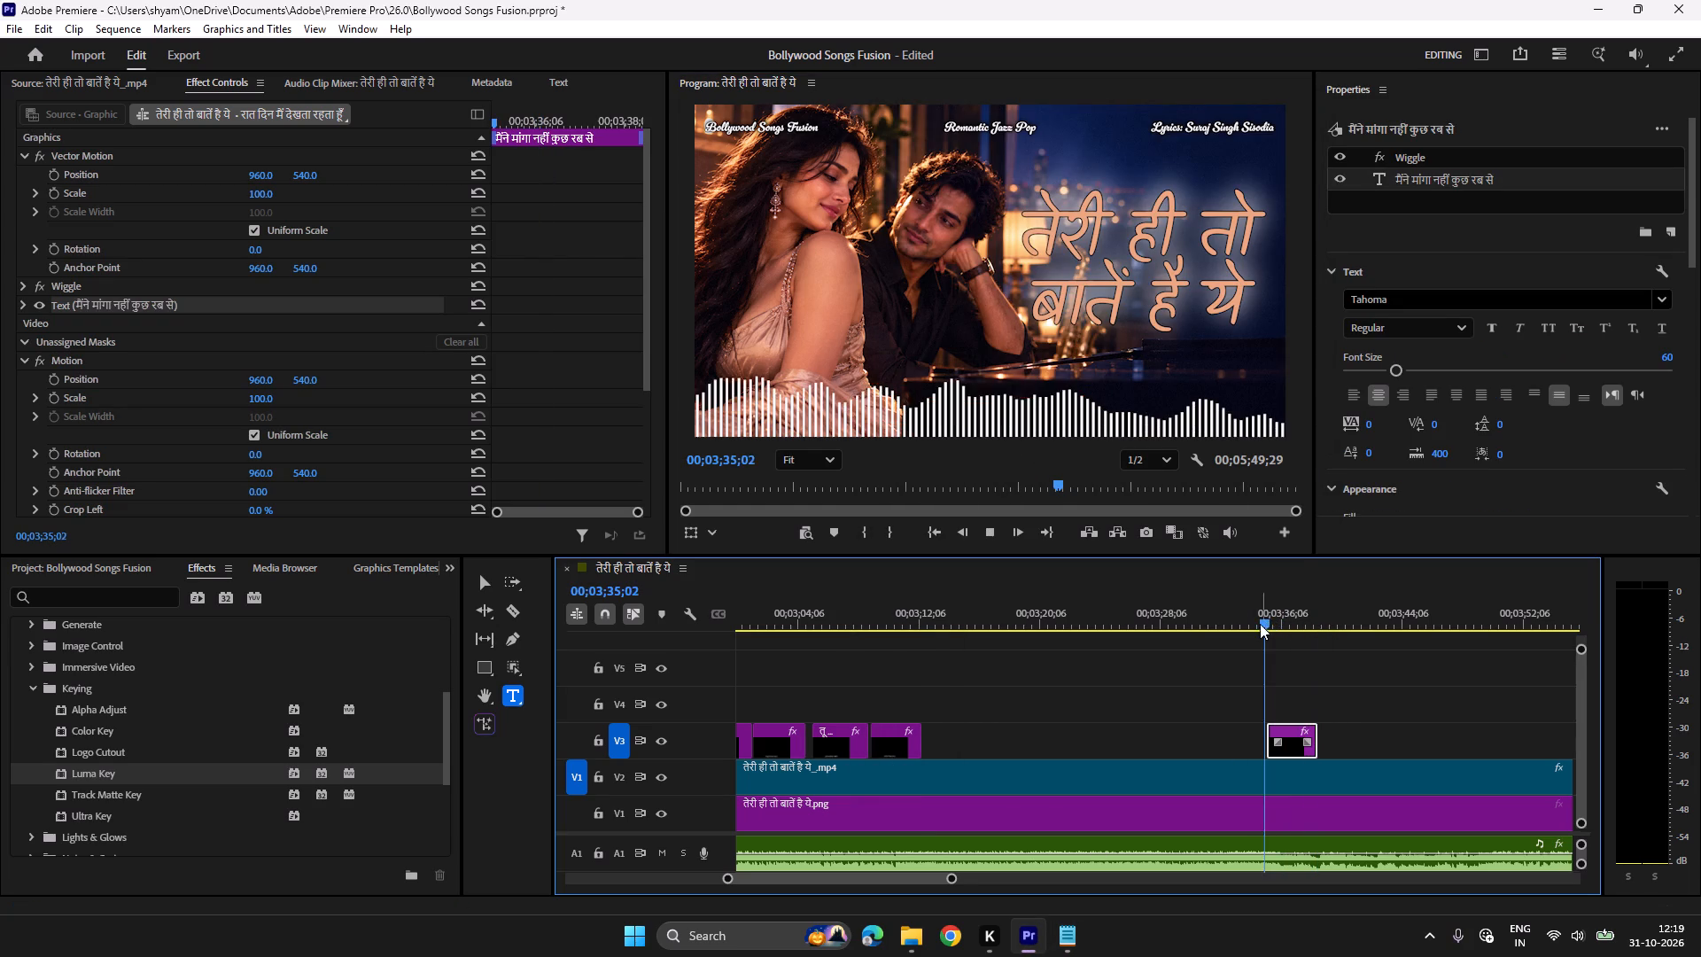
{"action": "scroll", "coordinate": [1189, 666], "scroll_direction": "down", "scroll_amount": 5}
{"action": "scroll", "coordinate": [1000, 683], "scroll_direction": "down", "scroll_amount": 2}
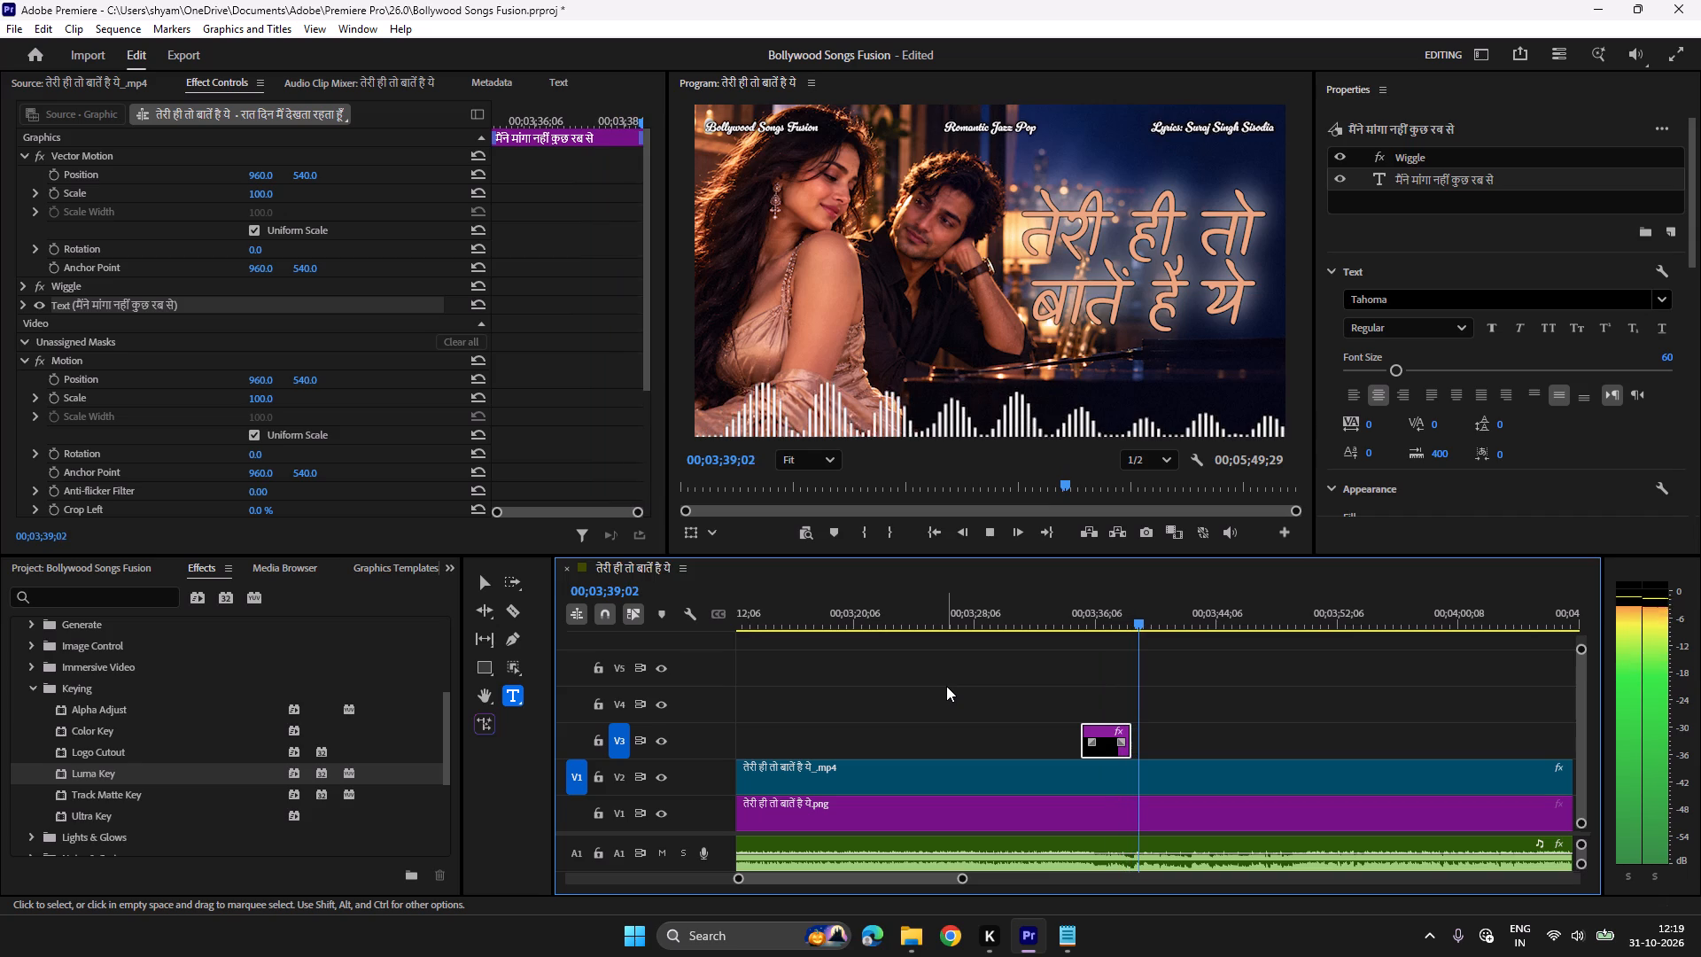
{"action": "key", "text": "space"}
{"action": "key", "text": "ctrl+c"}
{"action": "key", "text": "ctrl+v"}
Change the text of the copy at about 00;03;39 to बस मांगूँ मैं इतना ज़रूर from the Notepad lyrics.
{"action": "left_click", "coordinate": [1084, 937]}
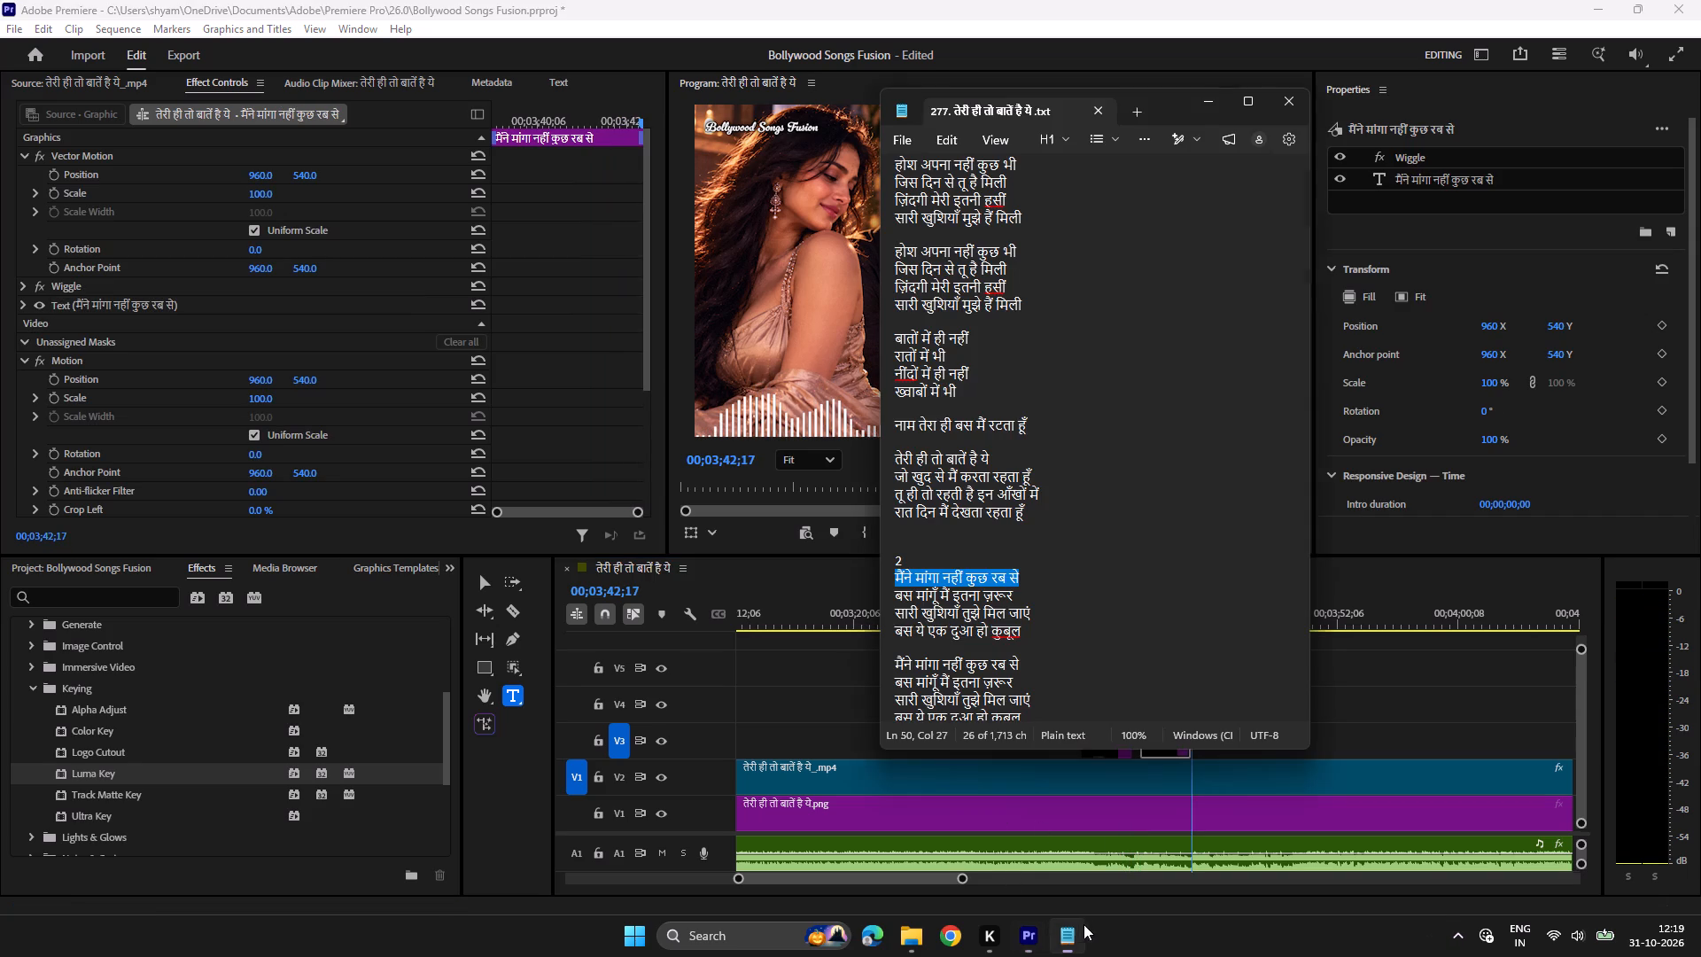
{"action": "left_click_drag", "start_coordinate": [1014, 594], "coordinate": [858, 594]}
{"action": "key", "text": "ctrl+c"}
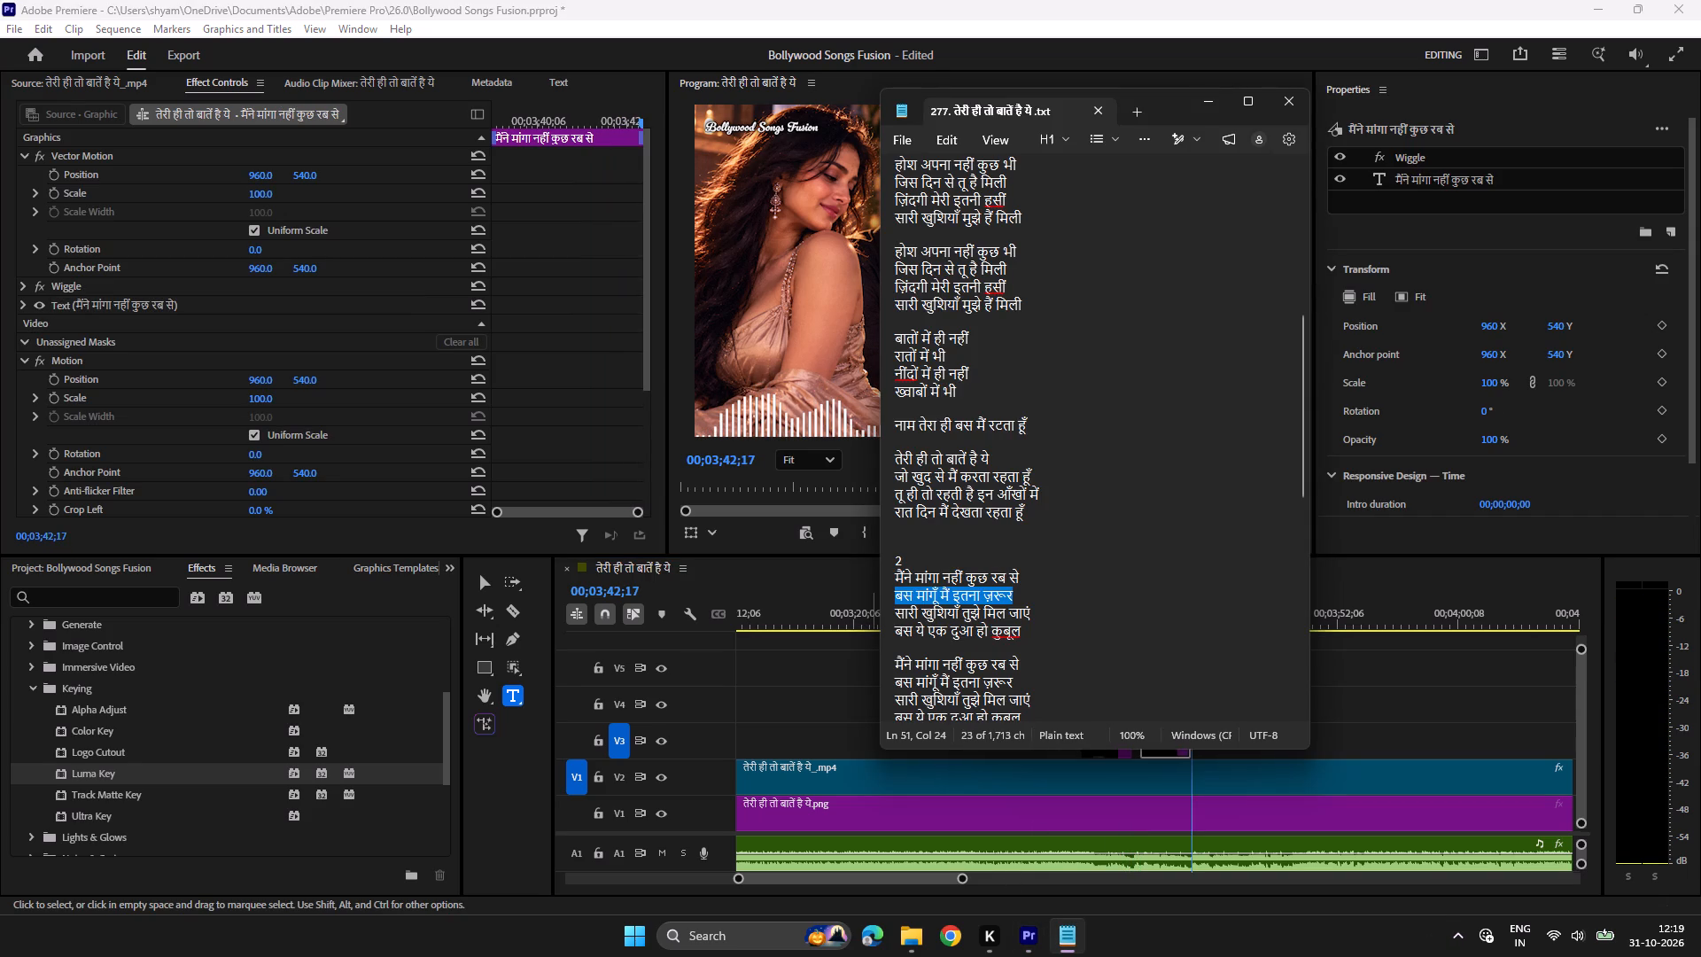
{"action": "left_click", "coordinate": [1036, 935]}
{"action": "left_click", "coordinate": [1168, 603]}
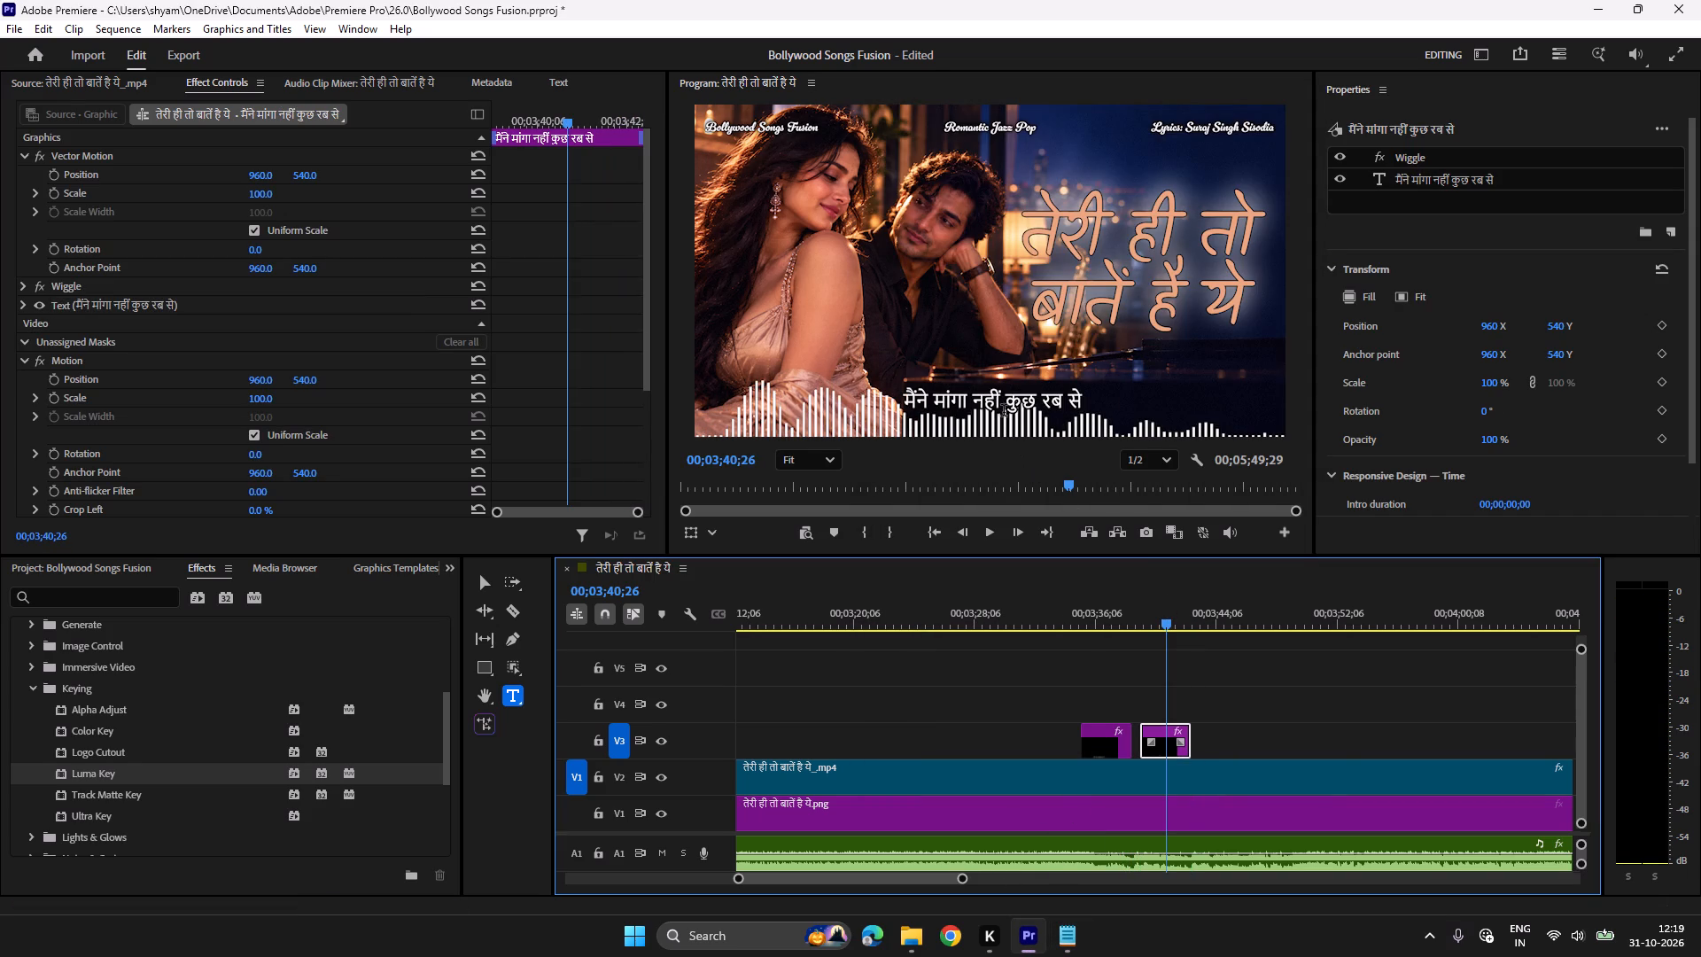
{"action": "left_click", "coordinate": [1002, 401]}
{"action": "key", "text": "ctrl+a"}
{"action": "key", "text": "ctrl+v"}
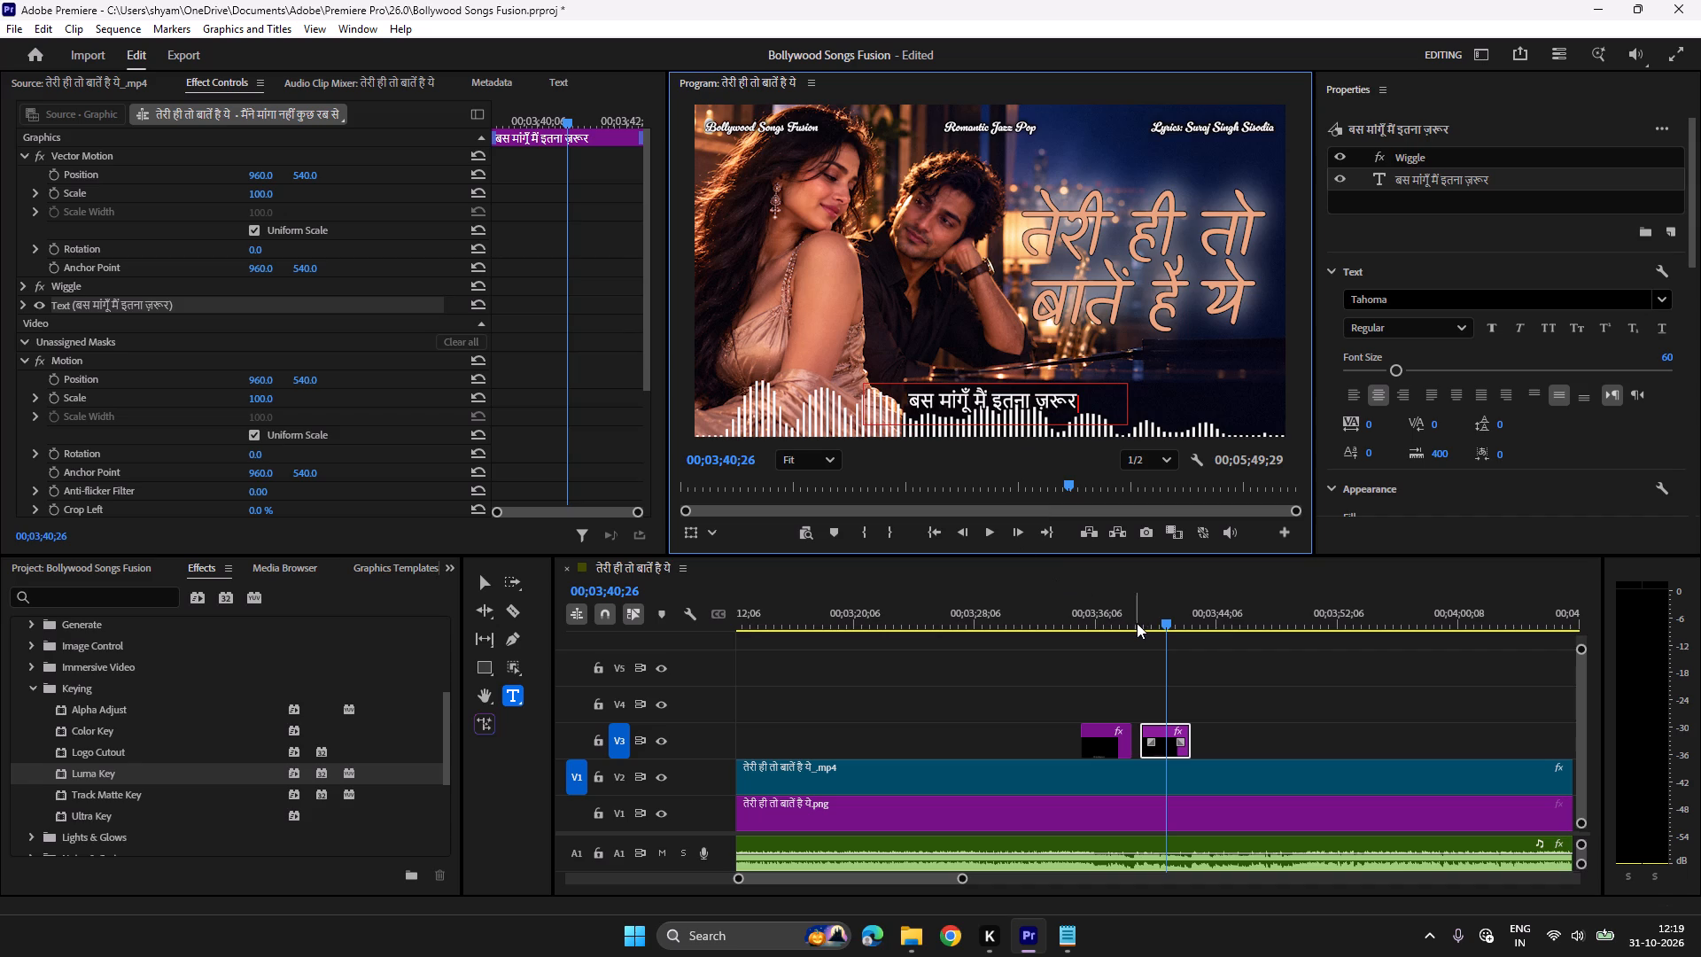
Check the बस मांगूँ मैं इतना ज़रूर title against the song and duplicate it on V3 at about 00;03;43.
{"action": "left_click", "coordinate": [1137, 623]}
{"action": "key", "text": "space"}
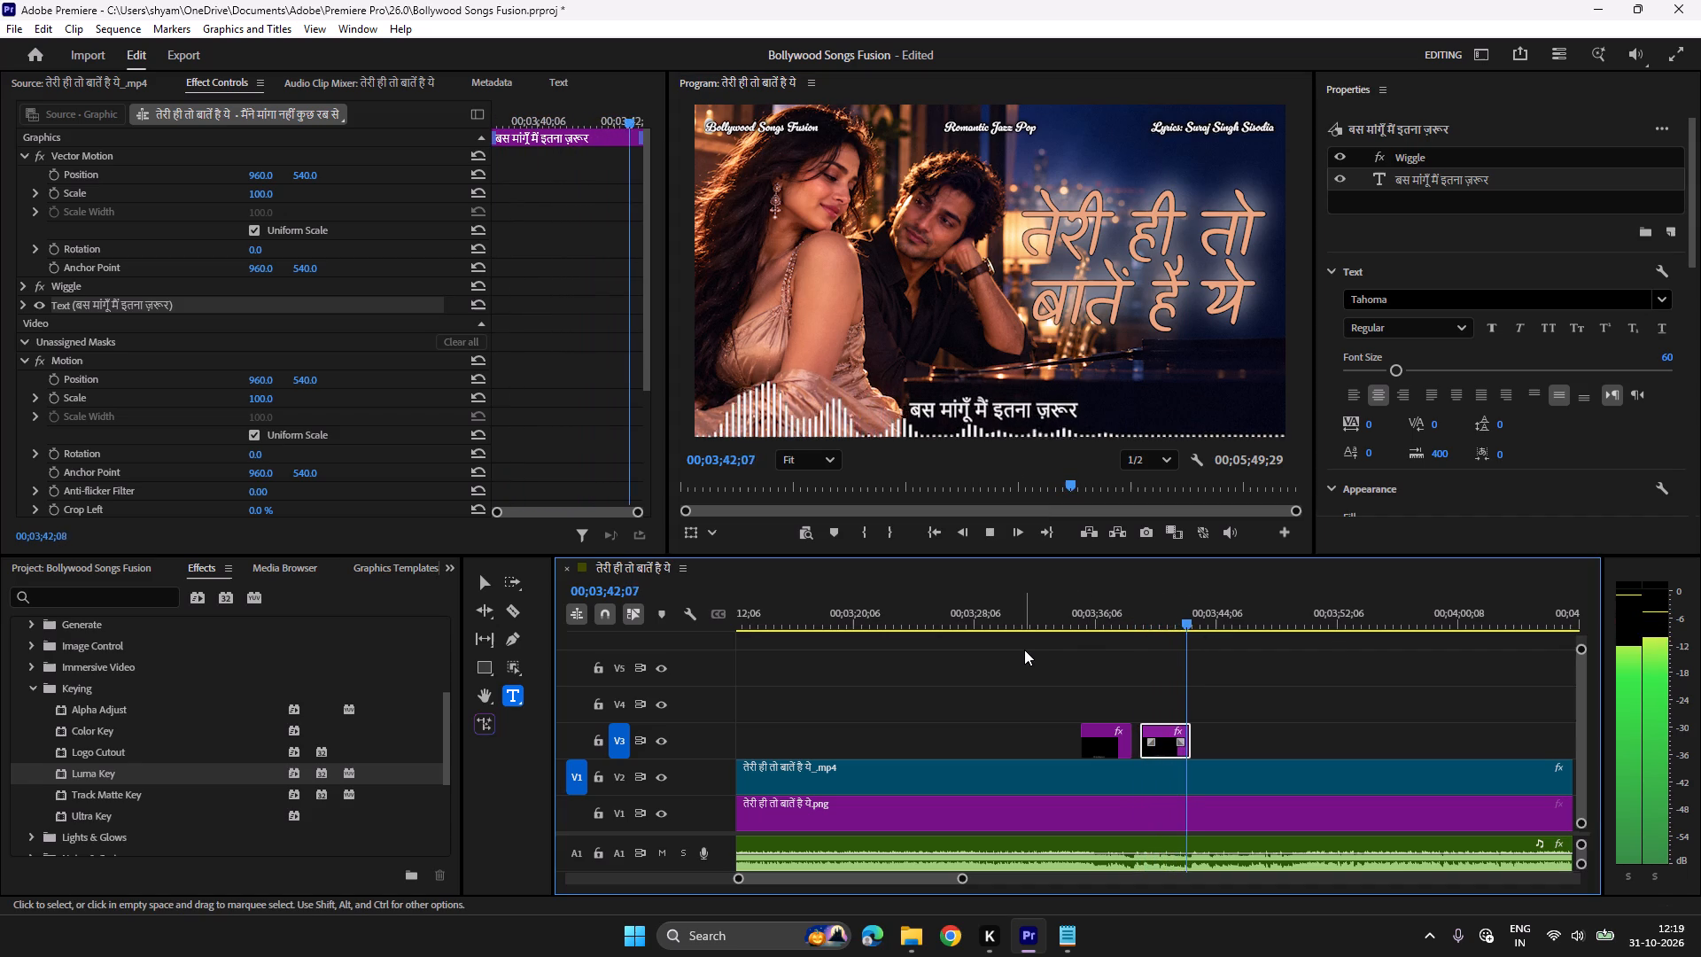
{"action": "key", "text": "space"}
{"action": "key", "text": "ctrl+c"}
{"action": "key", "text": "ctrl+v"}
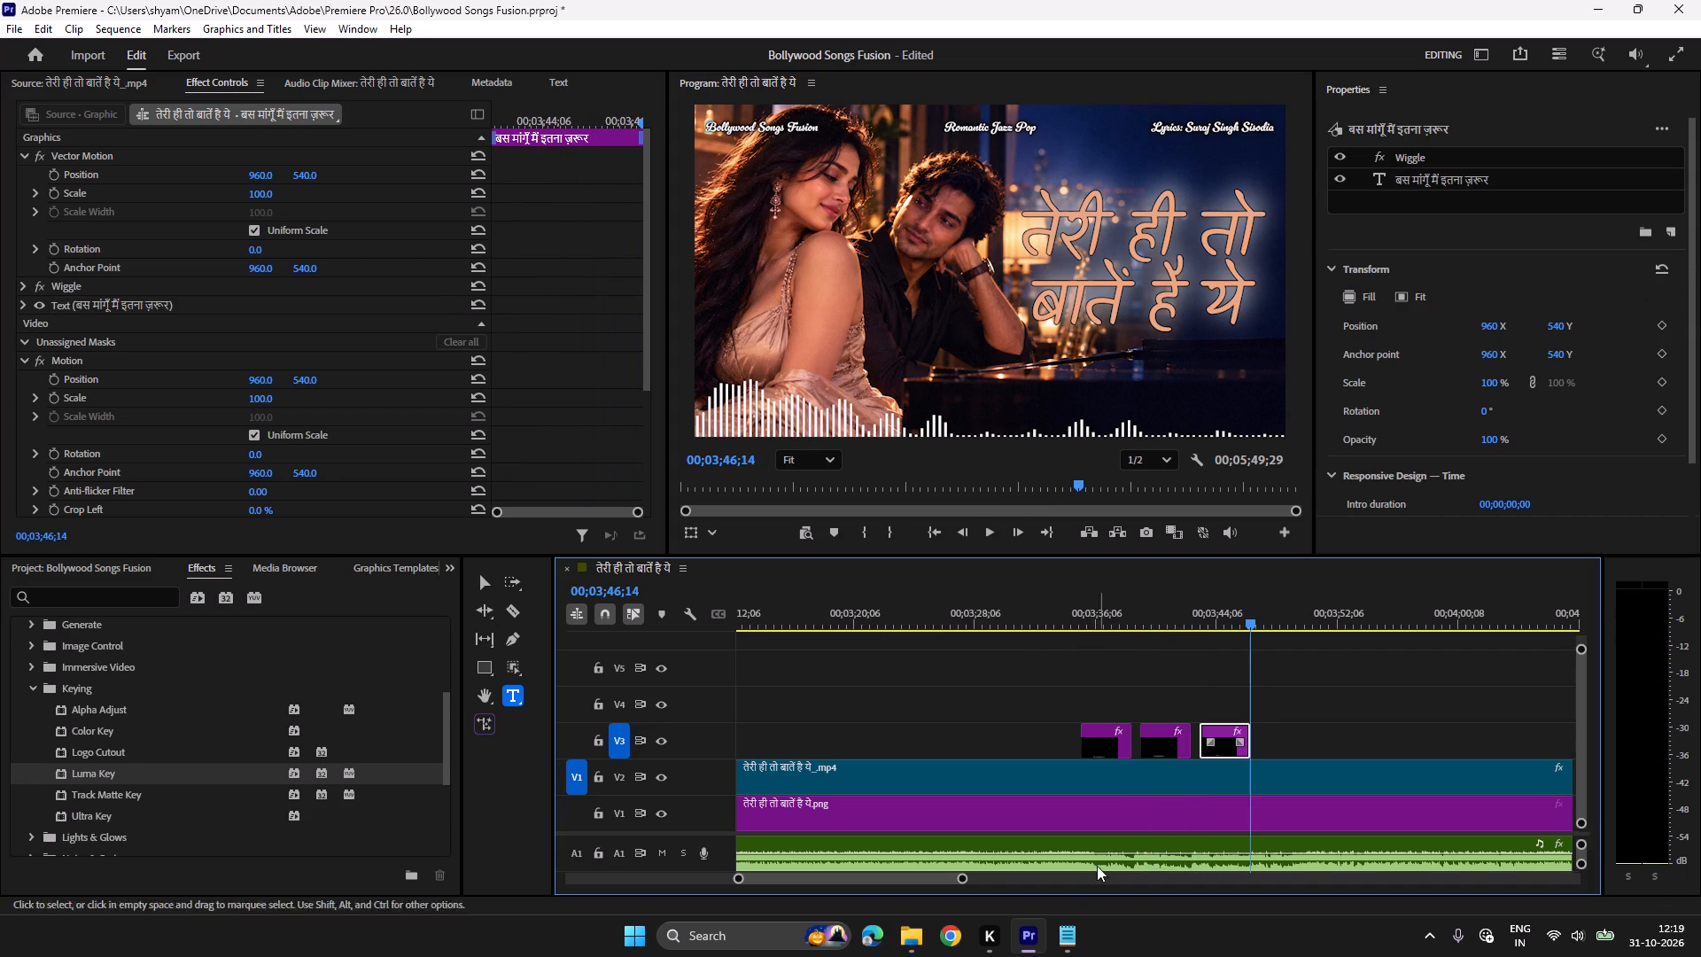
Change the text of the copy at about 00;03;43 to सारी खुशियाँ तुझे मिल जाएं from the Notepad lyrics.
{"action": "left_click", "coordinate": [1070, 925]}
{"action": "left_click_drag", "start_coordinate": [1034, 614], "coordinate": [874, 615]}
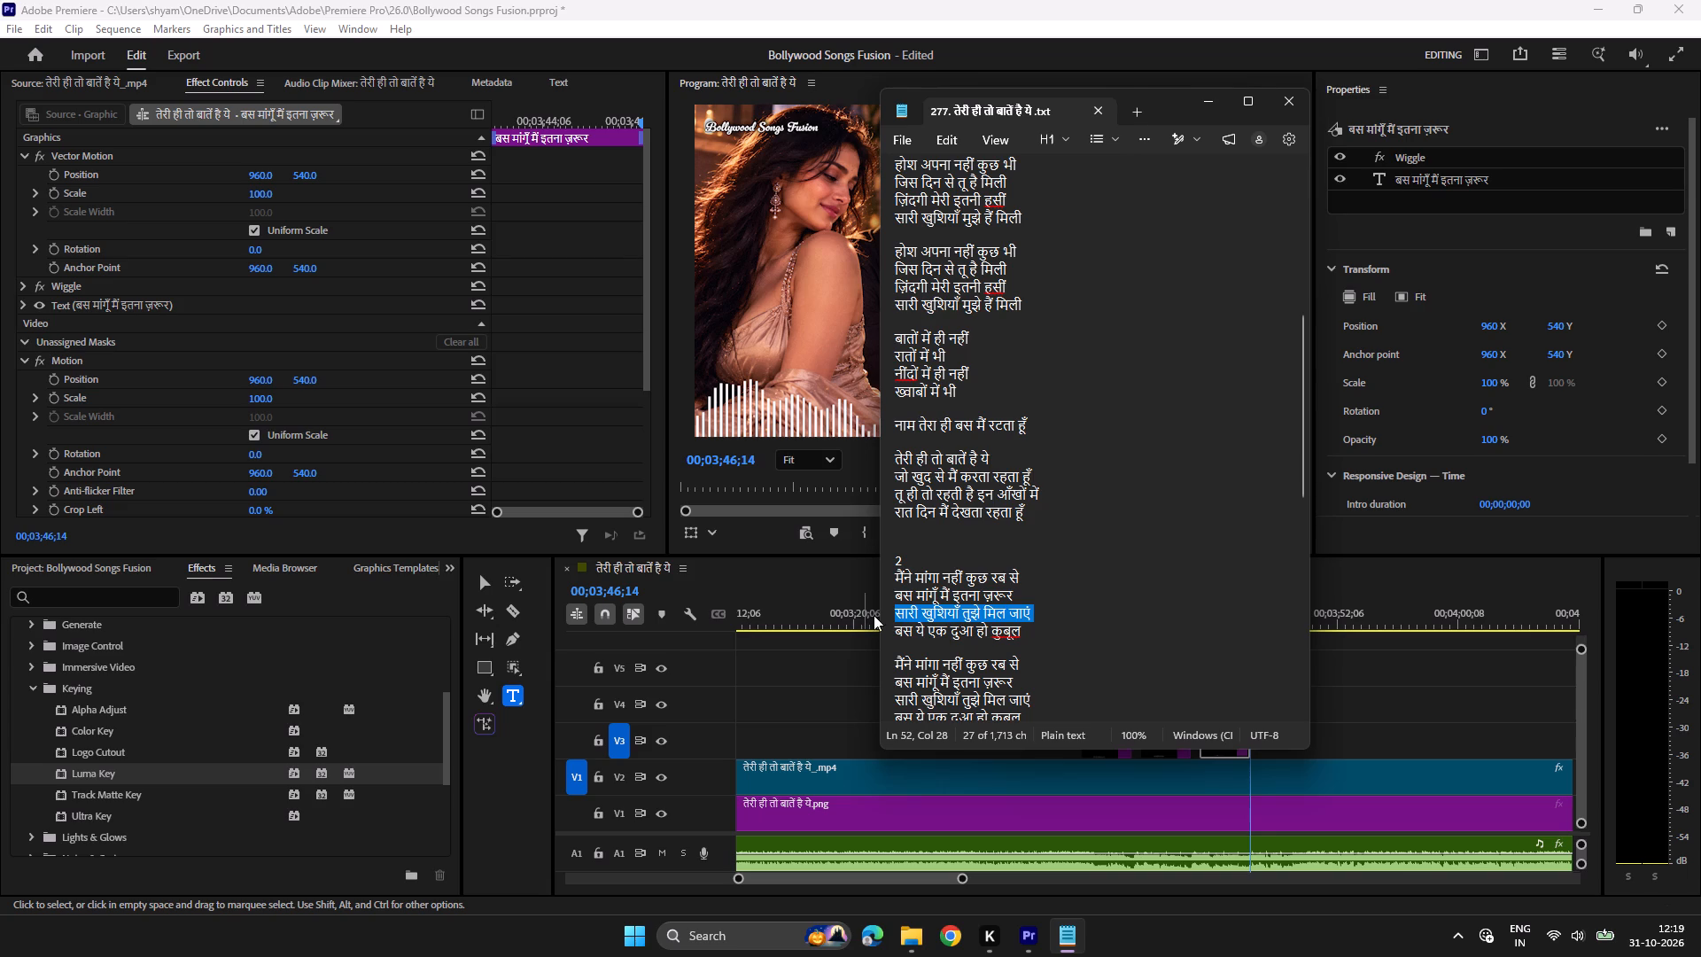
{"action": "left_click_drag", "start_coordinate": [874, 615], "coordinate": [864, 614]}
{"action": "key", "text": "ctrl+c"}
{"action": "left_click", "coordinate": [1025, 938]}
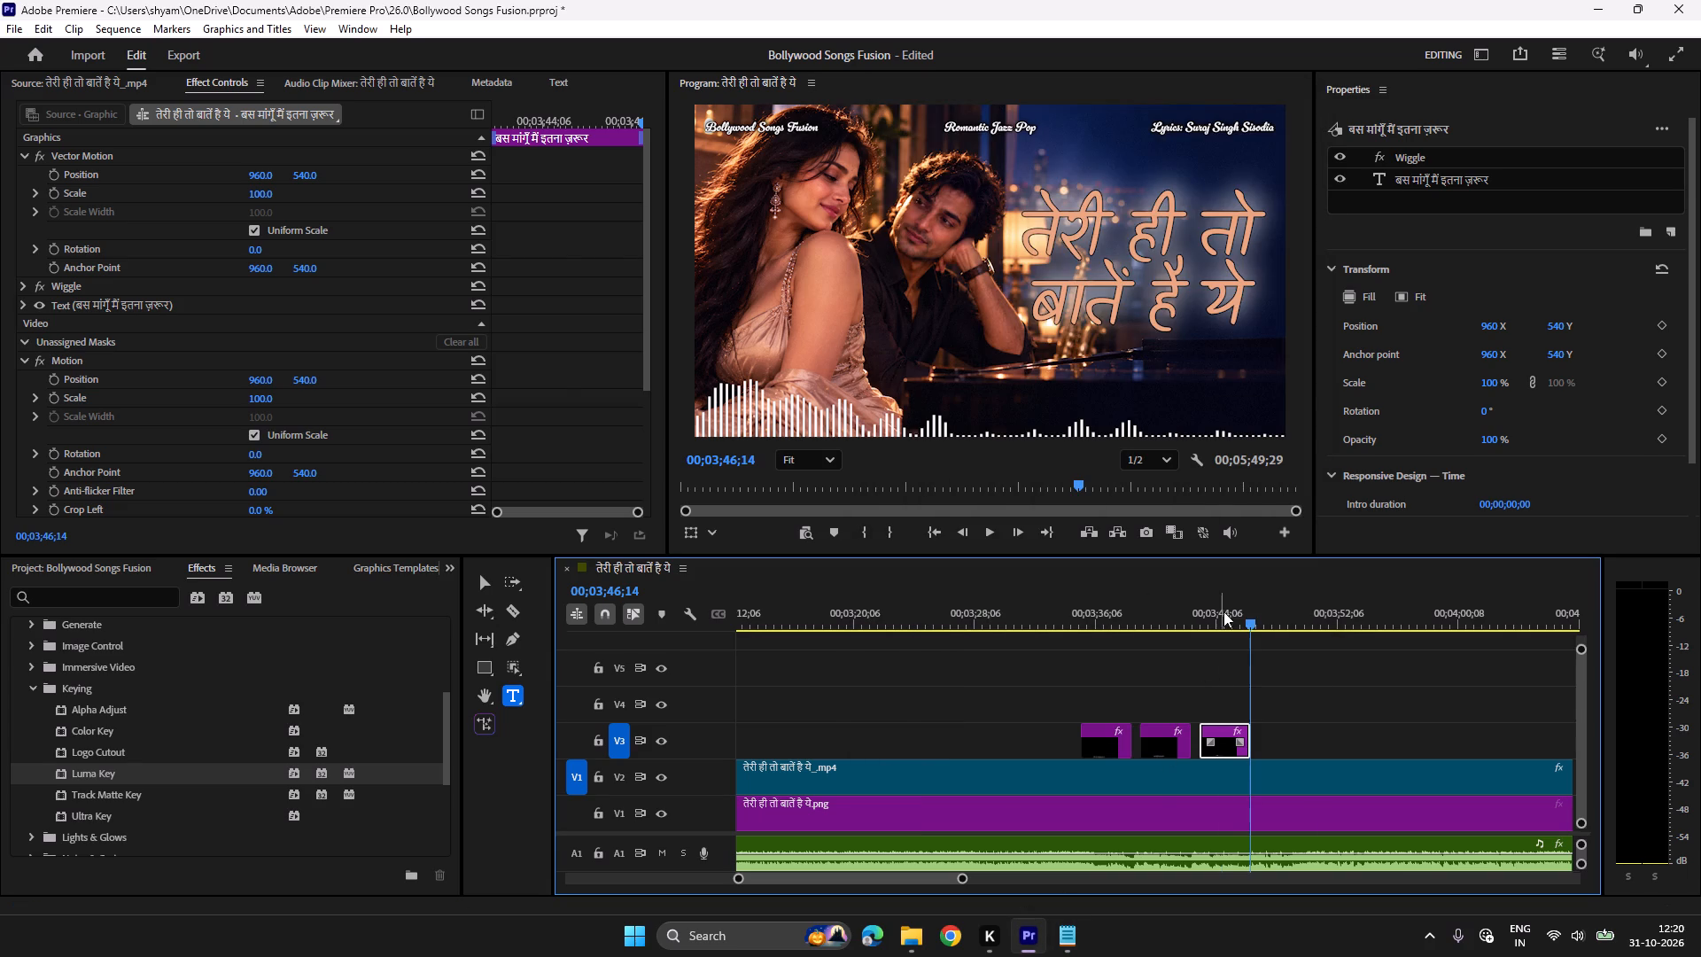
{"action": "left_click", "coordinate": [1223, 611]}
{"action": "left_click", "coordinate": [1005, 397]}
{"action": "key", "text": "ctrl+a"}
{"action": "key", "text": "ctrl+v"}
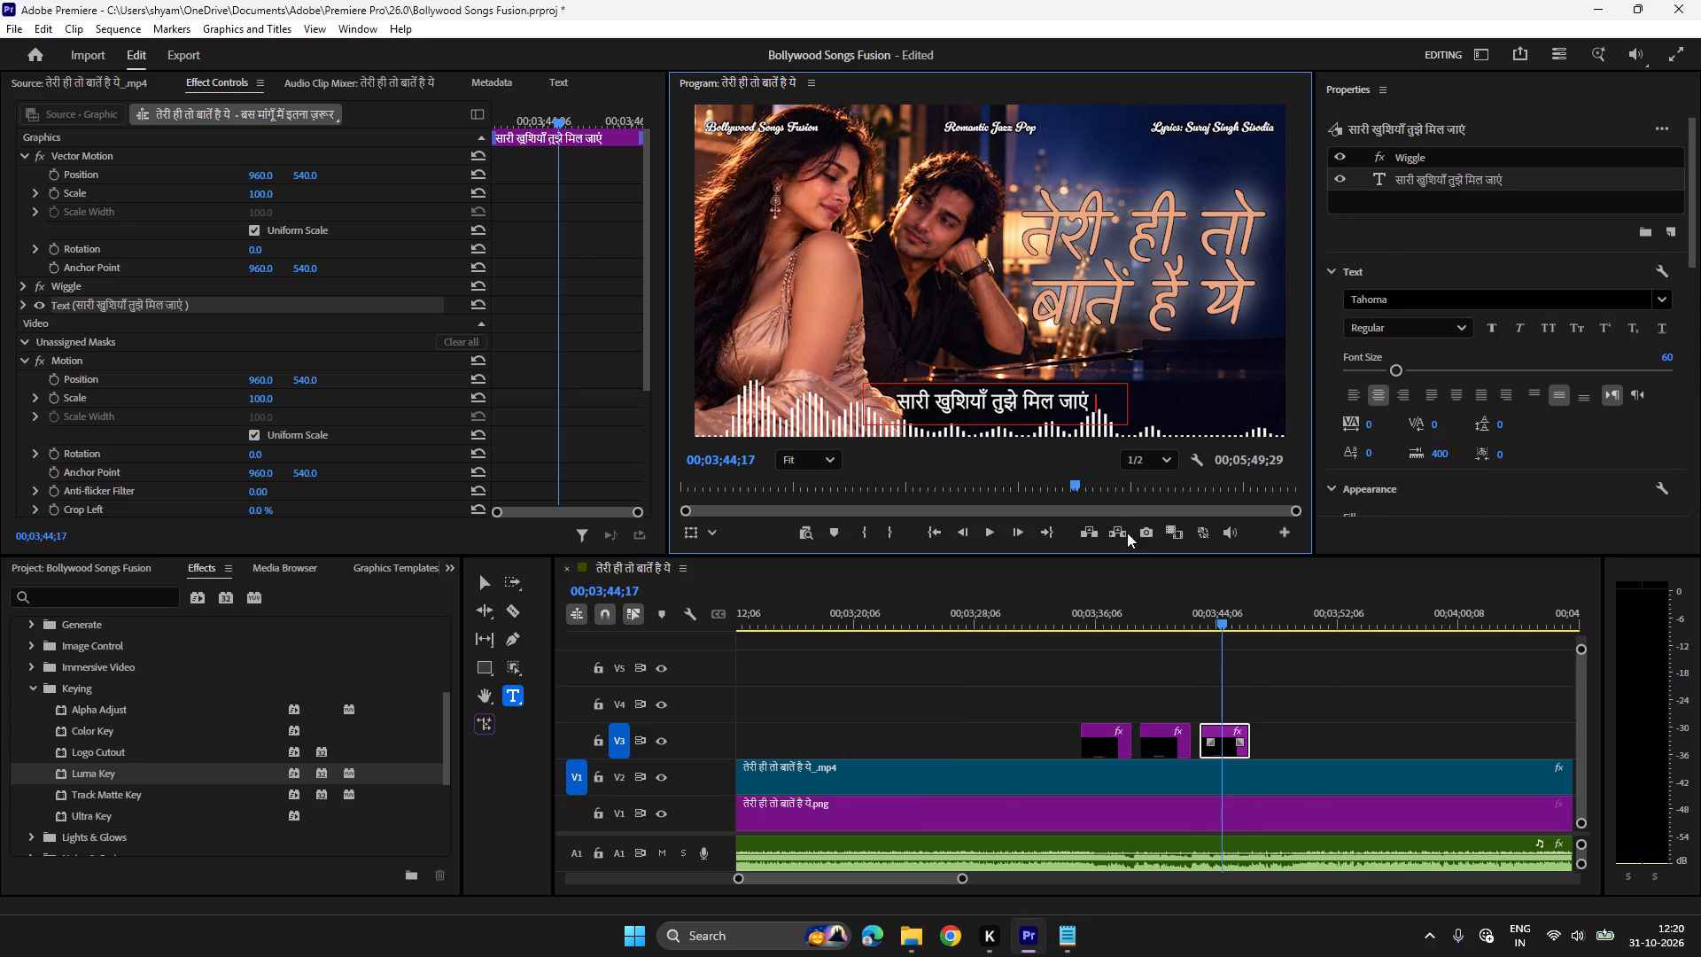
Check the सारी खुशियाँ तुझे मिल जाएं title against the song and duplicate it on V3 at about 00;03;47.
{"action": "left_click", "coordinate": [1192, 607]}
{"action": "key", "text": "space"}
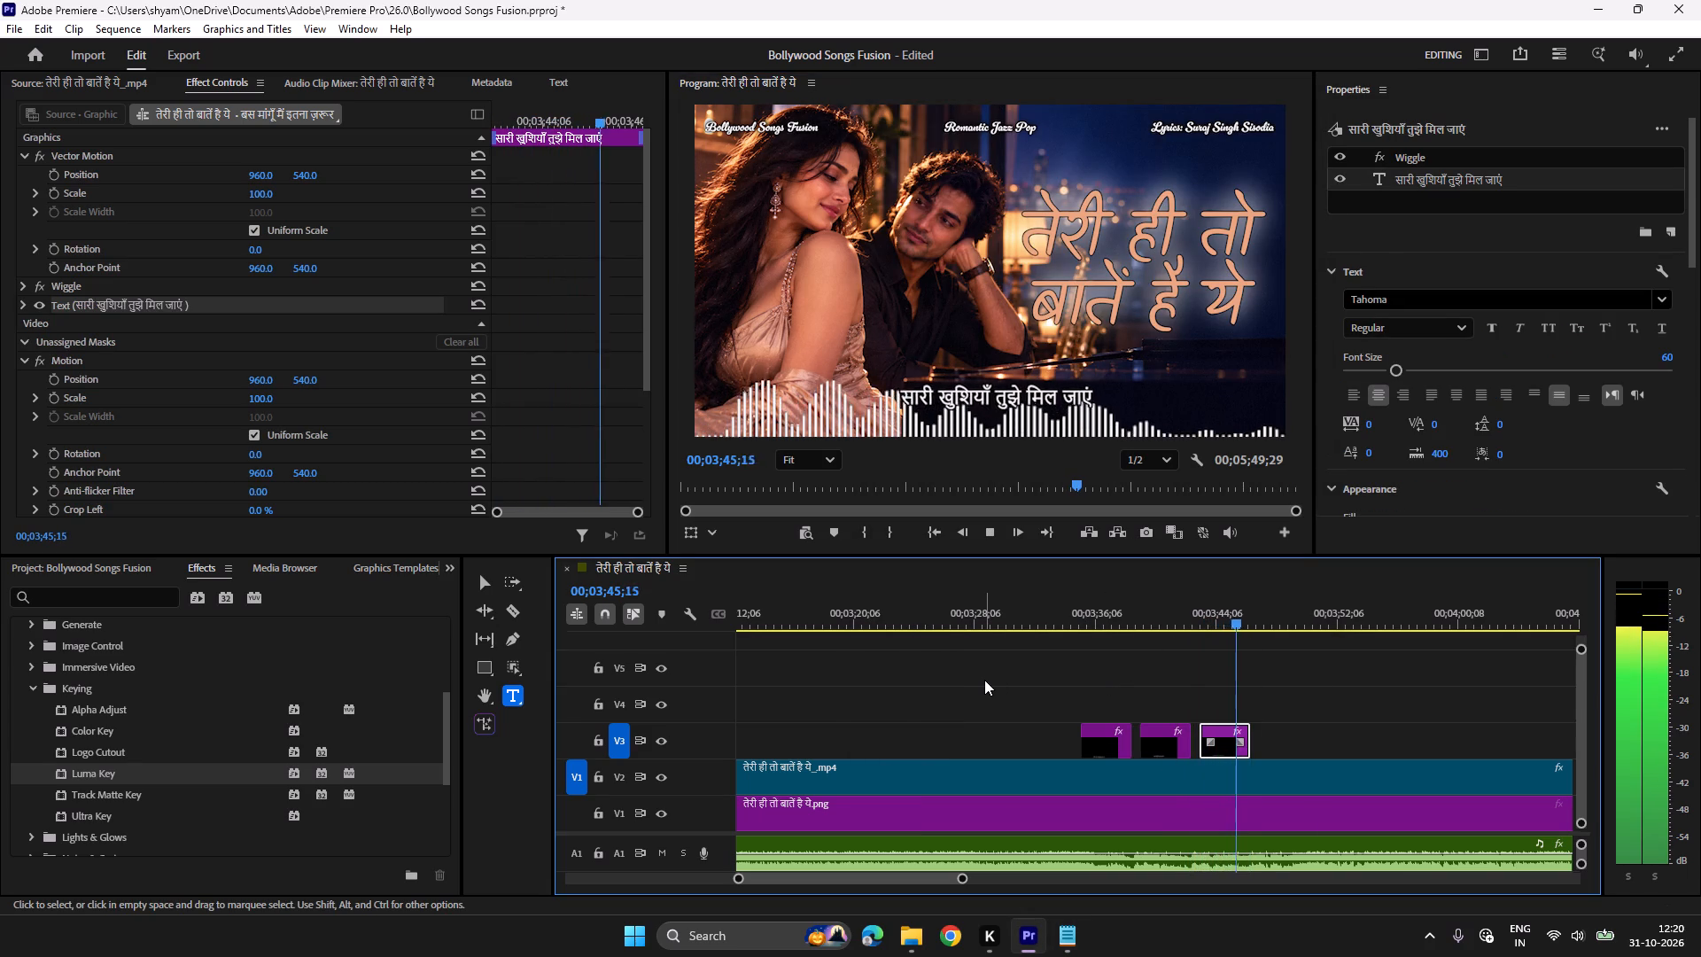
{"action": "key", "text": "space"}
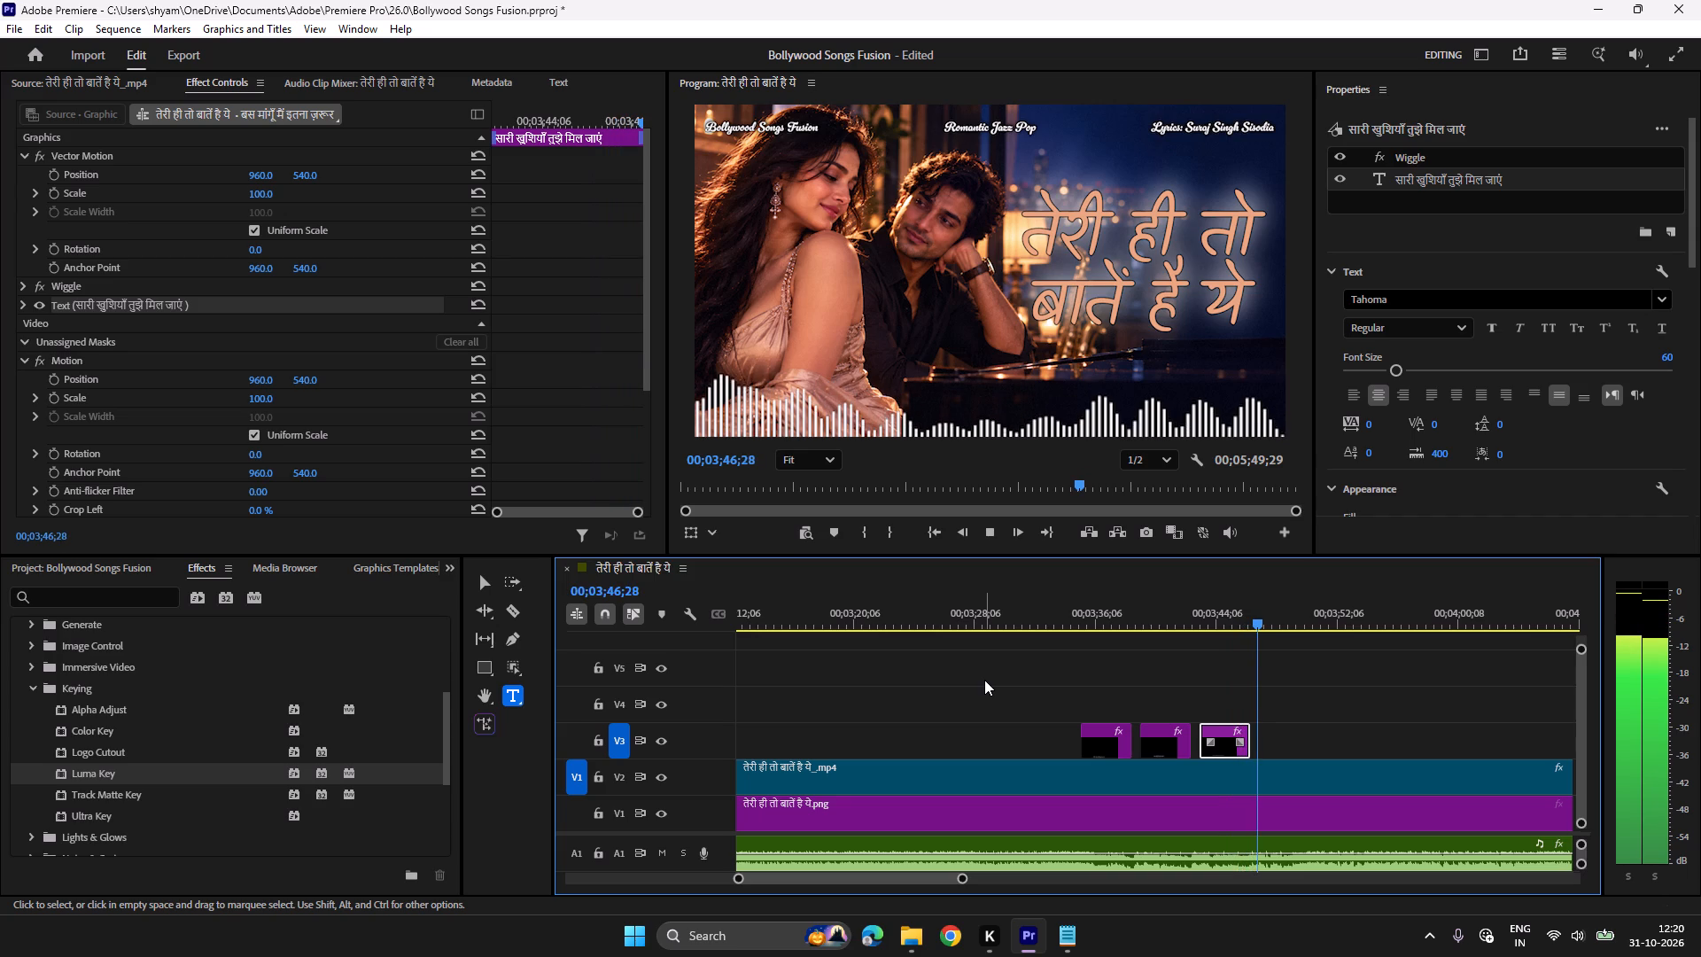
{"action": "key", "text": "ctrl+c"}
{"action": "key", "text": "ctrl+v"}
Change the text of the copy at about 00;03;47 to बस ये एक दुआ हो कुबूल from the Notepad lyrics.
{"action": "left_click", "coordinate": [1066, 949]}
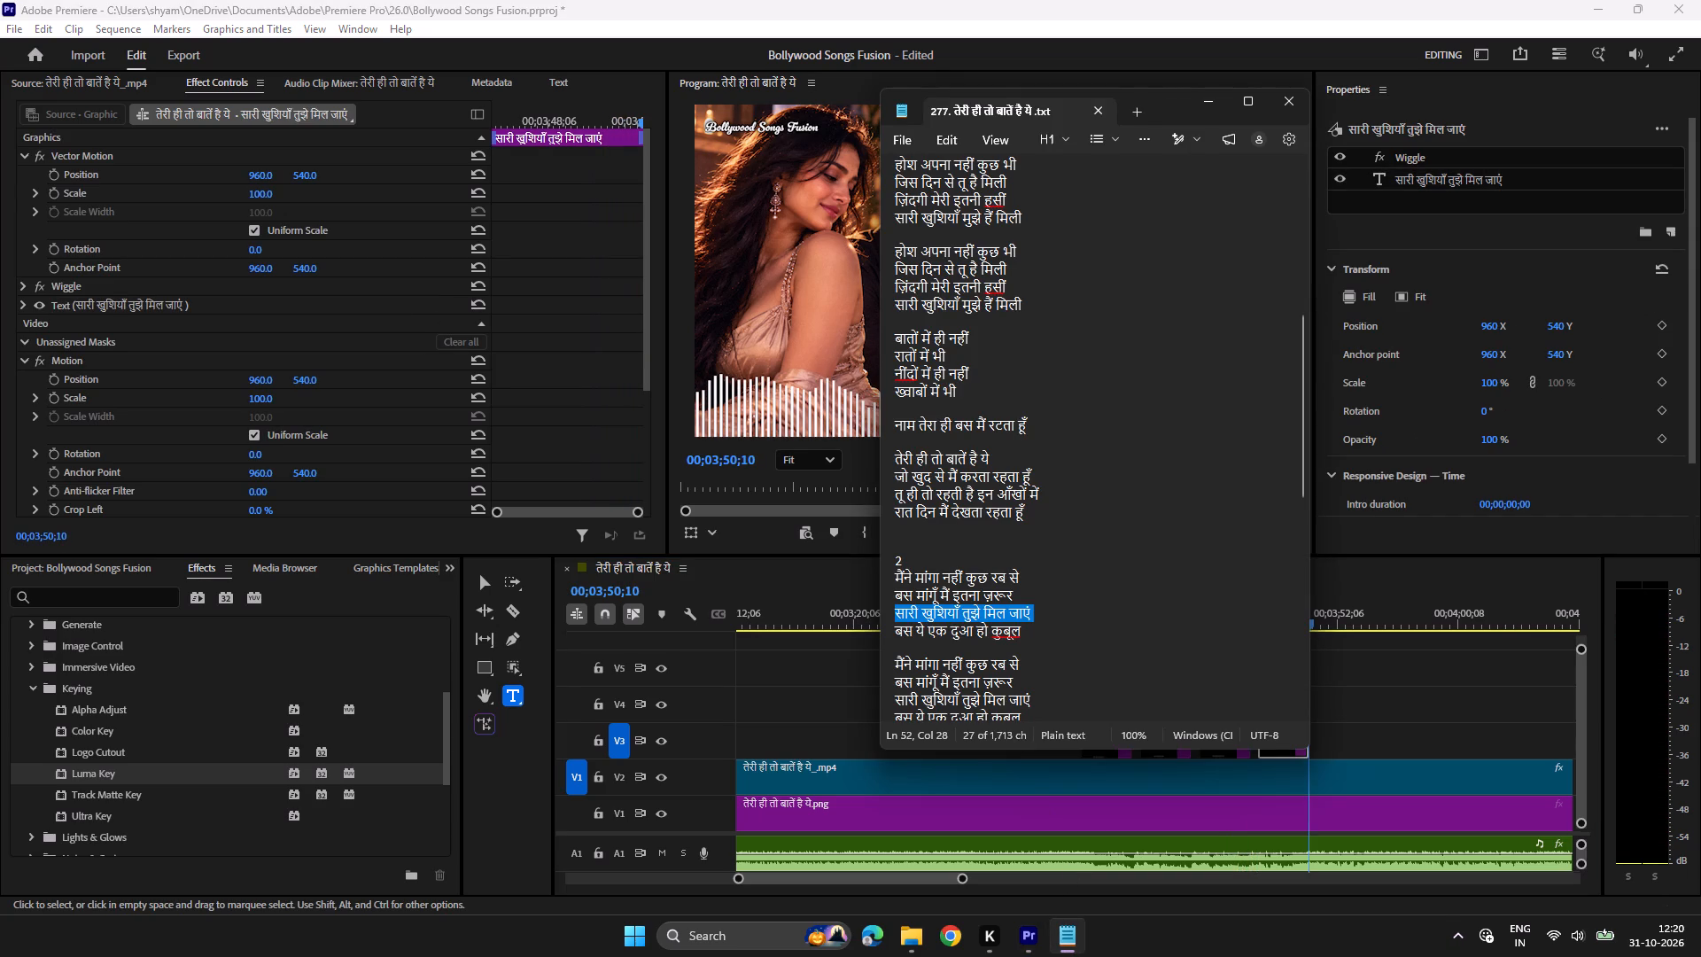
{"action": "left_click_drag", "start_coordinate": [1031, 629], "coordinate": [869, 628]}
{"action": "key", "text": "ctrl+c"}
{"action": "left_click", "coordinate": [1022, 947]}
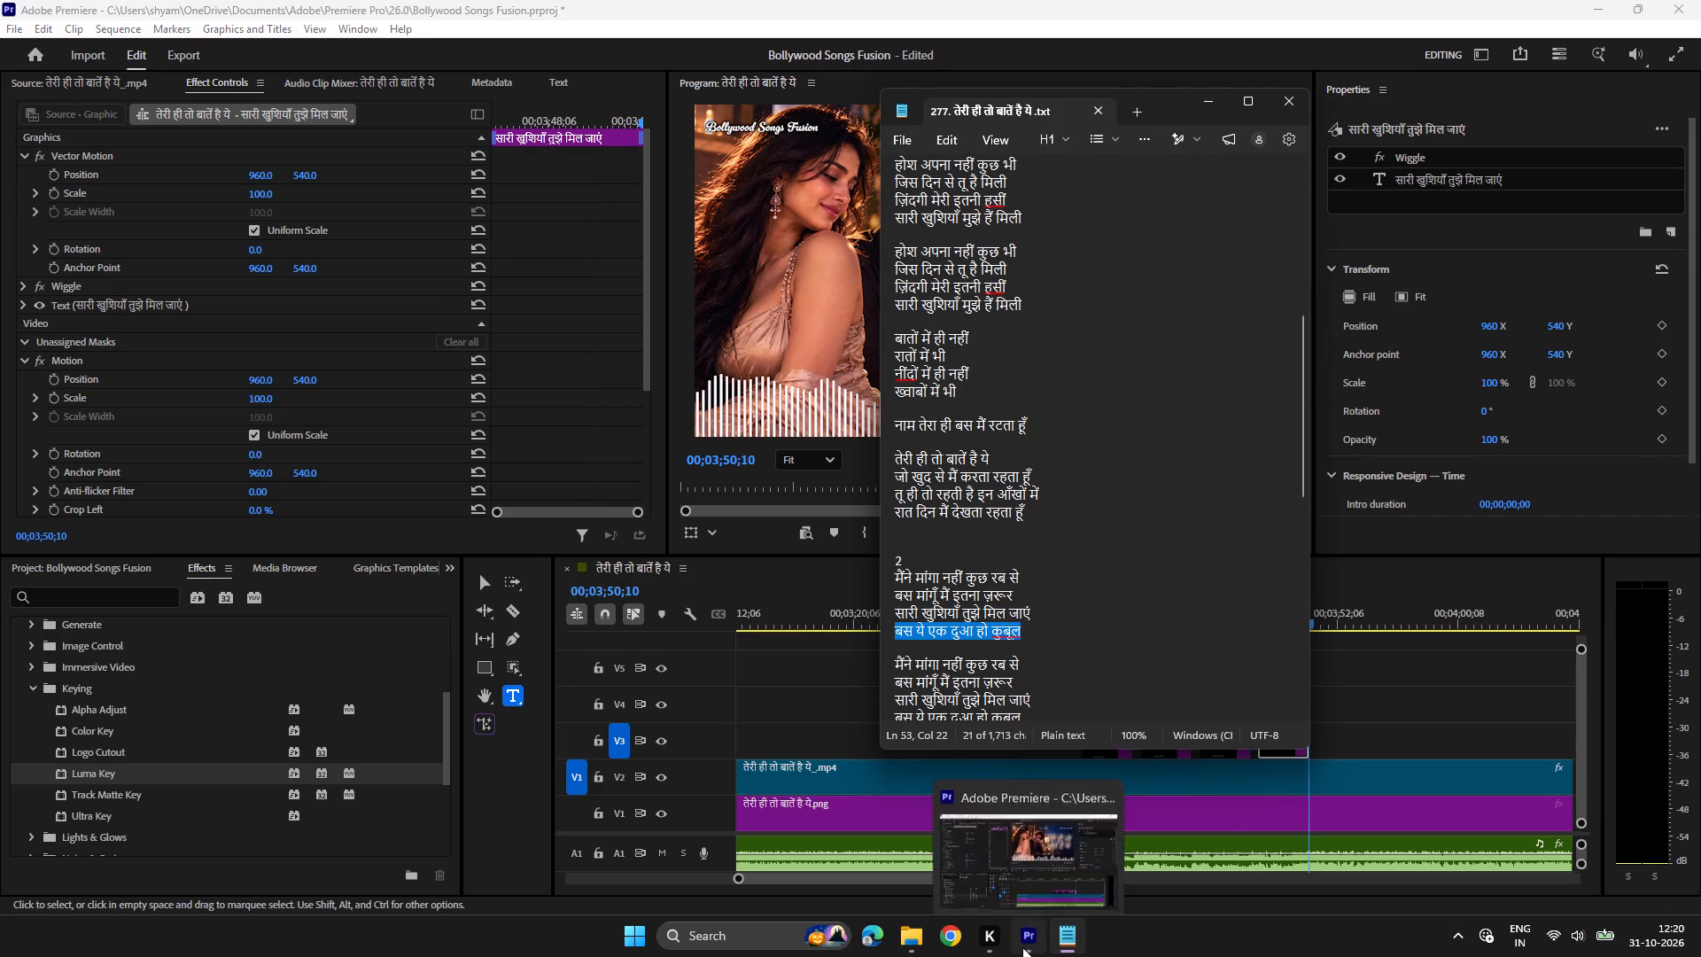
{"action": "left_click", "coordinate": [1283, 605]}
{"action": "left_click", "coordinate": [981, 406]}
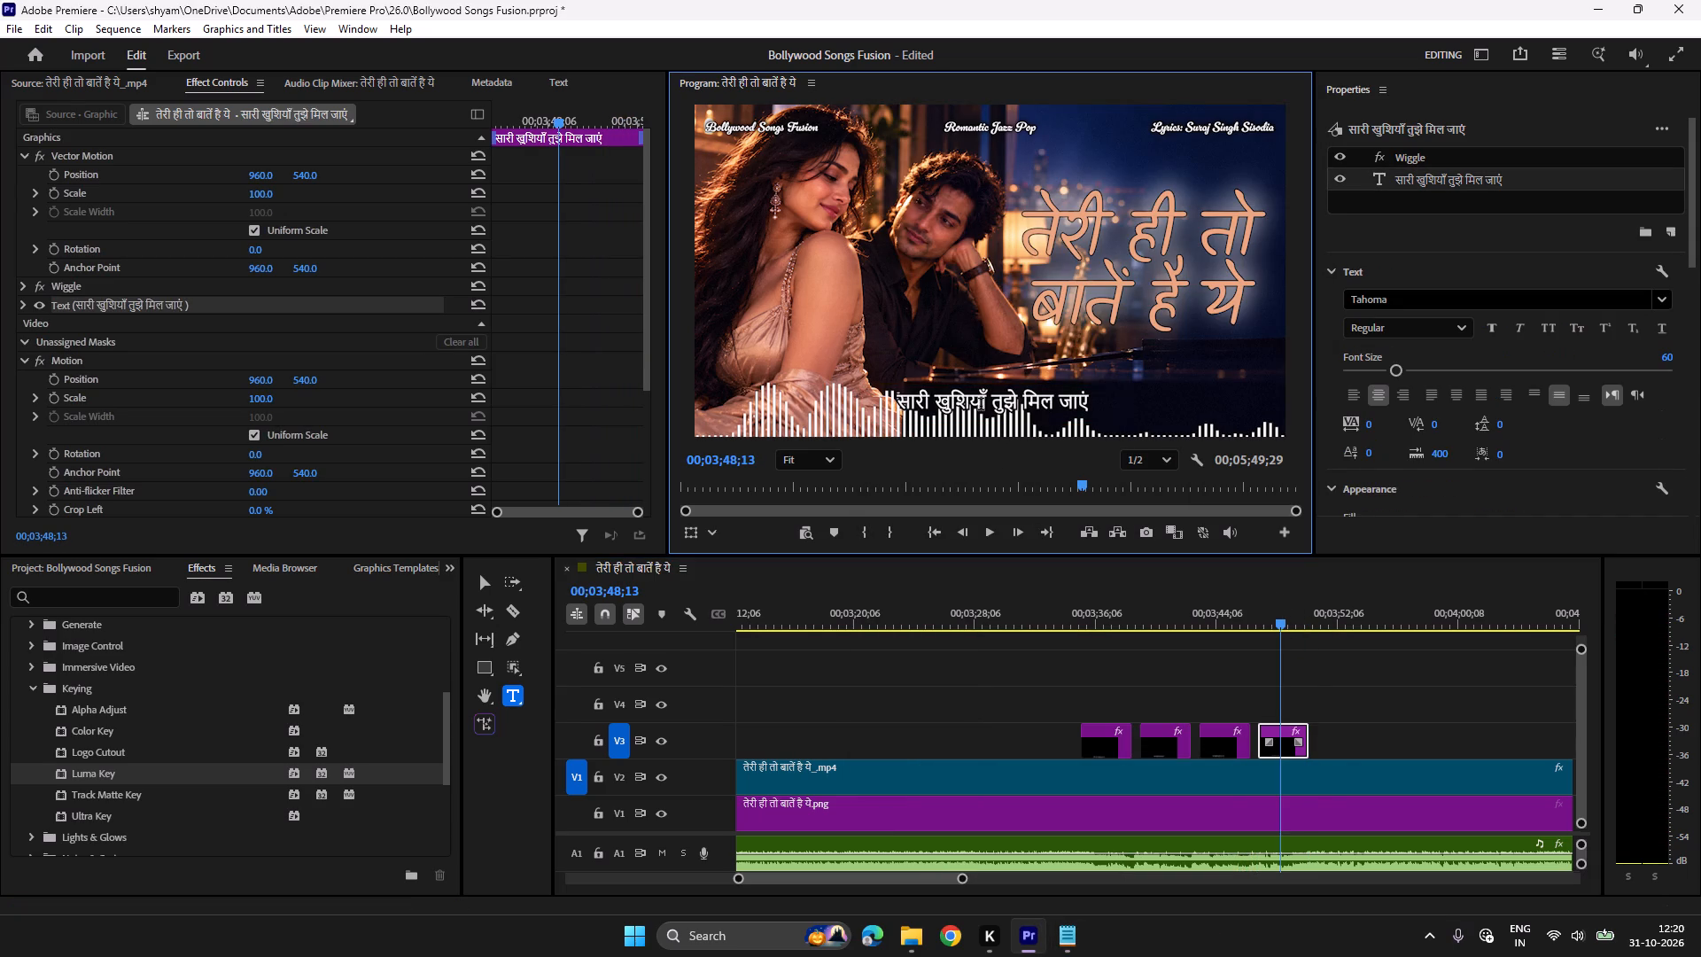
{"action": "key", "text": "ctrl+a"}
{"action": "key", "text": "ctrl+v"}
Check the बस ये एक दुआ हो कुबूल title against the song and duplicate the verse's four titles on V3 at about 00;03;51.
{"action": "left_click", "coordinate": [1255, 622]}
{"action": "key", "text": "space"}
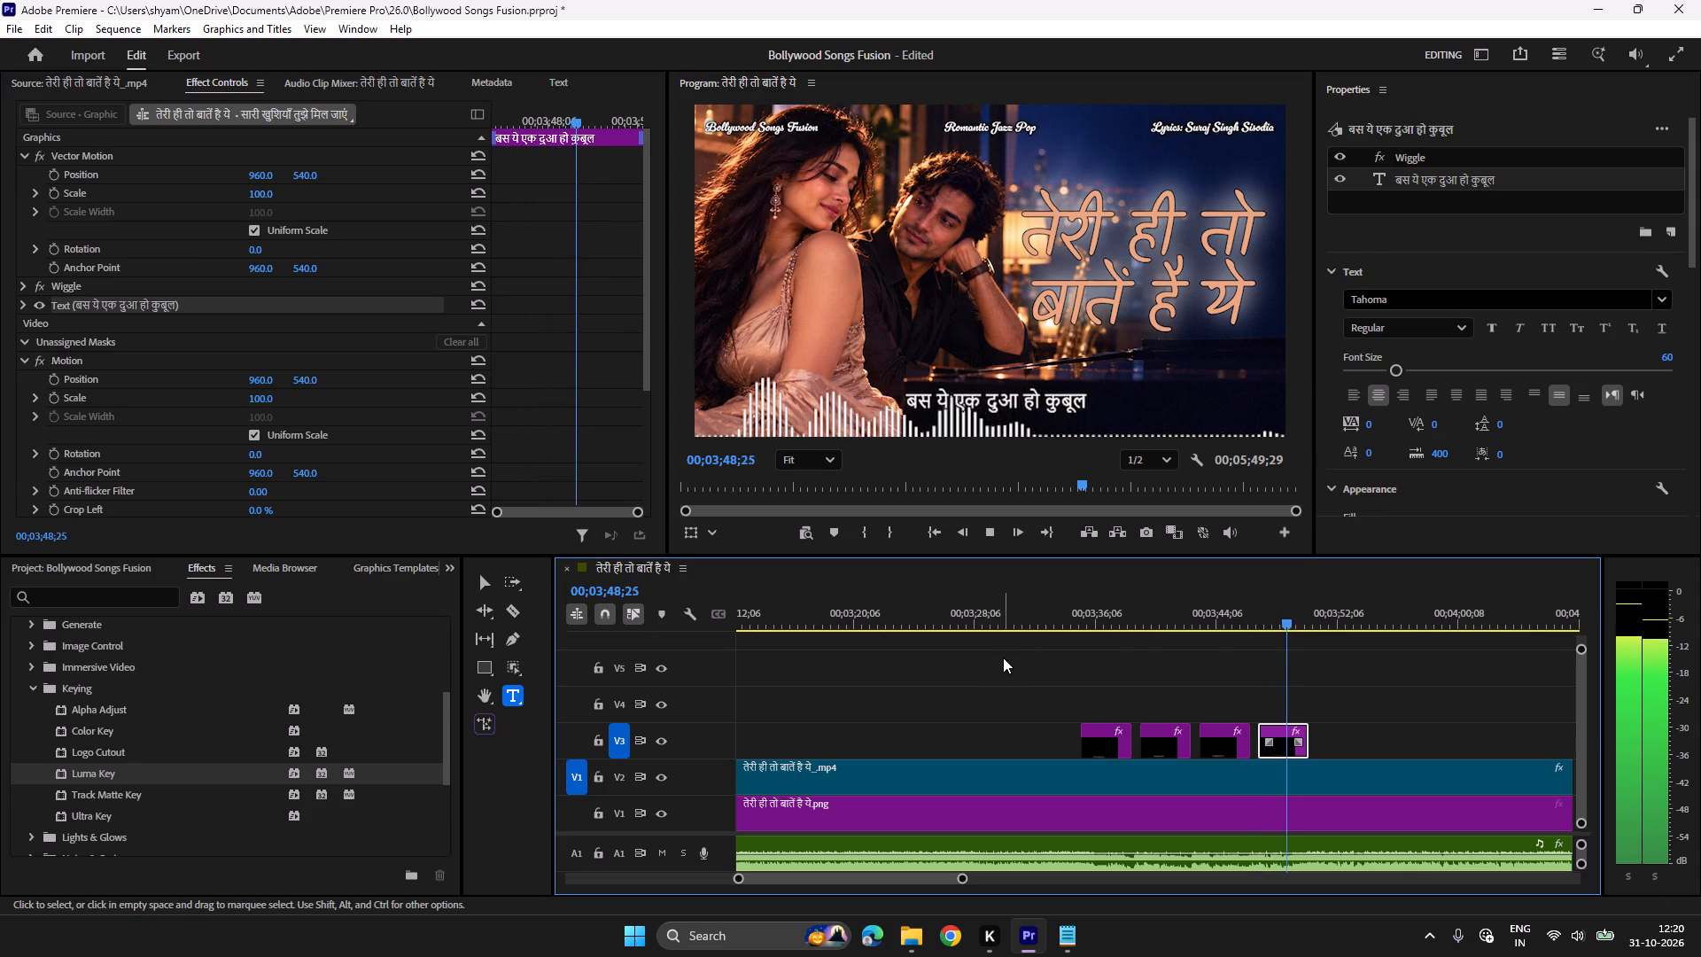
{"action": "key", "text": "space"}
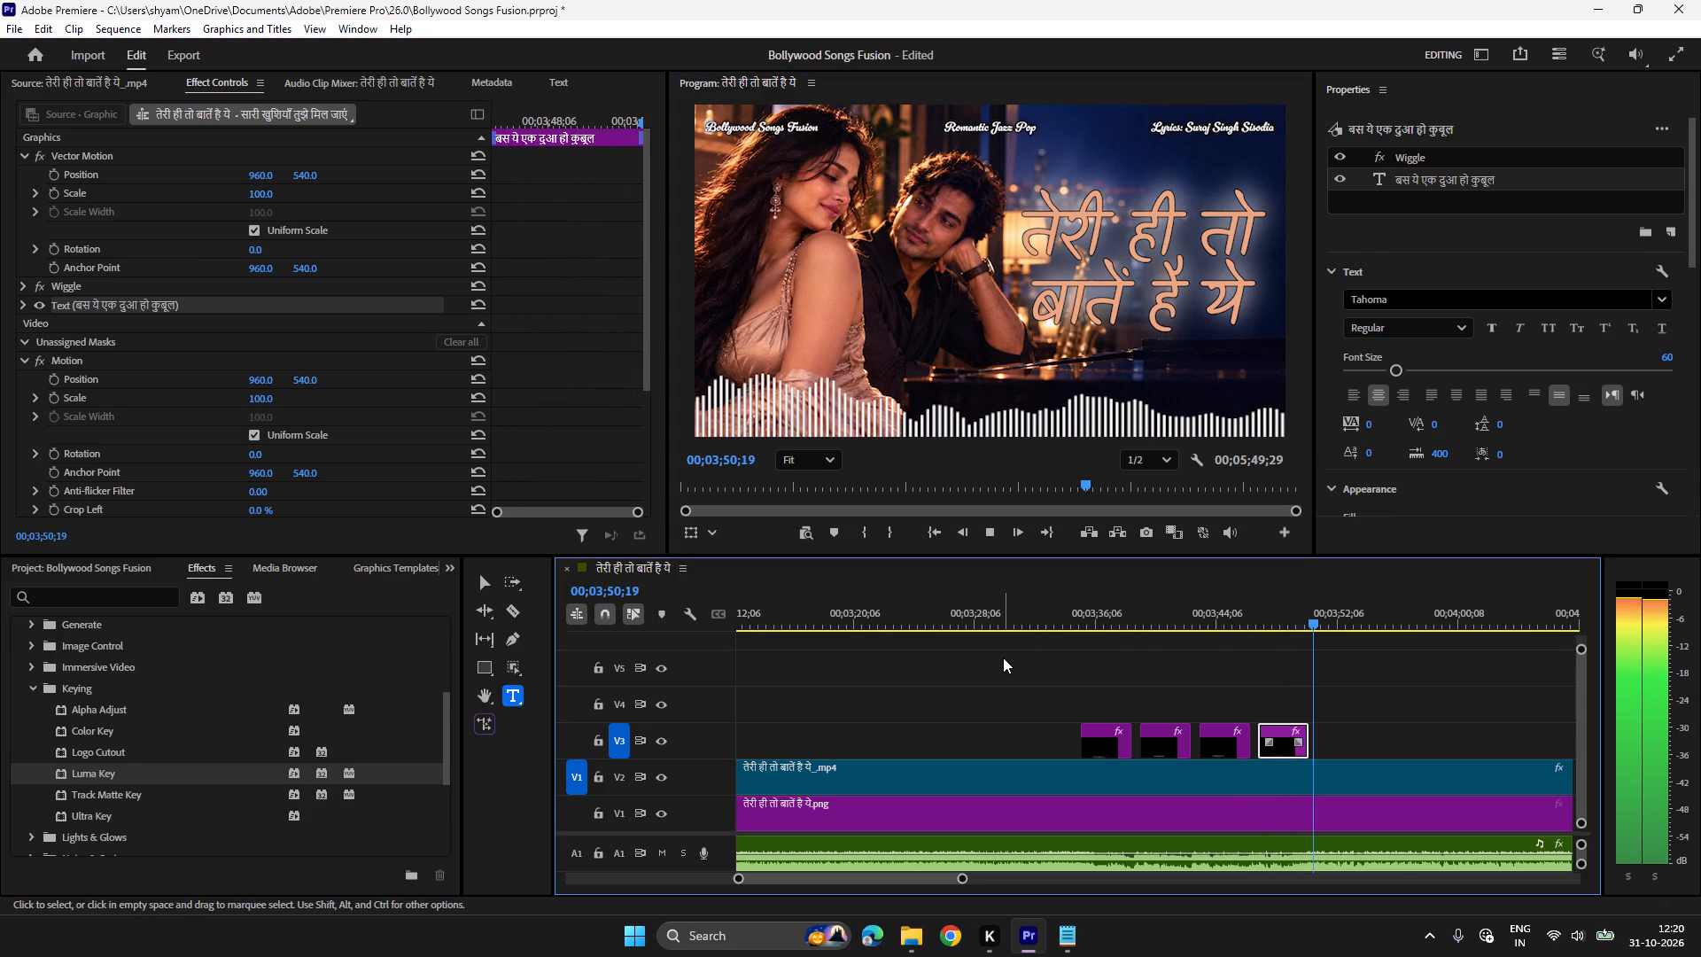
{"action": "left_click_drag", "start_coordinate": [1006, 656], "coordinate": [1266, 739]}
{"action": "key", "text": "ctrl+c"}
{"action": "key", "text": "ctrl+v"}
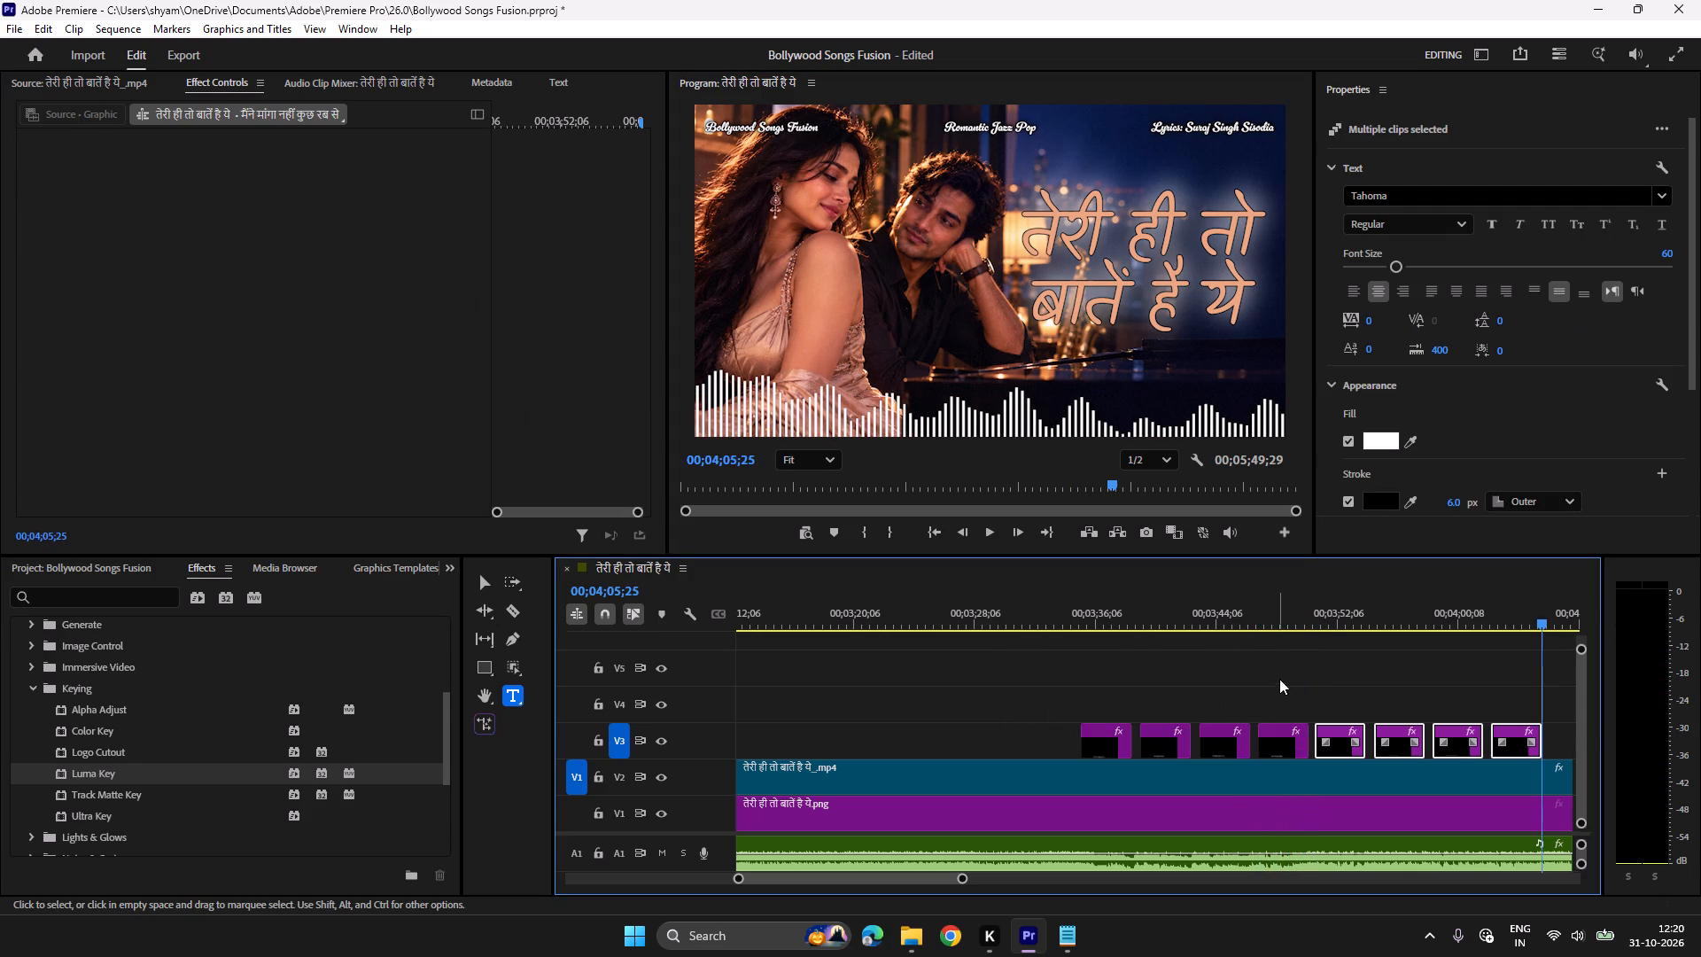
Check the four copied titles against the song and shift them slightly earlier to start at about 00;03;50;16.
{"action": "left_click", "coordinate": [1293, 619]}
{"action": "key", "text": "space"}
{"action": "scroll", "coordinate": [1187, 632], "scroll_direction": "down", "scroll_amount": 9}
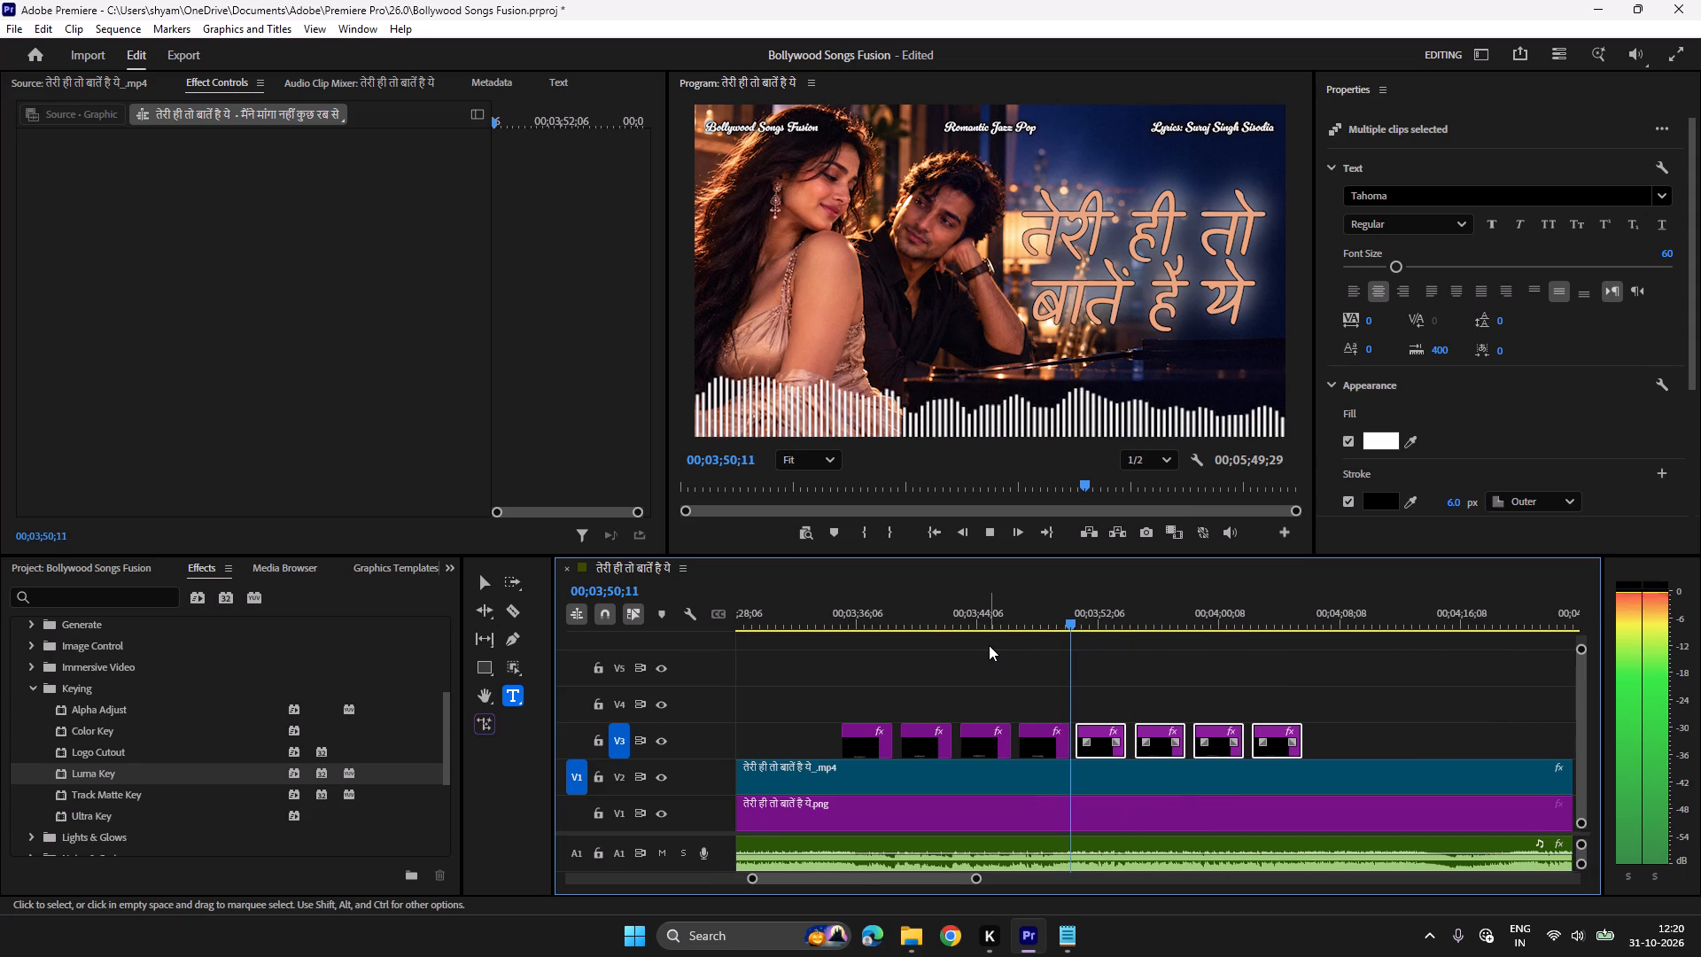
{"action": "scroll", "coordinate": [989, 645], "scroll_direction": "down", "scroll_amount": 3}
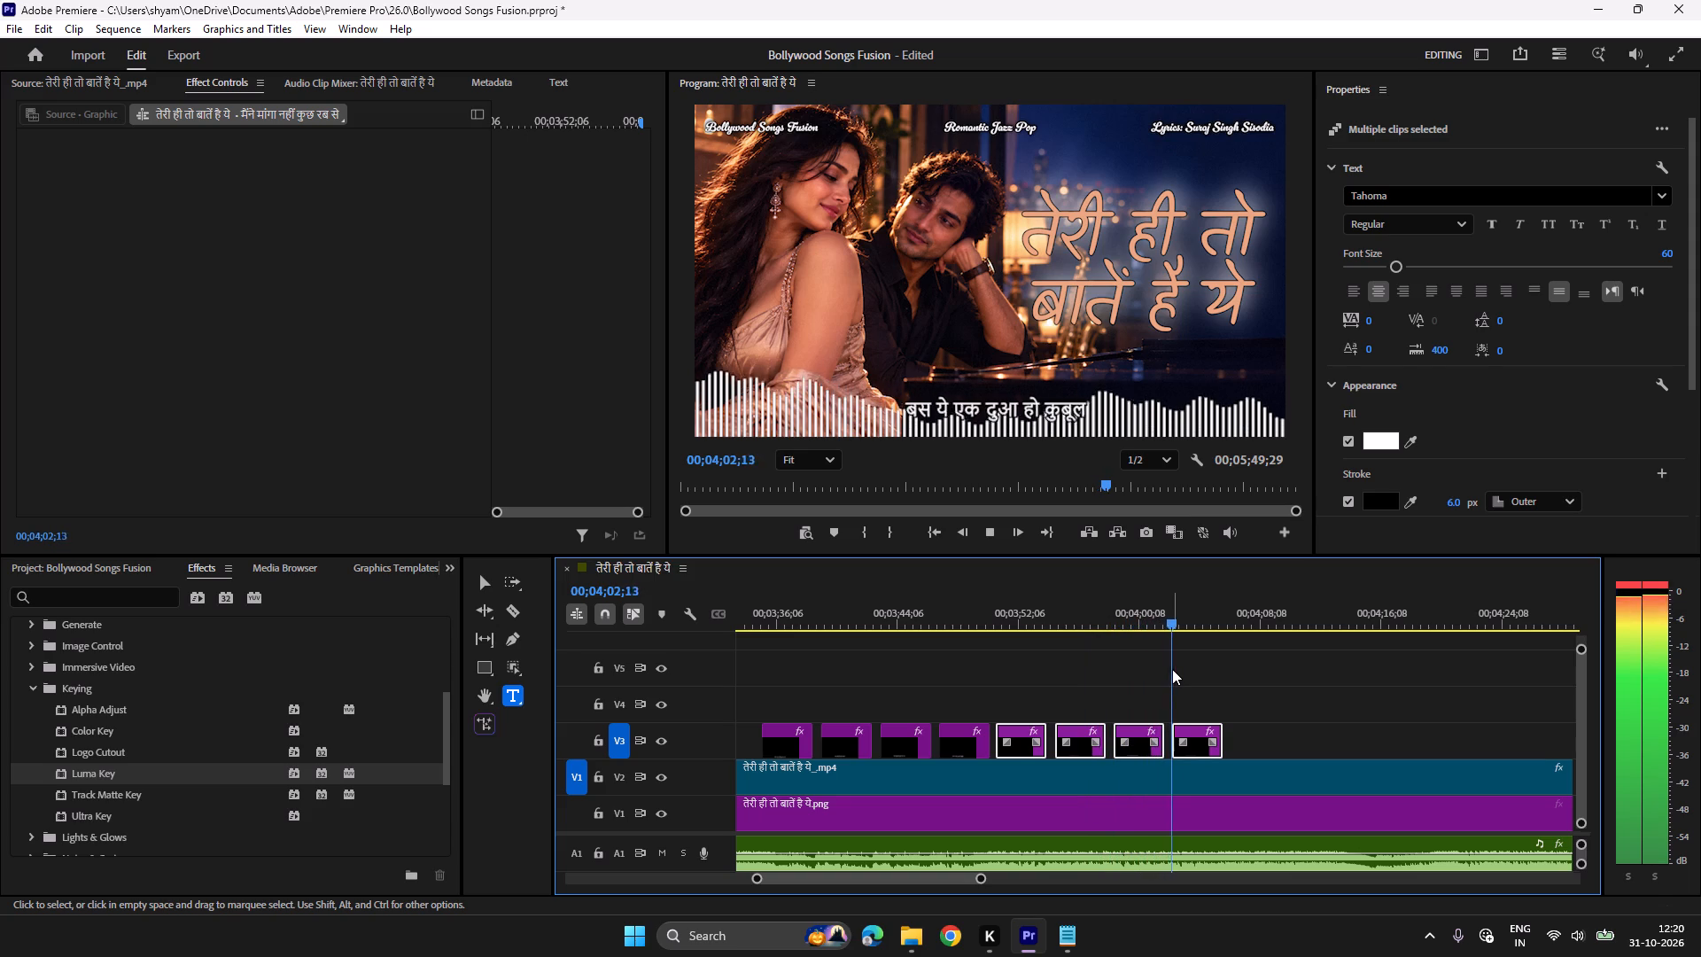
{"action": "key", "text": "space"}
{"action": "left_click", "coordinate": [982, 619]}
{"action": "key", "text": "space"}
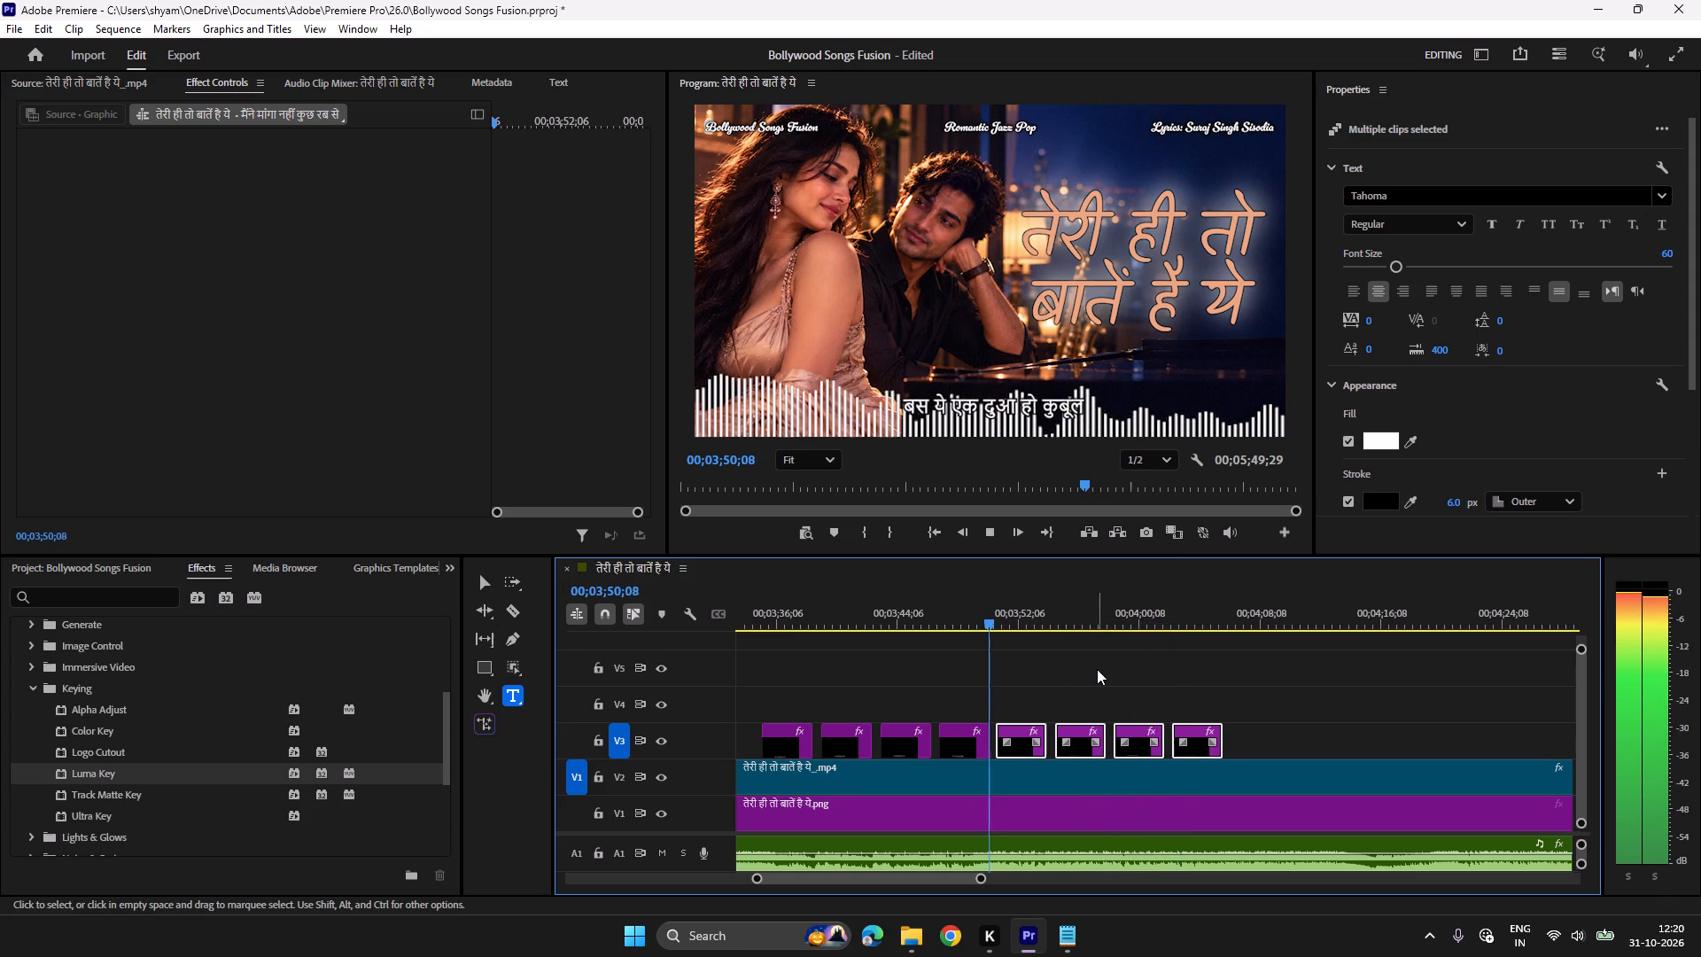
{"action": "key", "text": "space"}
{"action": "key", "text": "space"}
{"action": "key", "text": "space"}
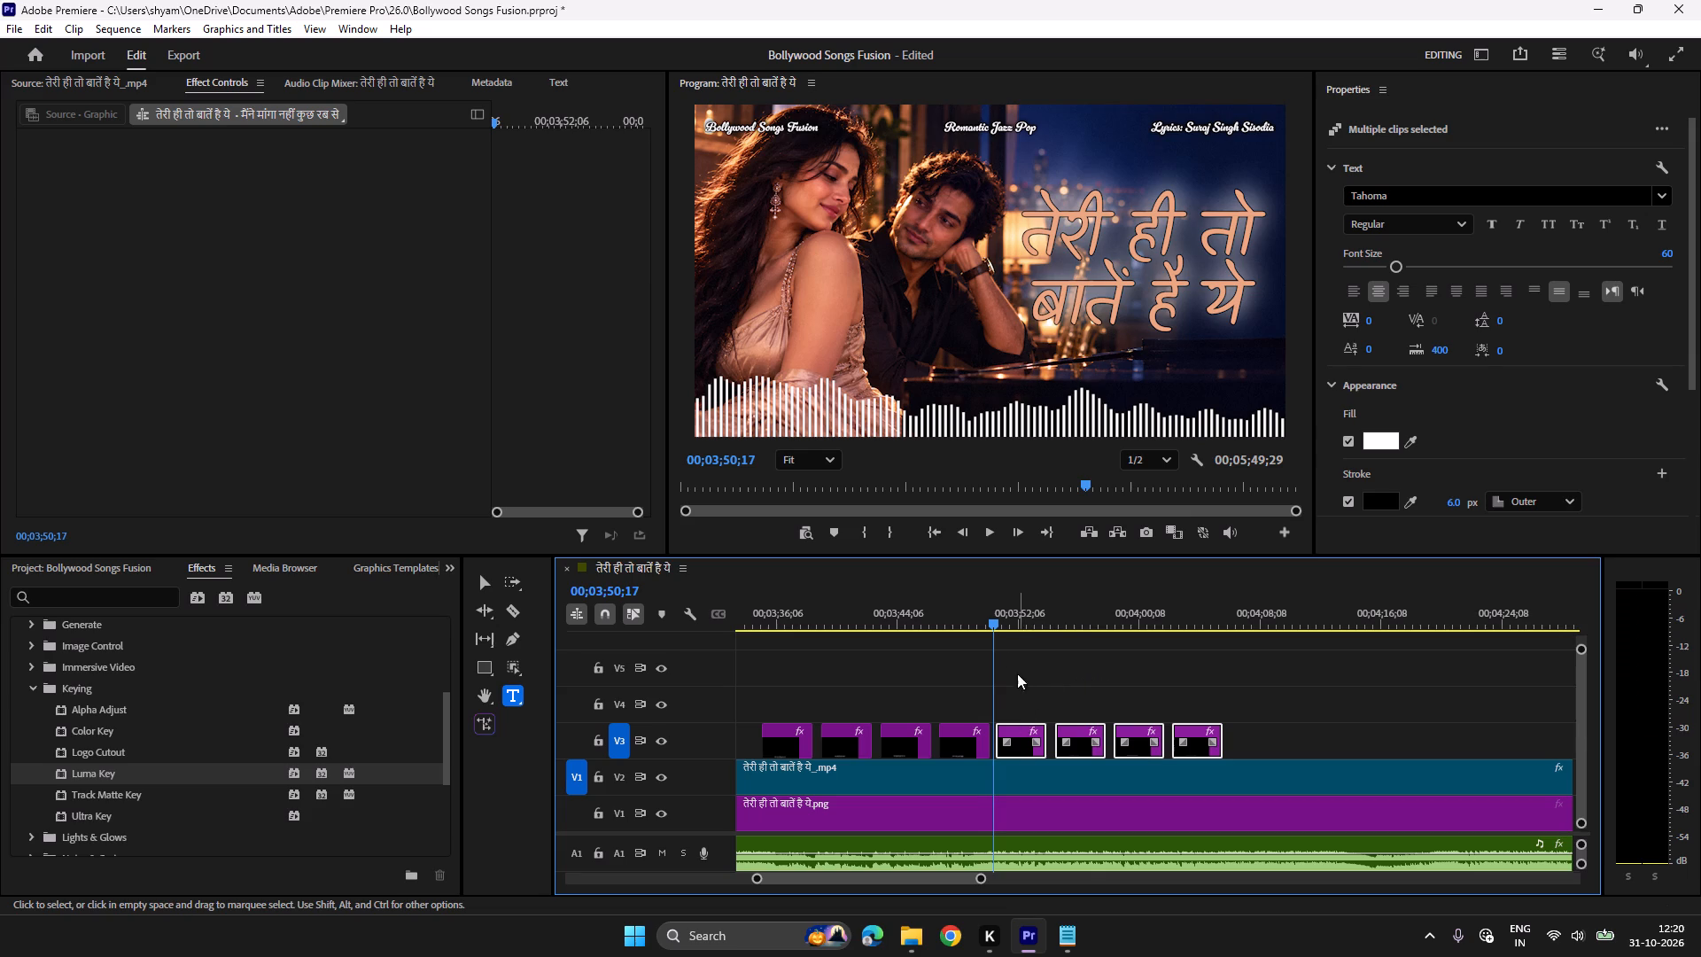
{"action": "left_click", "coordinate": [980, 608]}
{"action": "key", "text": "space"}
{"action": "key", "text": "space"}
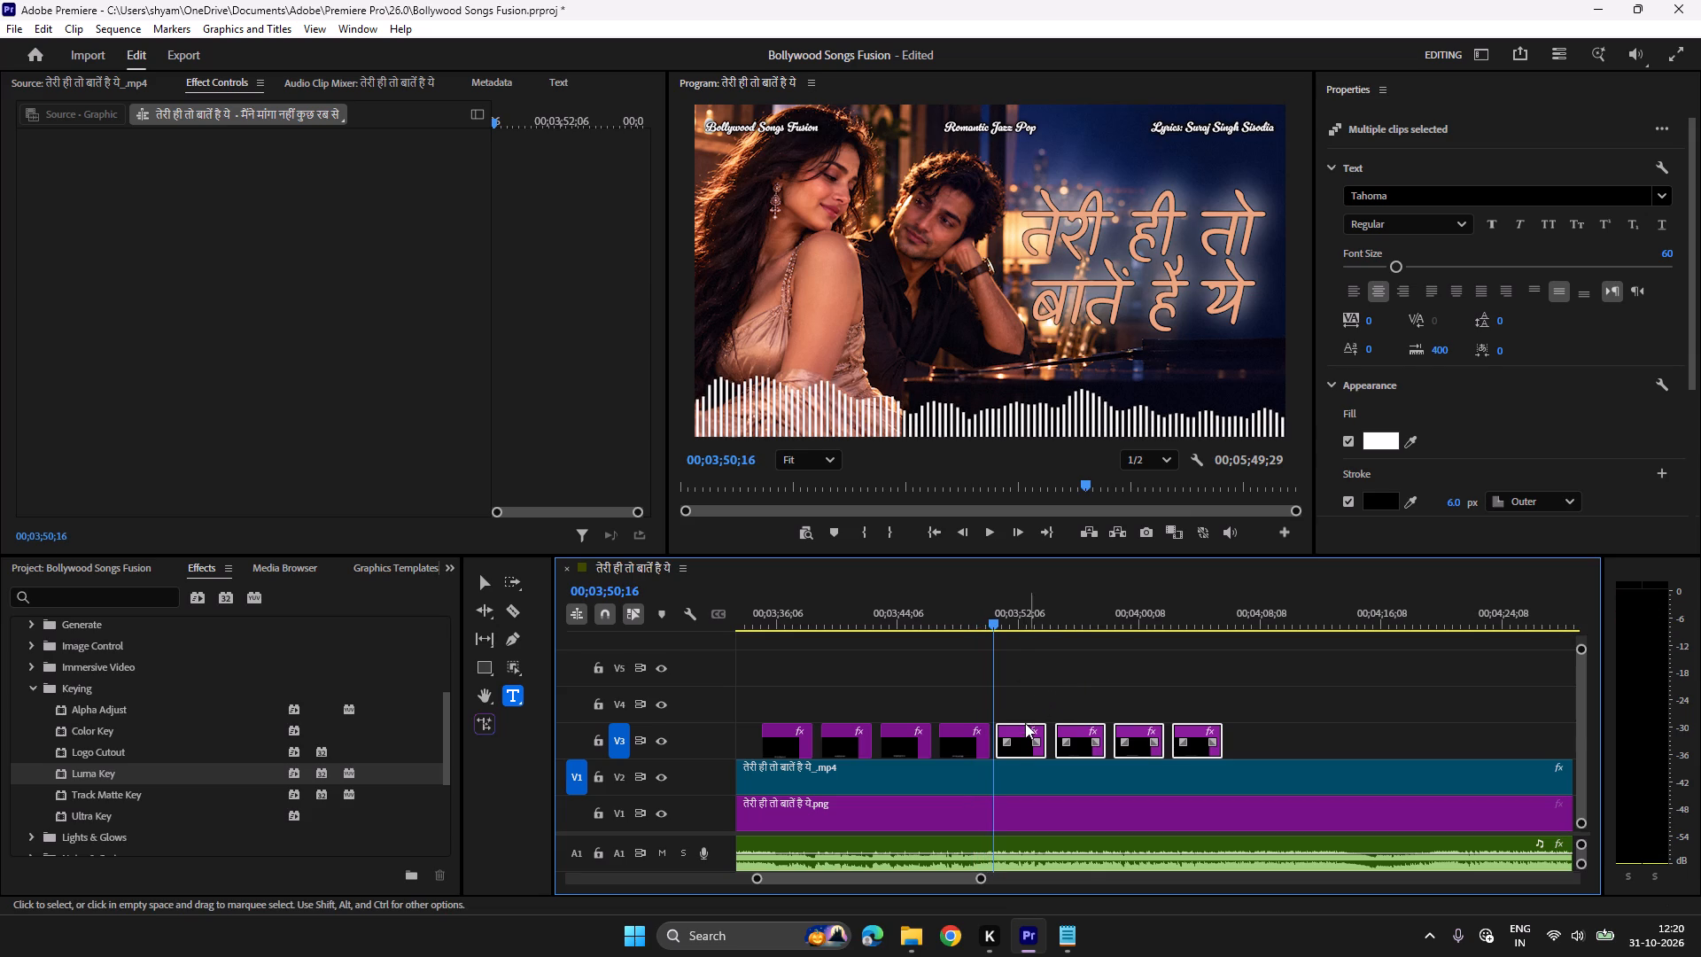
{"action": "left_click", "coordinate": [1021, 728]}
Check the shifted titles against the song and duplicate the last one on V3 at about 00;04;06.
{"action": "key", "text": "space"}
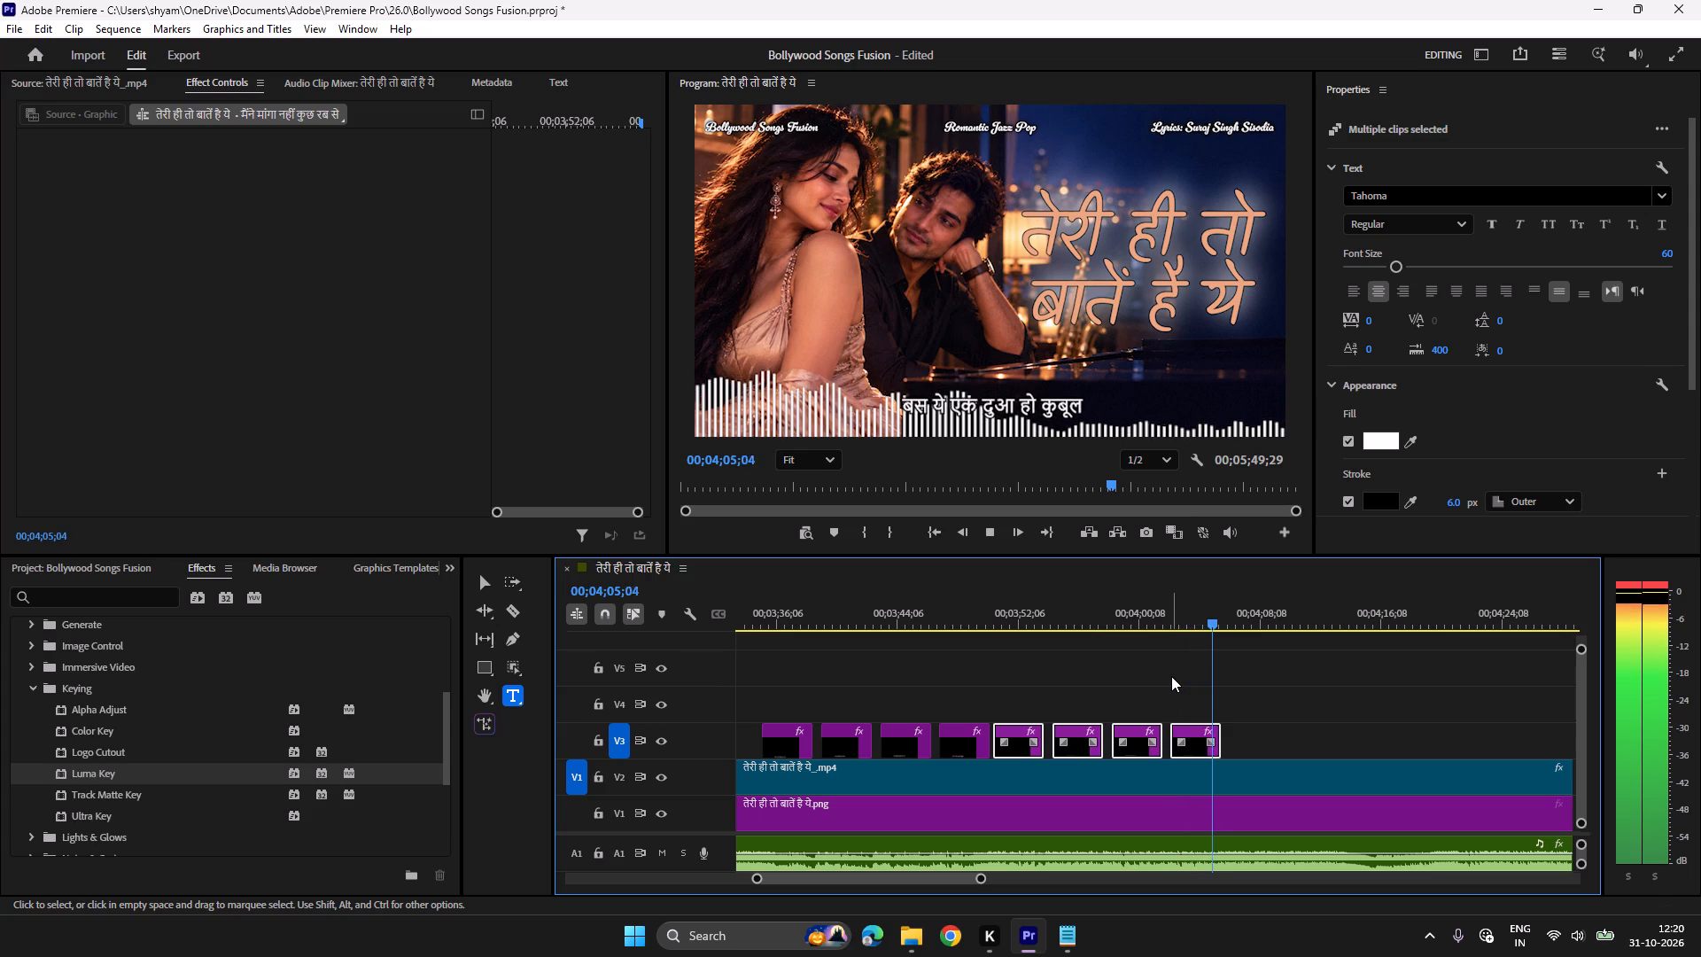
{"action": "key", "text": "space"}
{"action": "left_click", "coordinate": [1181, 678]}
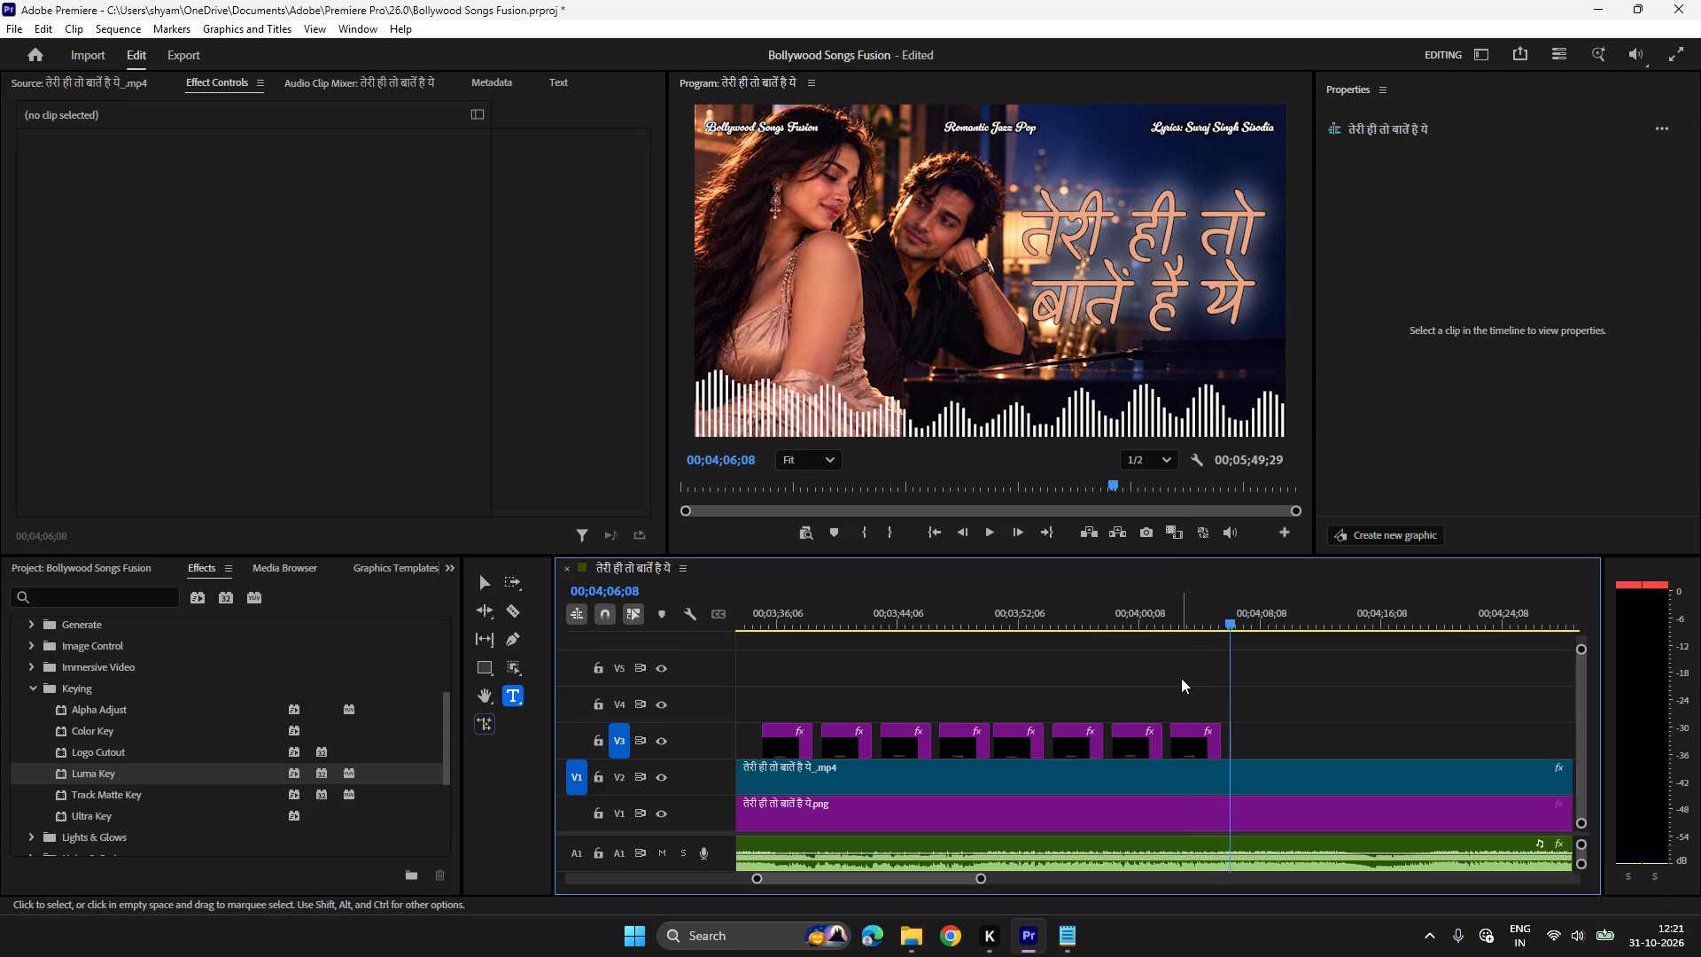
{"action": "left_click", "coordinate": [1204, 754]}
{"action": "key", "text": "ctrl+c"}
{"action": "key", "text": "ctrl+v"}
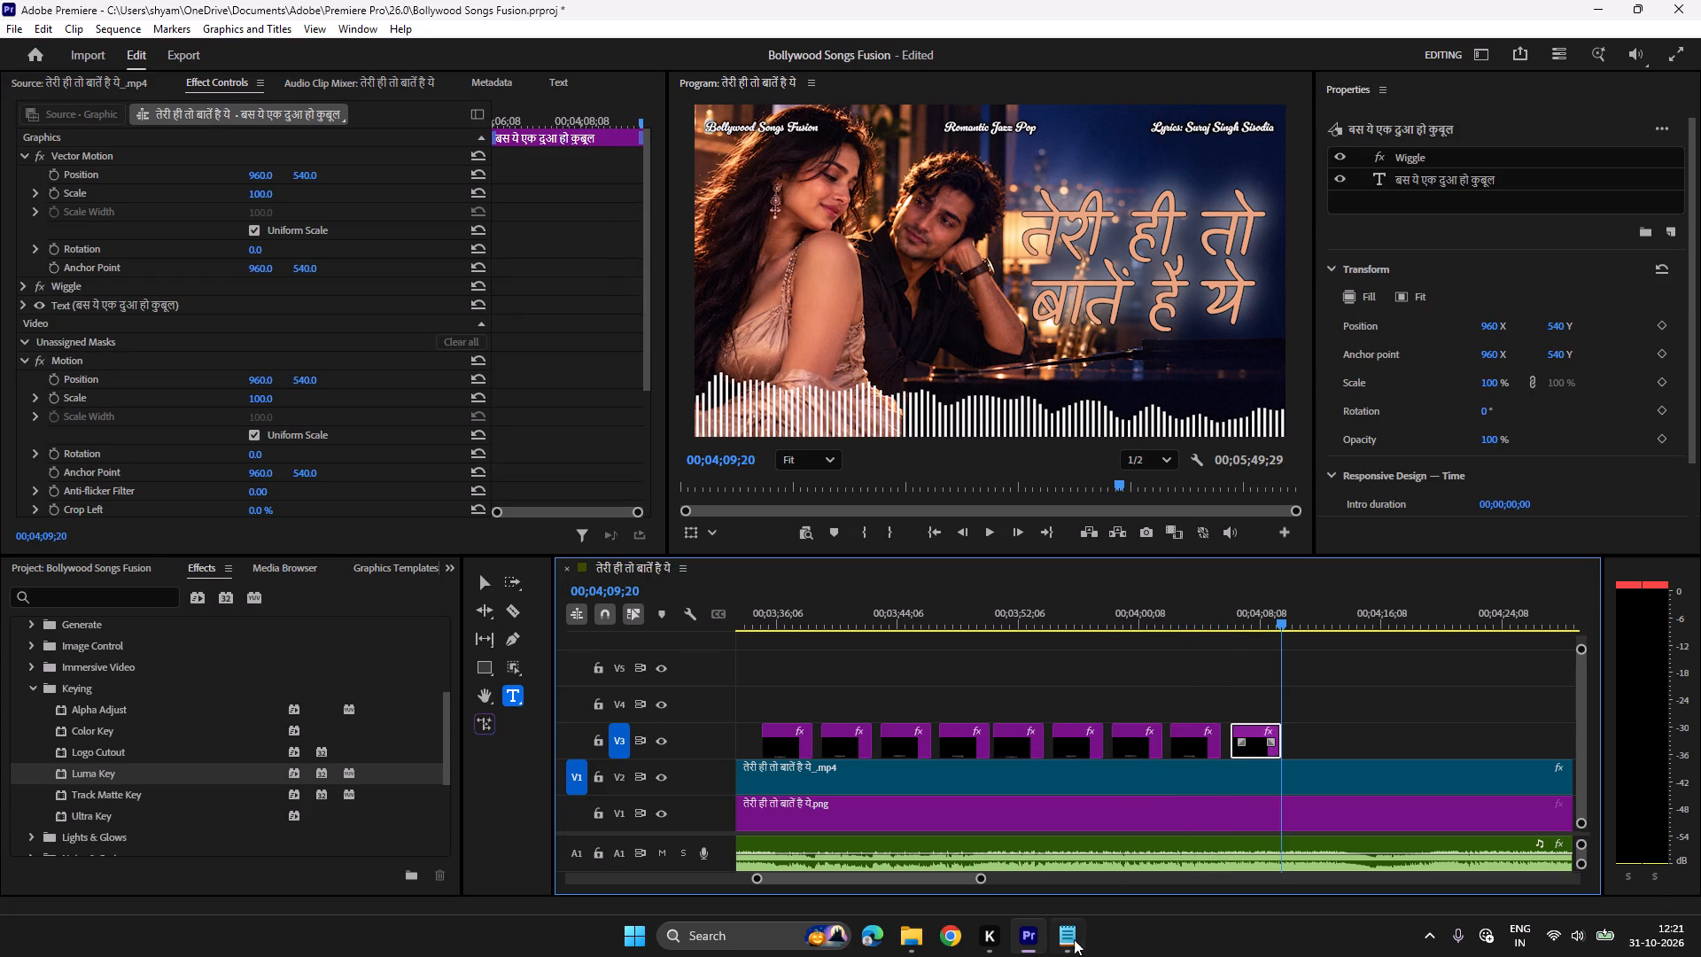
Change the text of the copy at about 00;04;06 to तेरी ही हंसी from the Notepad lyrics.
{"action": "left_click", "coordinate": [1073, 942]}
{"action": "scroll", "coordinate": [1051, 650], "scroll_direction": "down", "scroll_amount": 3}
{"action": "left_click_drag", "start_coordinate": [957, 595], "coordinate": [900, 595]}
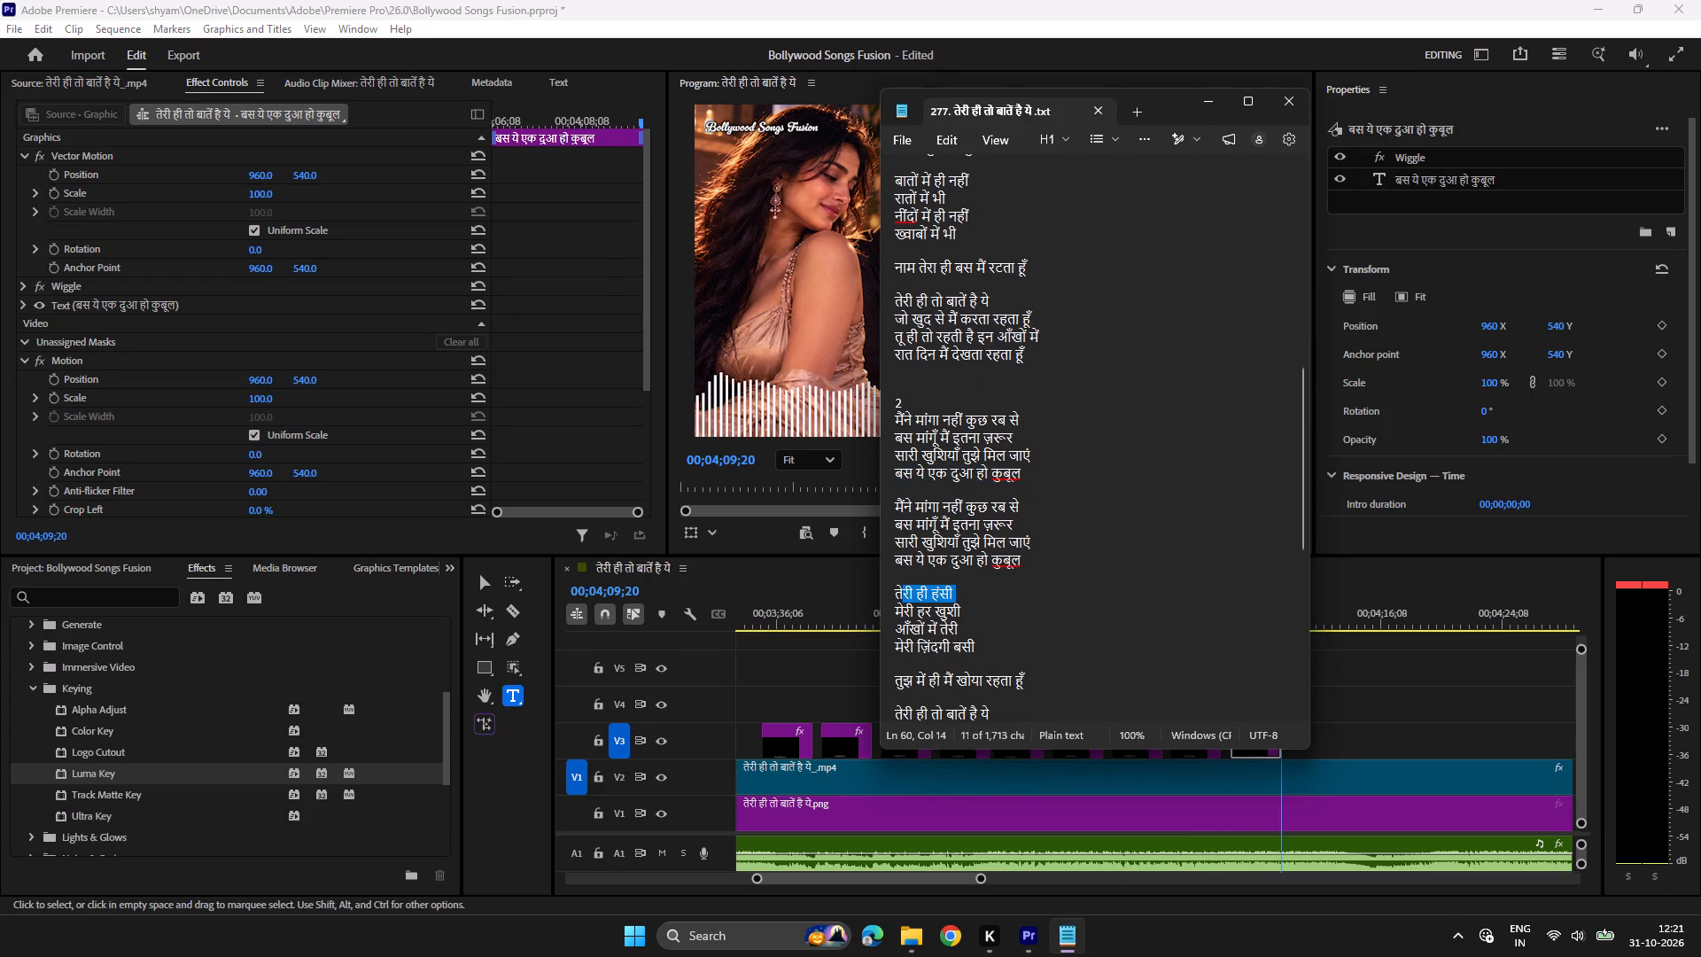
{"action": "left_click_drag", "start_coordinate": [900, 595], "coordinate": [885, 595]}
{"action": "key", "text": "ctrl+c"}
{"action": "left_click", "coordinate": [1027, 929]}
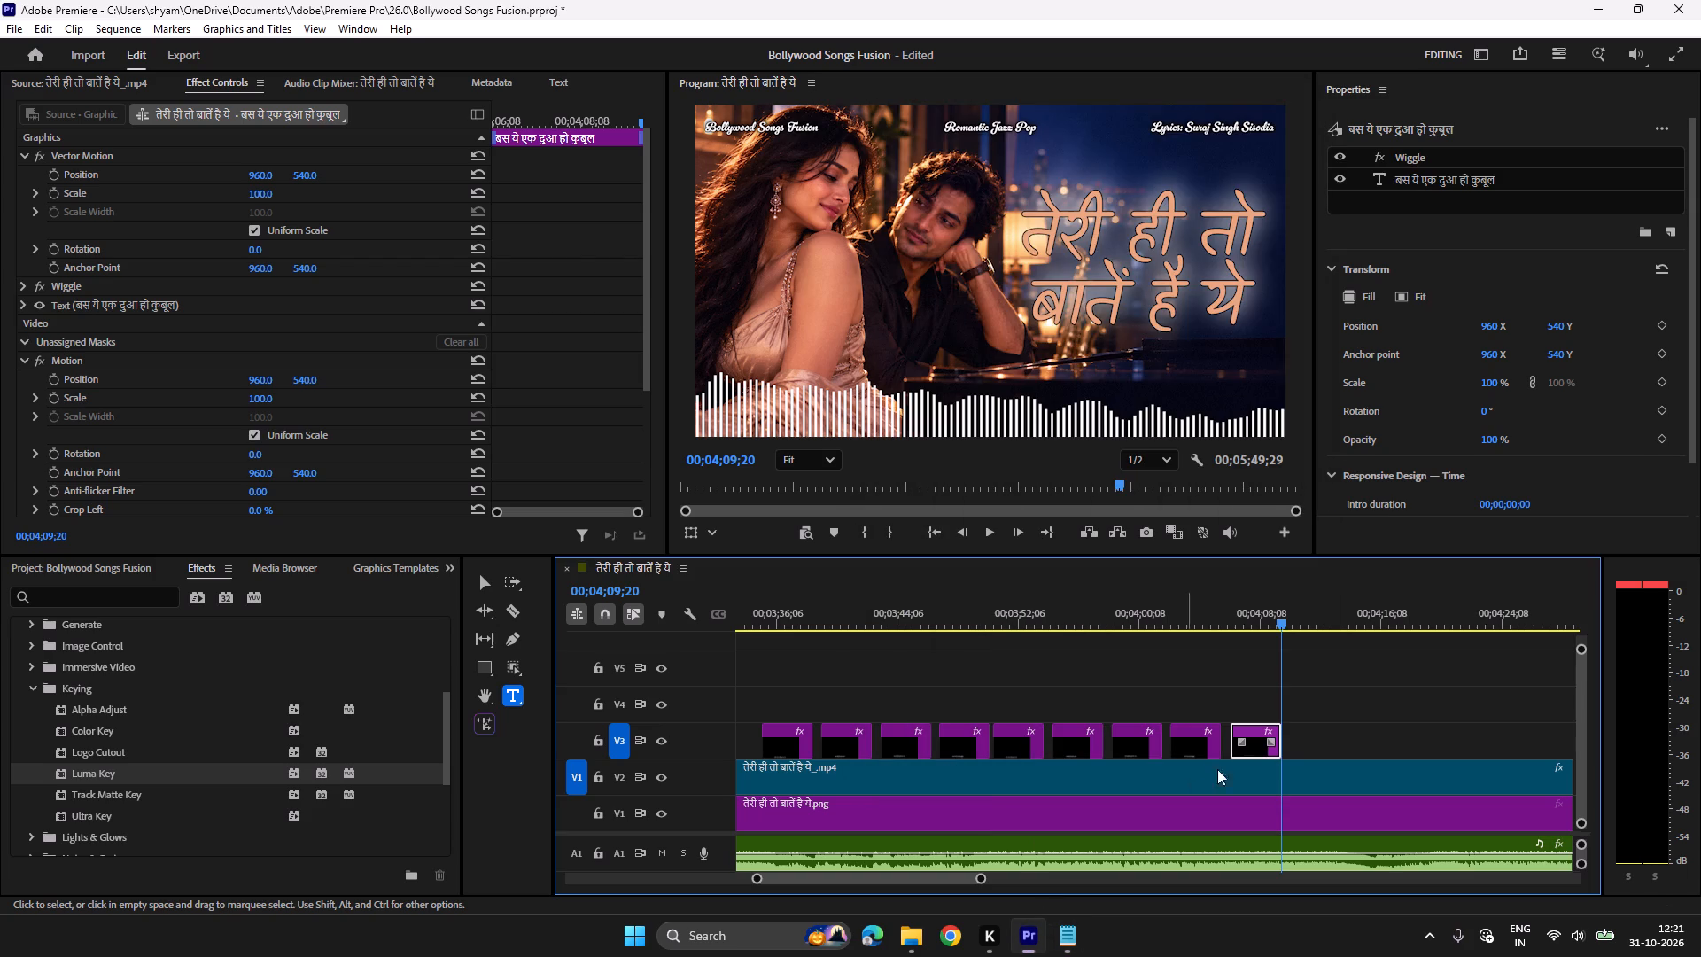
{"action": "left_click", "coordinate": [1261, 611]}
{"action": "left_click", "coordinate": [1003, 406]}
{"action": "key", "text": "ctrl+a"}
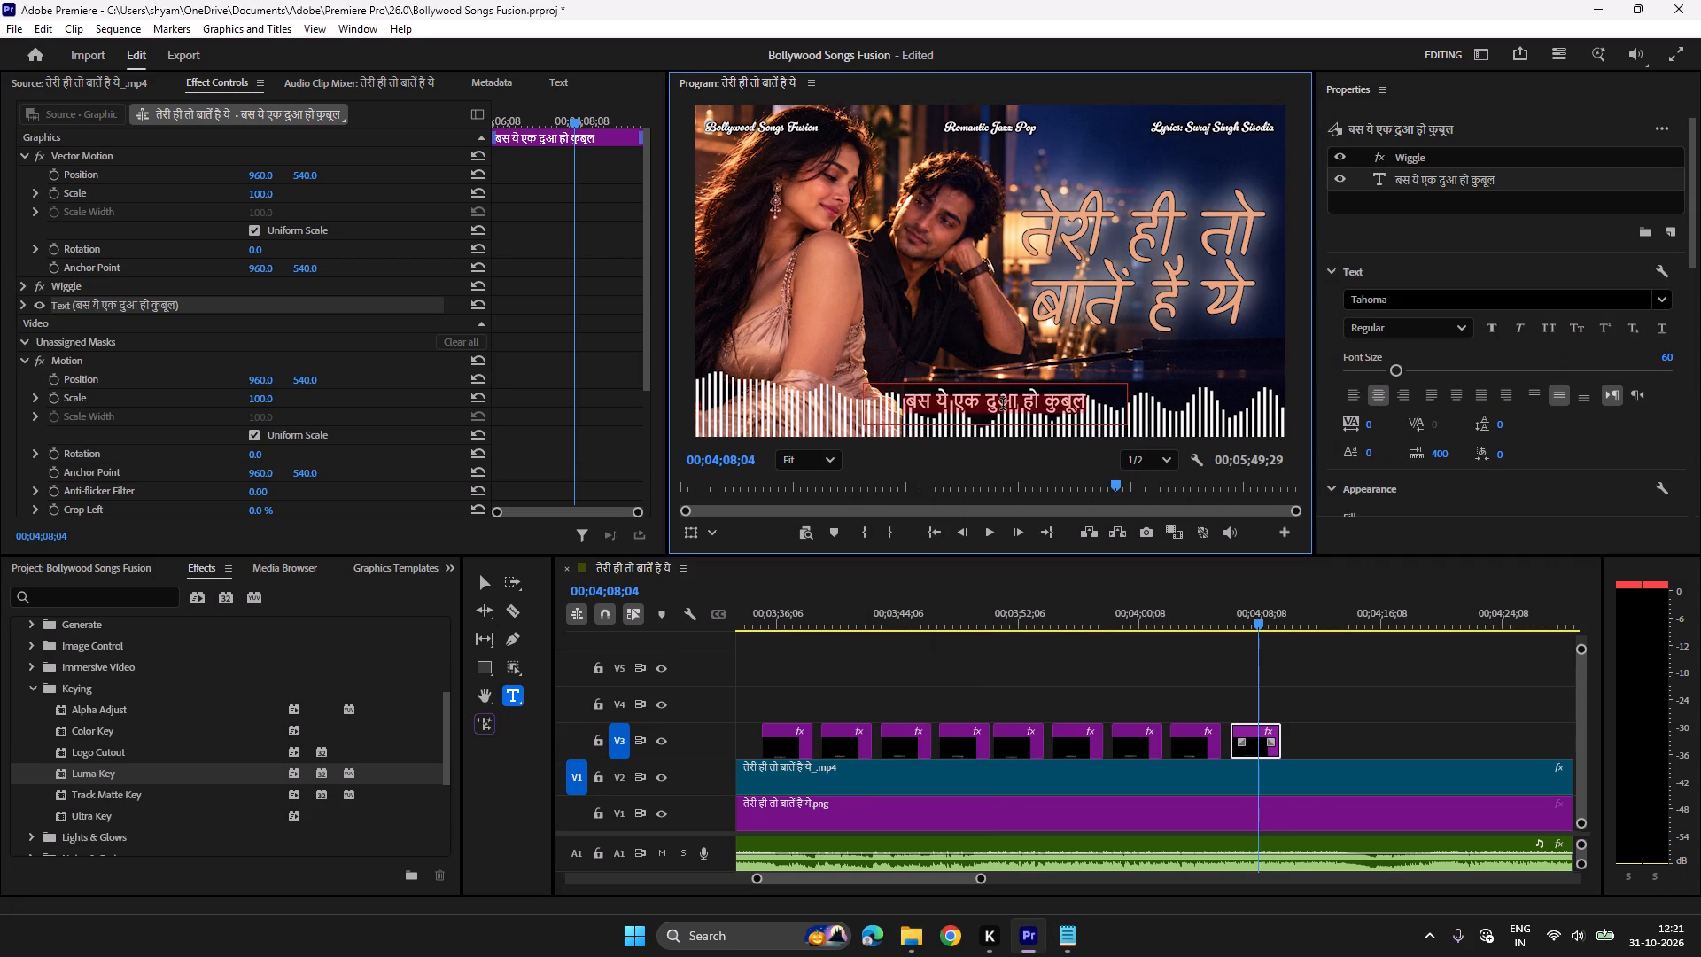
{"action": "key", "text": "ctrl+v"}
Check the तेरी ही हंसी title against the song and duplicate it on V3 at about 00;04;08.
{"action": "left_click", "coordinate": [1224, 617]}
{"action": "key", "text": "space"}
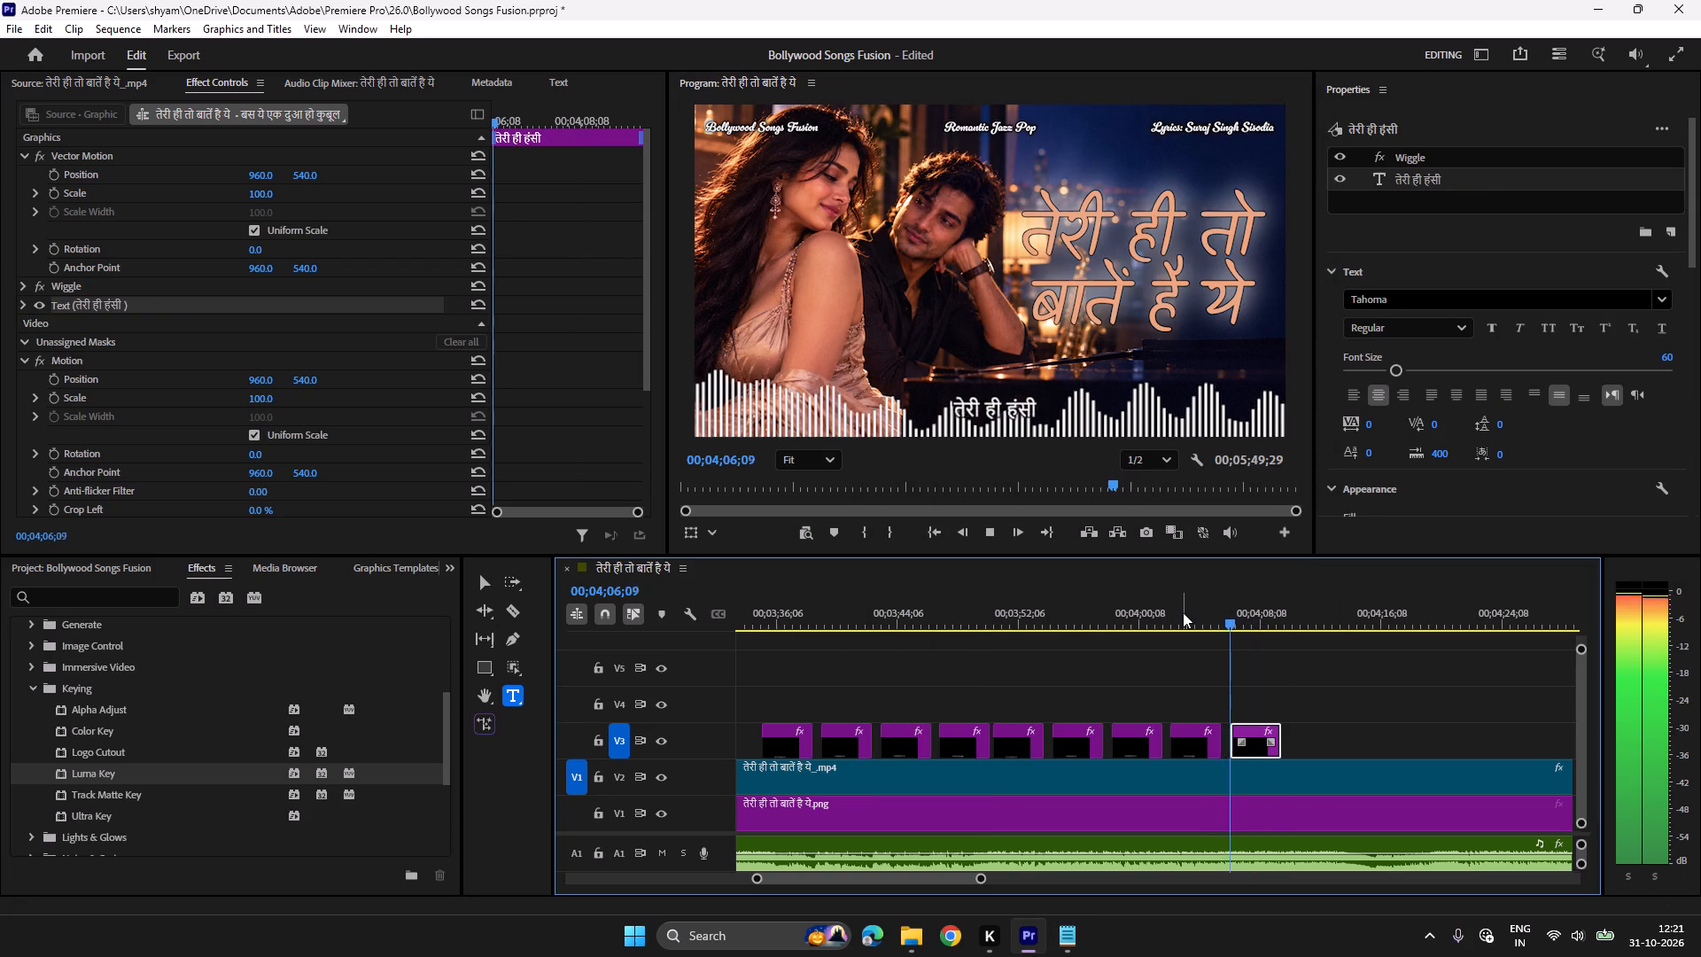
{"action": "key", "text": "space"}
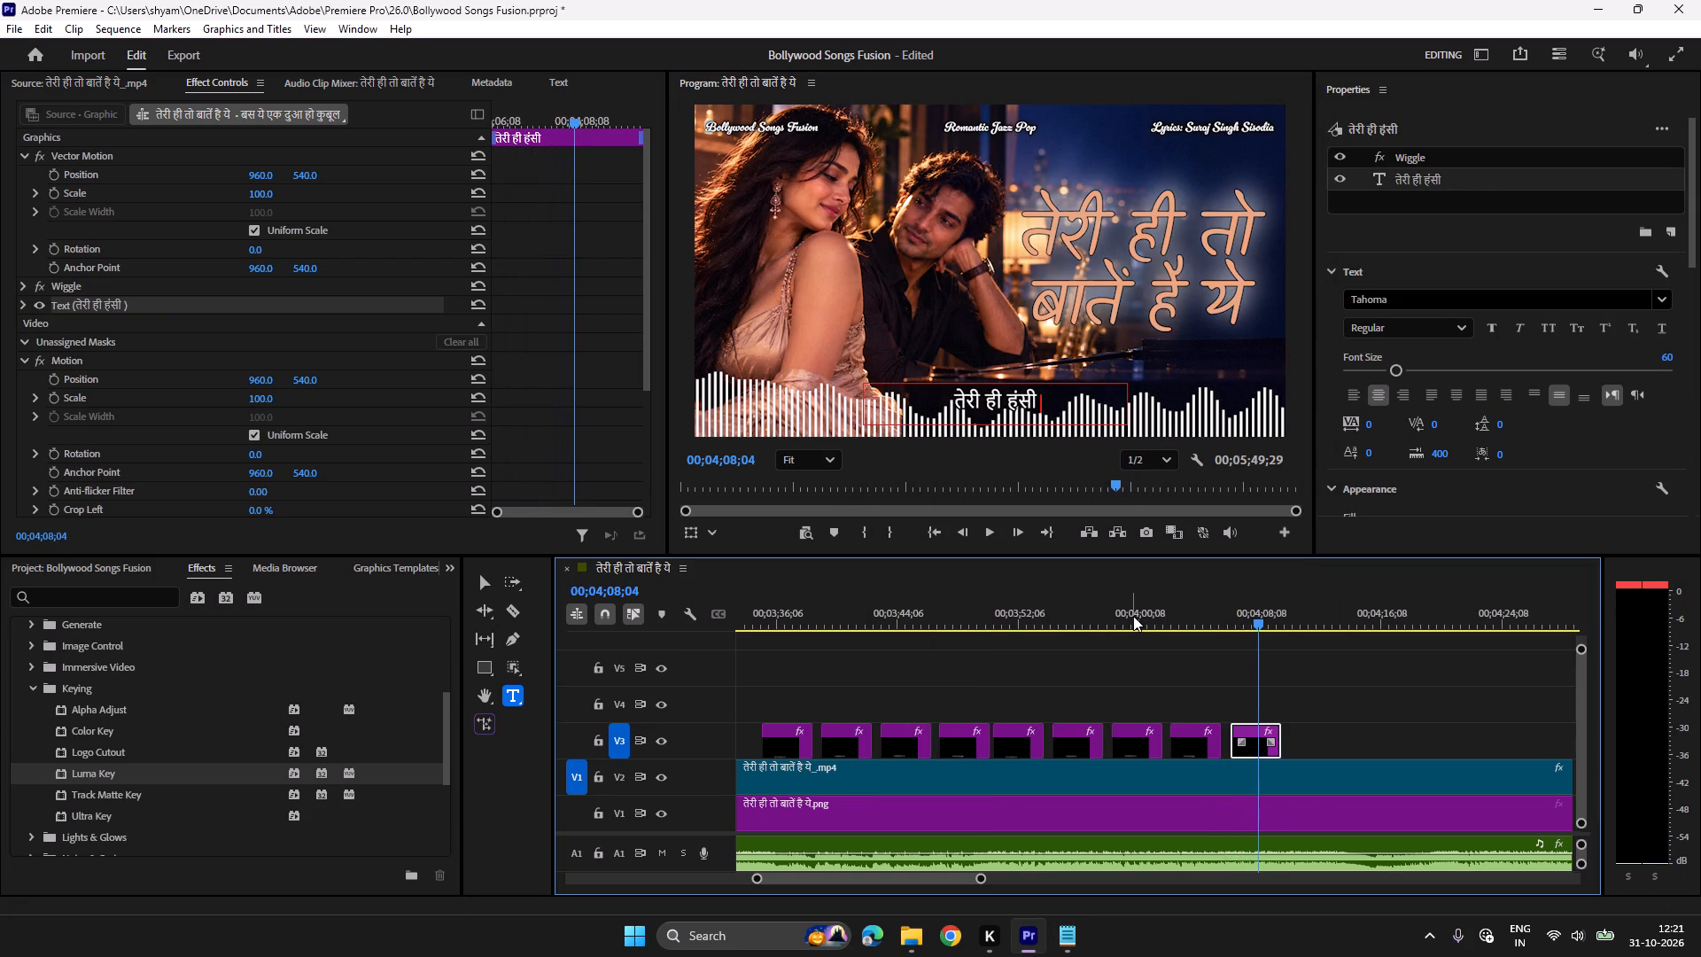
{"action": "key", "text": "ctrl+c"}
{"action": "key", "text": "ctrl+v"}
Change the text of the copy at about 00;04;08 to मेरी हर खुशी from the Notepad lyrics.
{"action": "left_click", "coordinate": [1066, 929]}
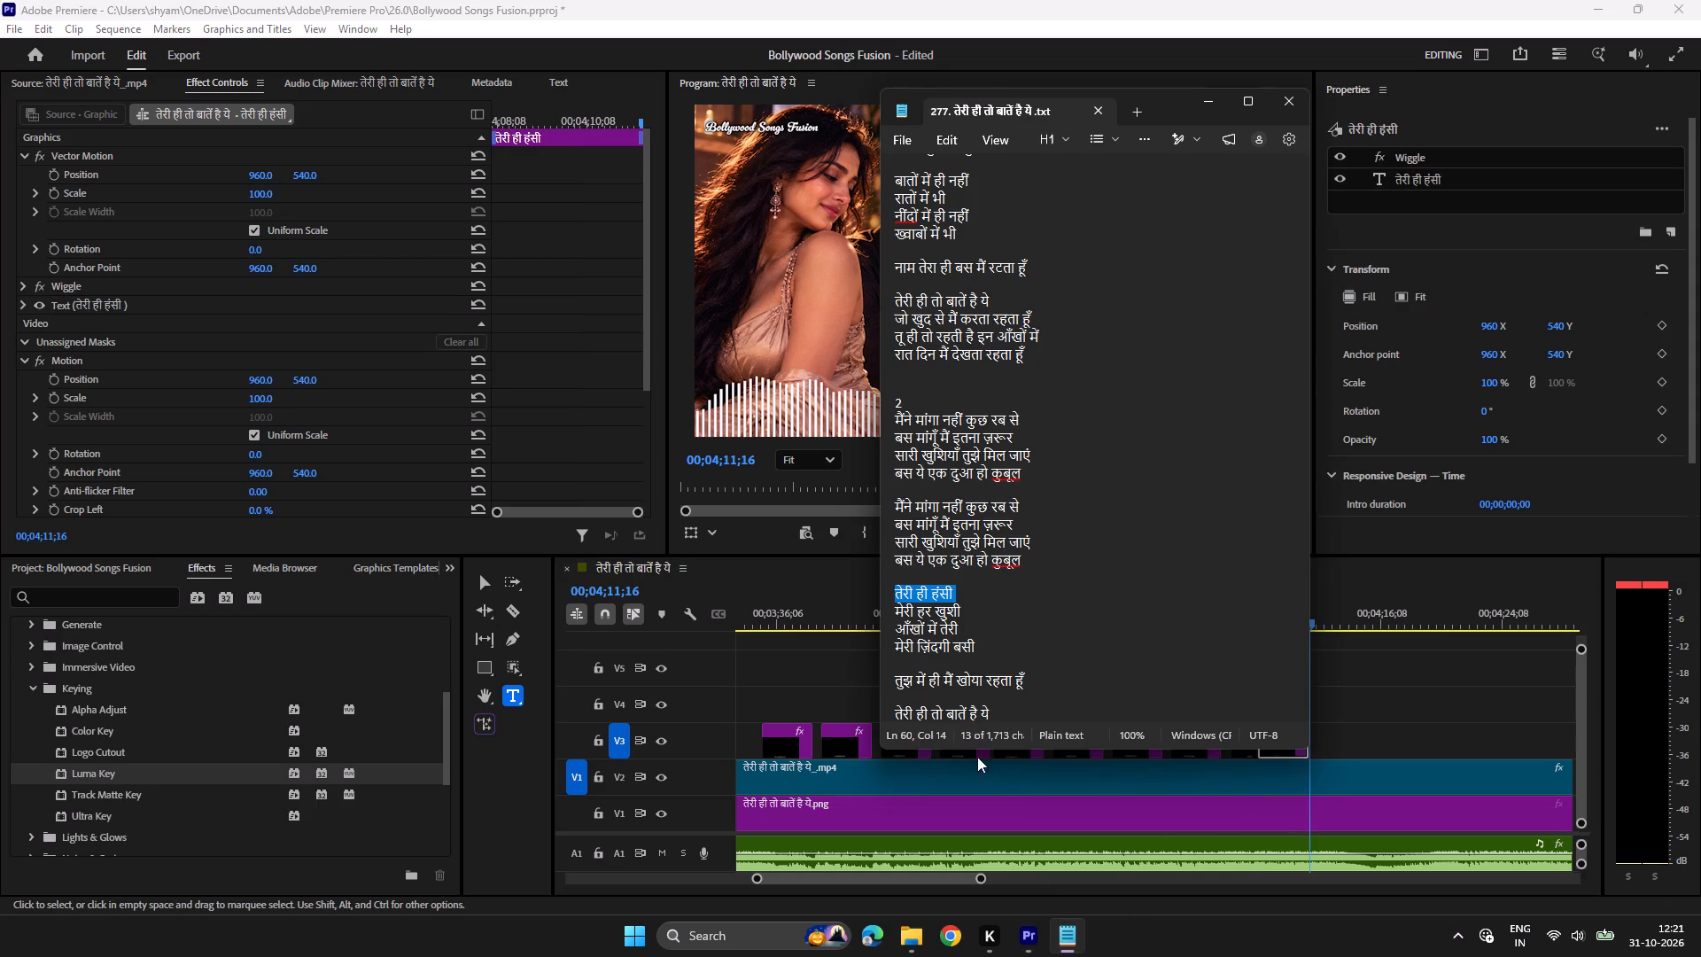
{"action": "left_click_drag", "start_coordinate": [963, 611], "coordinate": [882, 615]}
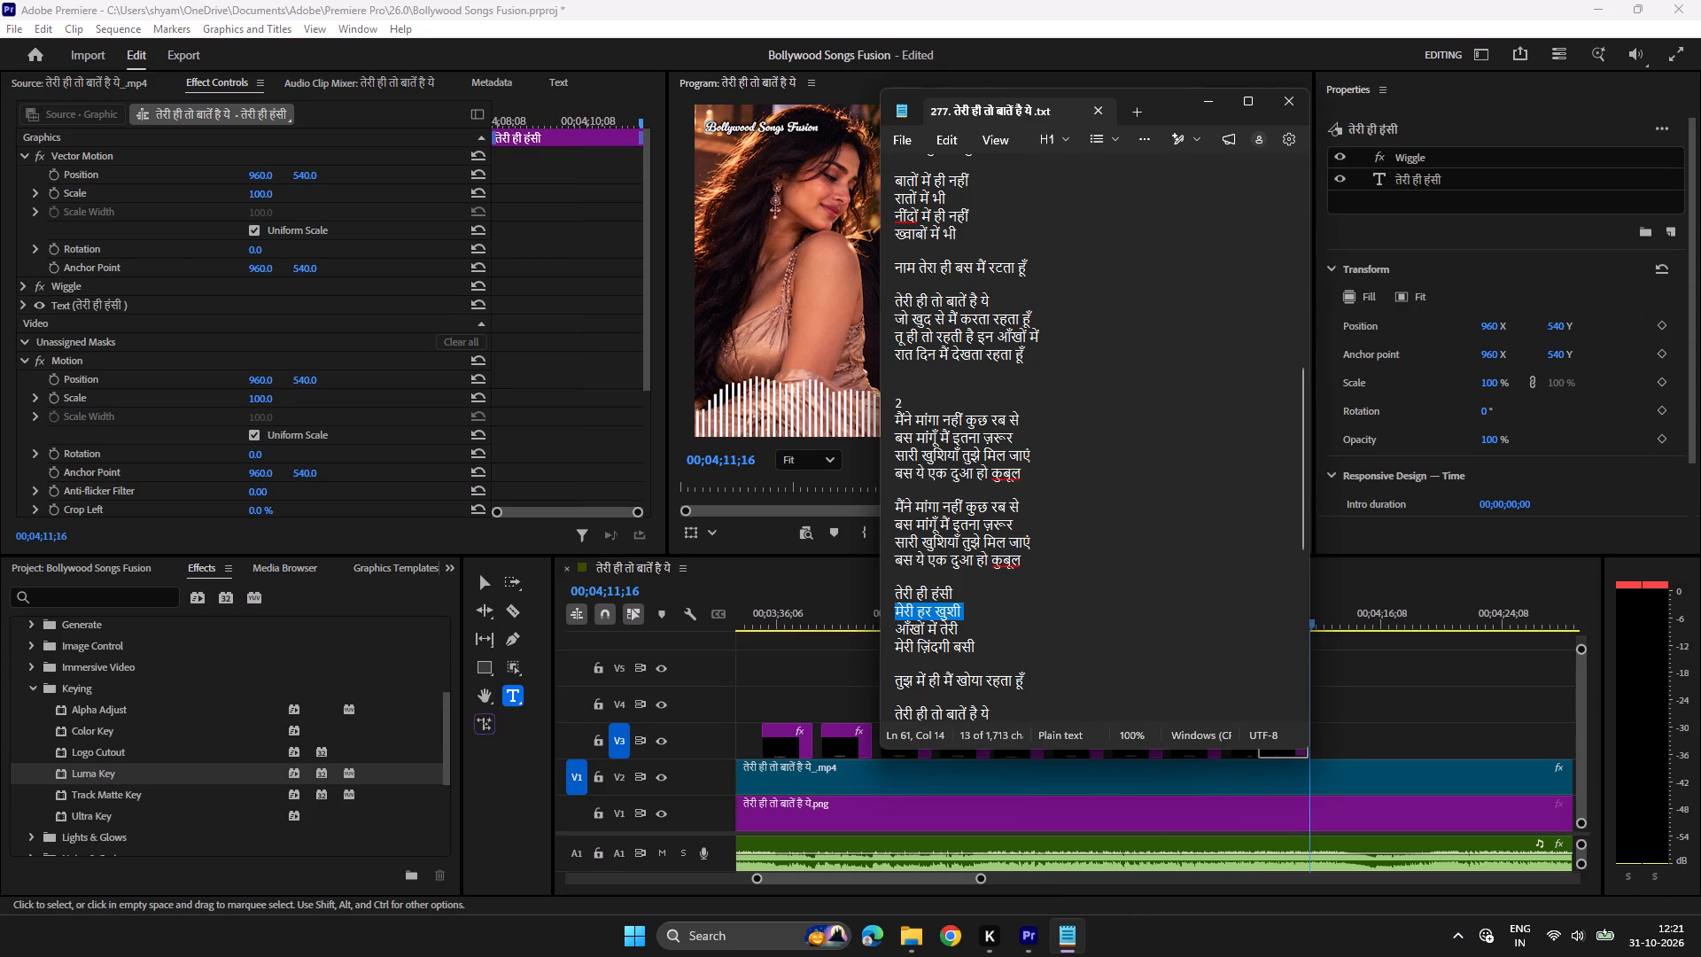
{"action": "key", "text": "ctrl+c"}
{"action": "left_click", "coordinate": [1029, 936]}
{"action": "left_click", "coordinate": [1292, 615]}
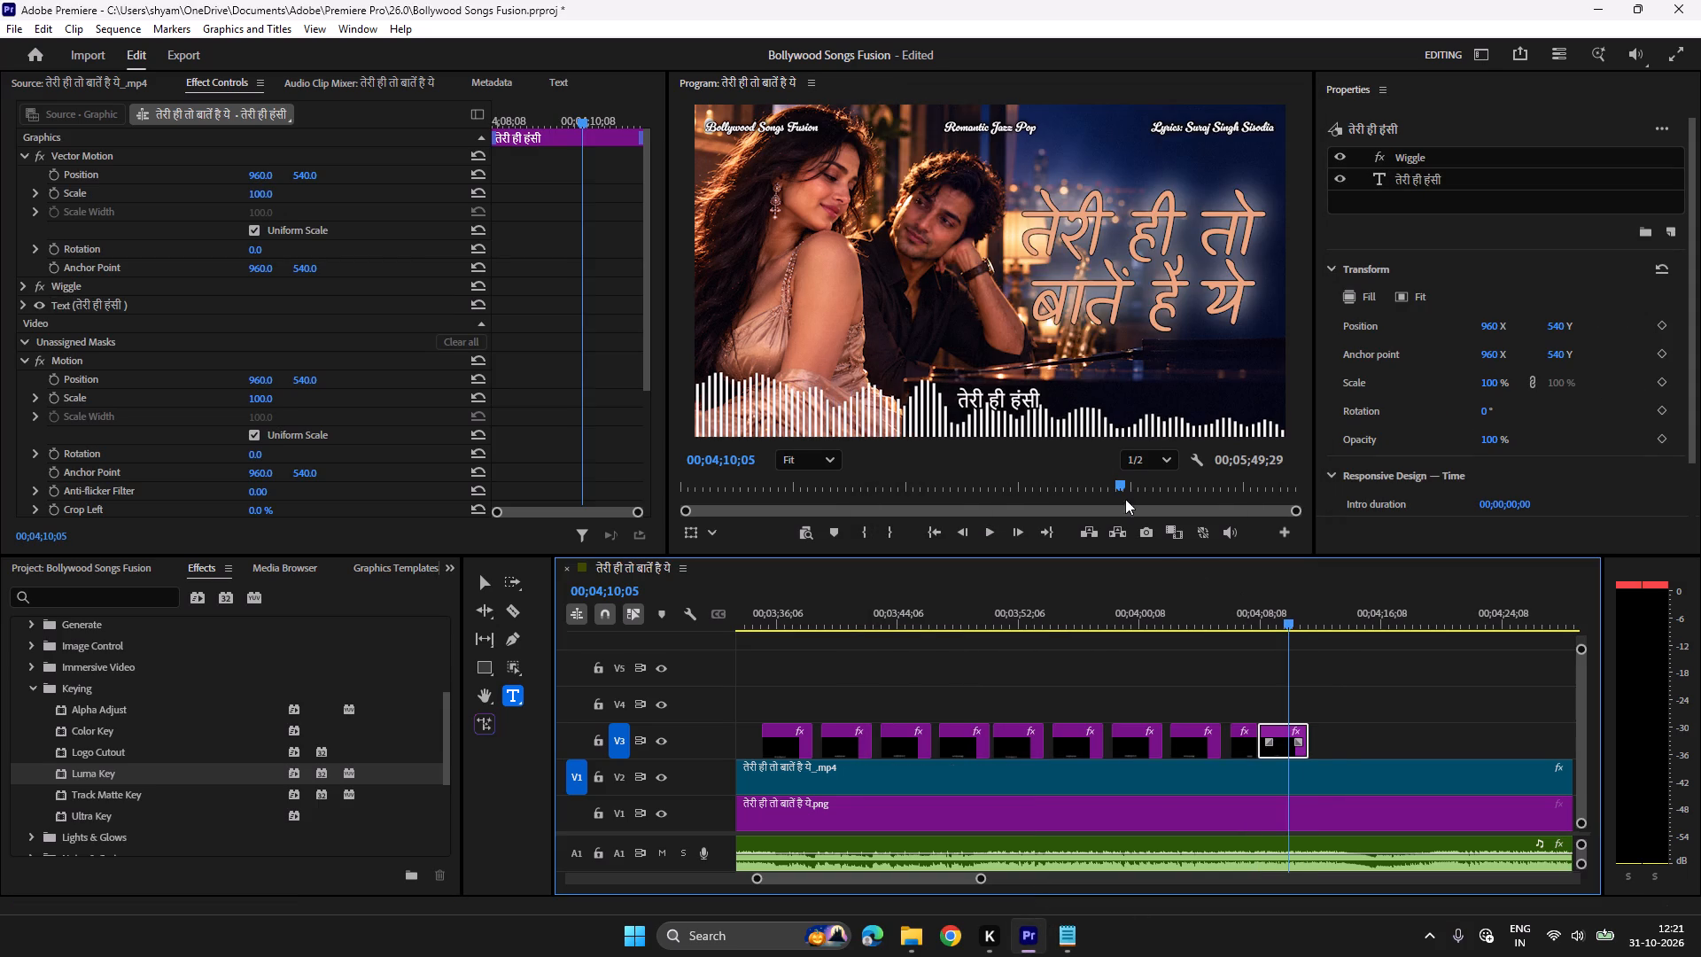
{"action": "left_click", "coordinate": [998, 404]}
{"action": "key", "text": "ctrl+a"}
{"action": "key", "text": "ctrl+v"}
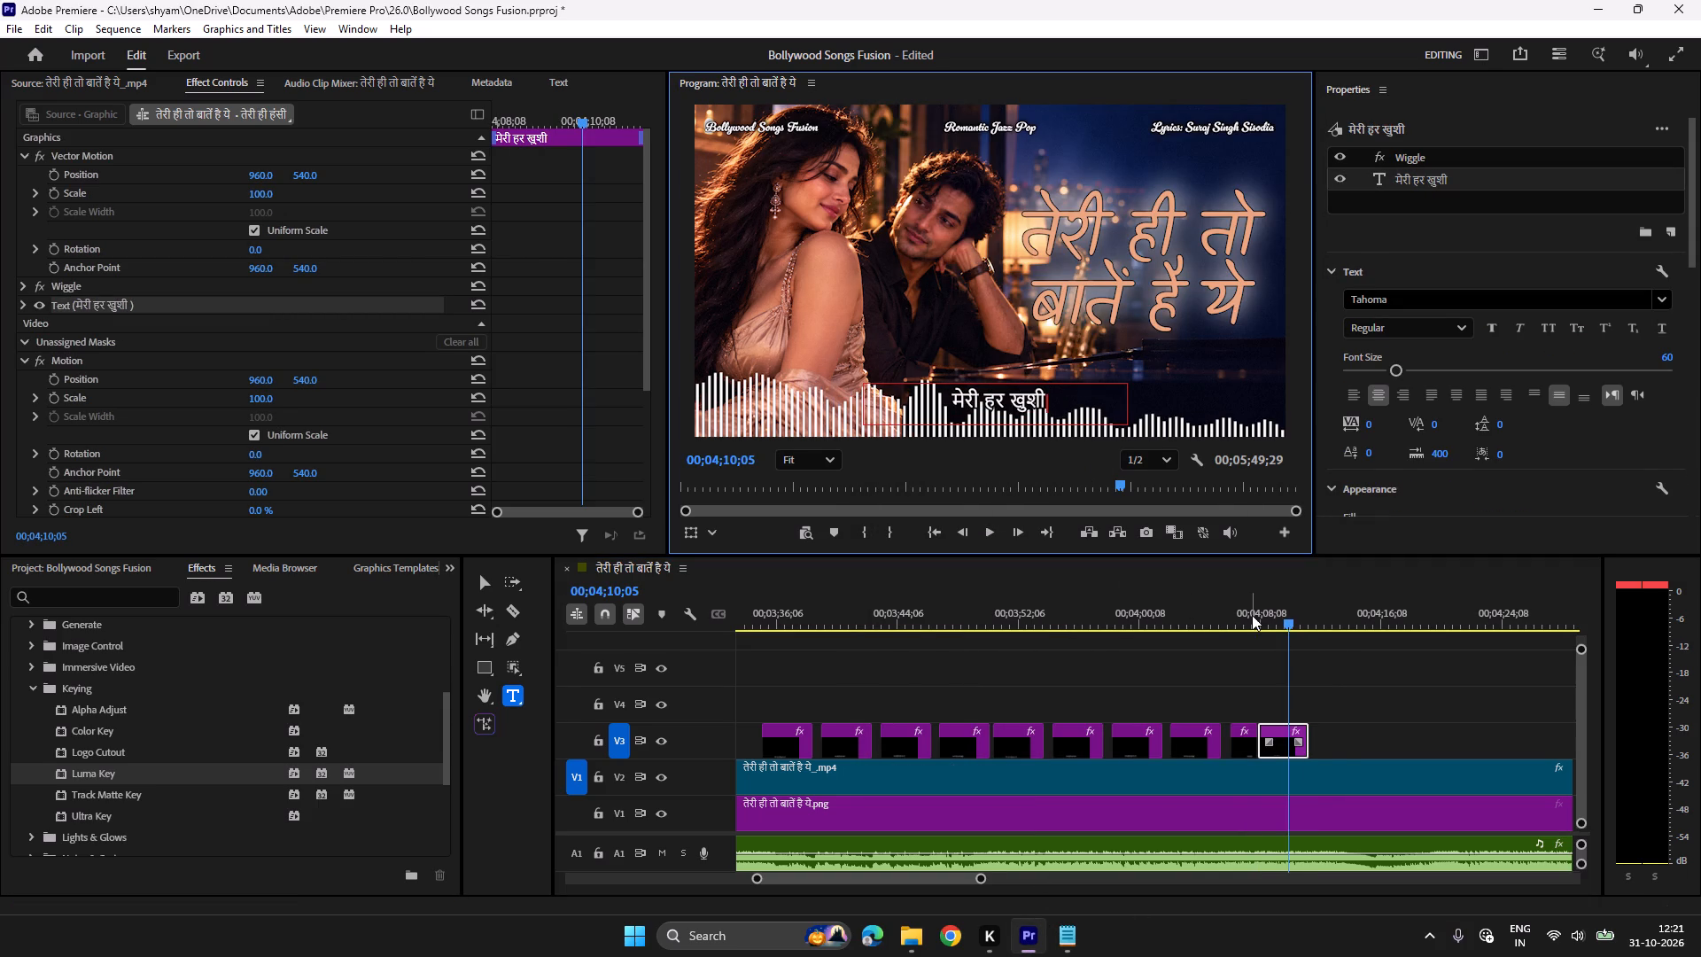
Check the मेरी हर खुशी title against the song and duplicate it on V3 at about 00;04;10.
{"action": "left_click", "coordinate": [1254, 615]}
{"action": "key", "text": "space"}
{"action": "scroll", "coordinate": [1200, 620], "scroll_direction": "down", "scroll_amount": 4}
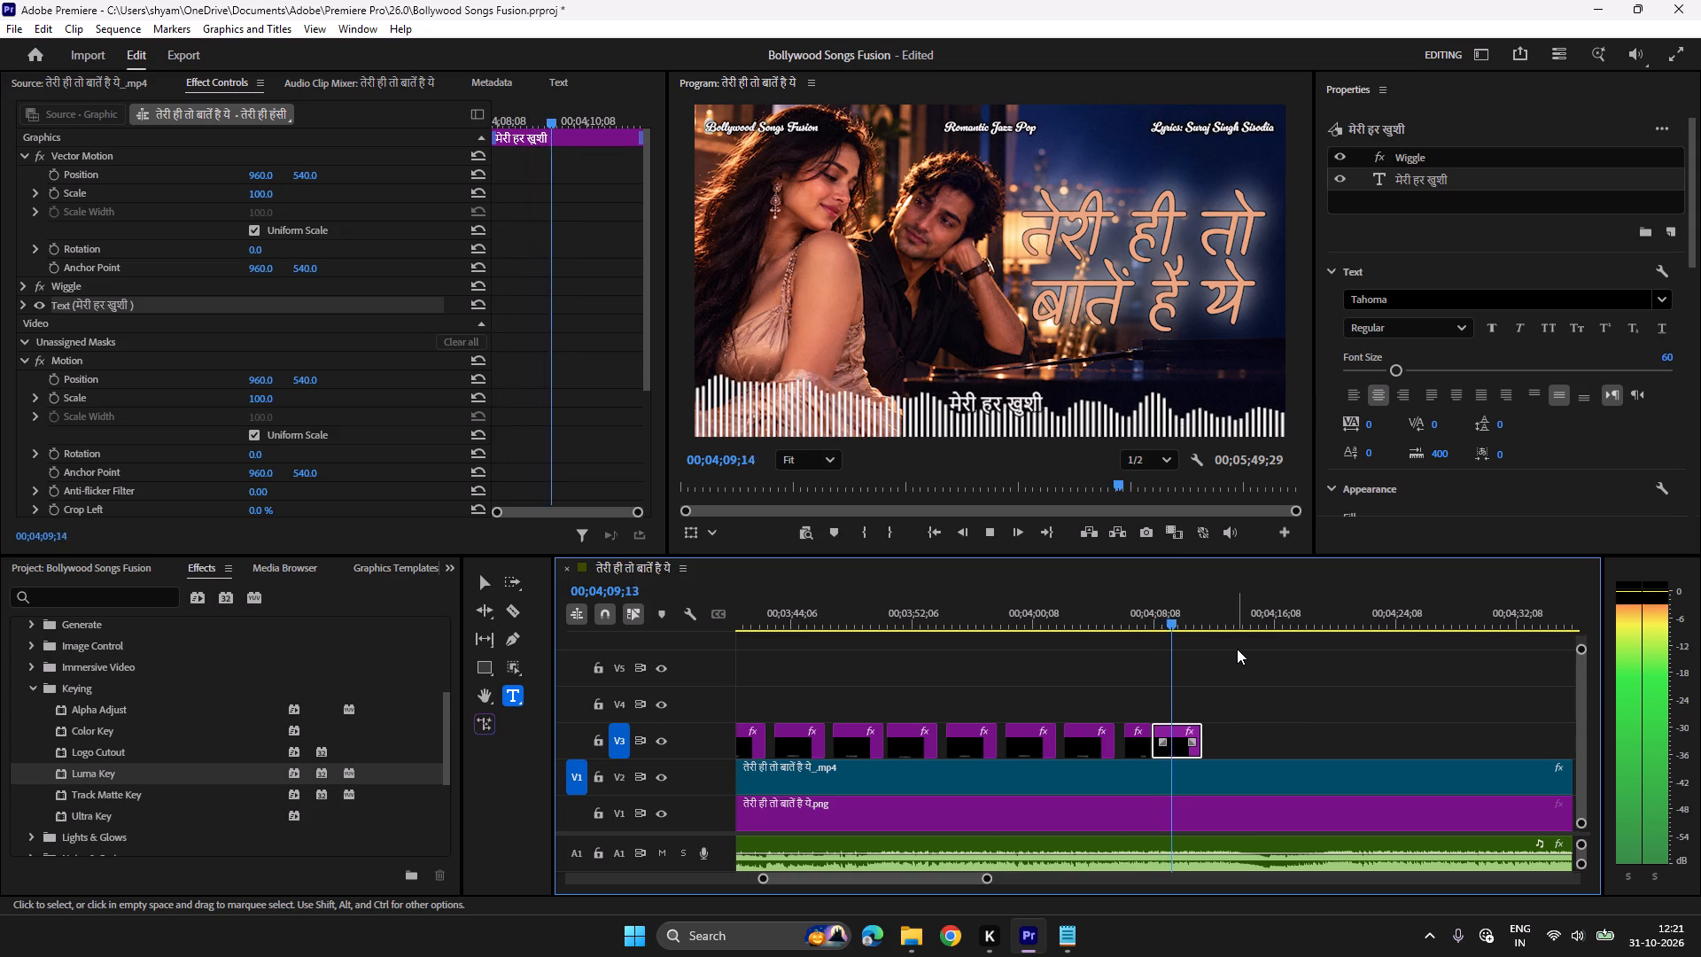
{"action": "key", "text": "space"}
{"action": "key", "text": "ctrl+c"}
{"action": "key", "text": "ctrl+v"}
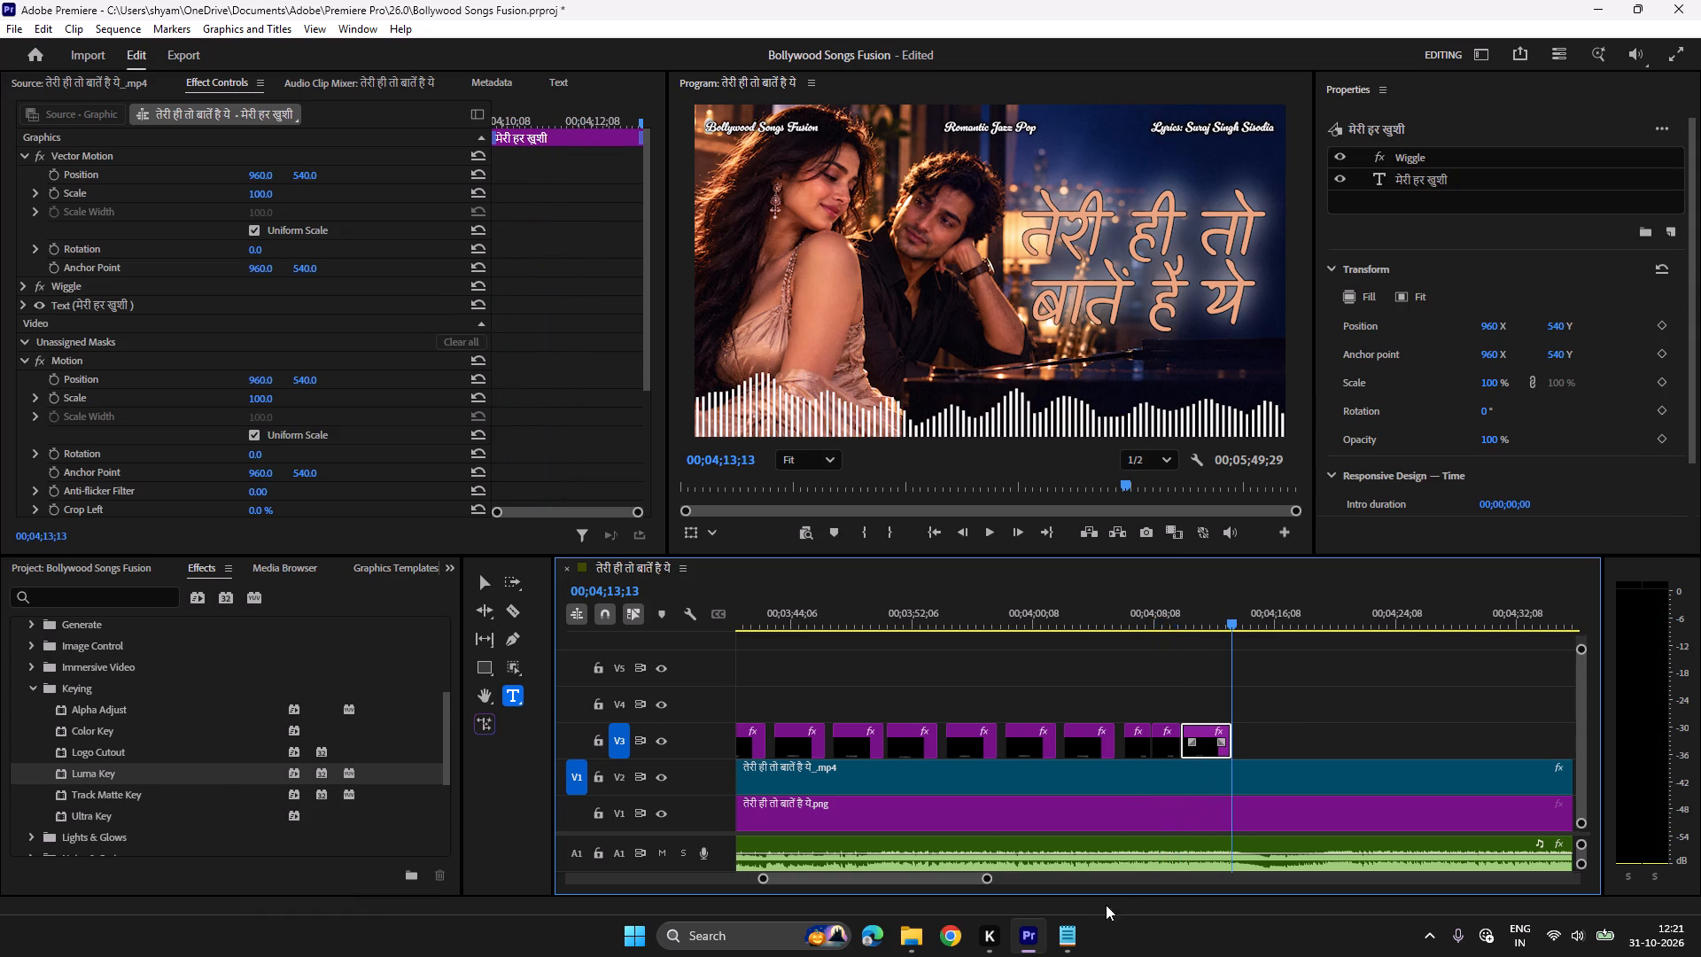
Change the text of the copy at about 00;04;10 to आँखों में तेरी from the Notepad lyrics.
{"action": "left_click", "coordinate": [1071, 938]}
{"action": "left_click_drag", "start_coordinate": [962, 624], "coordinate": [872, 628]}
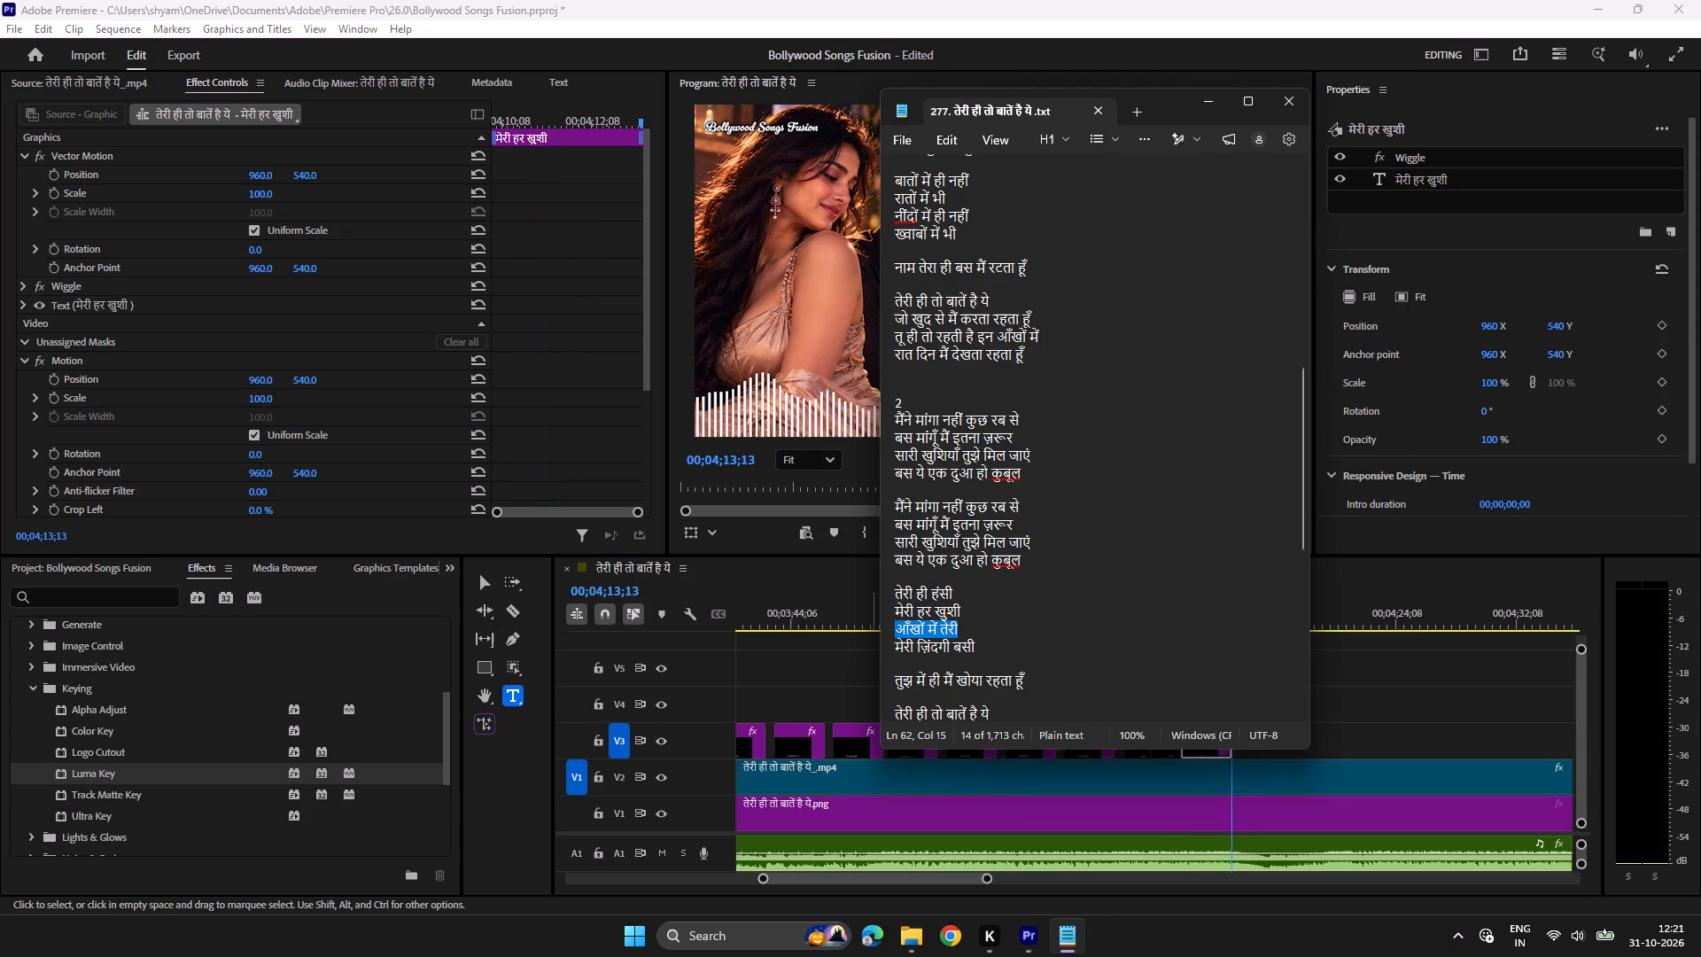
{"action": "key", "text": "ctrl+c"}
{"action": "left_click", "coordinate": [1033, 927]}
{"action": "left_click", "coordinate": [1206, 614]}
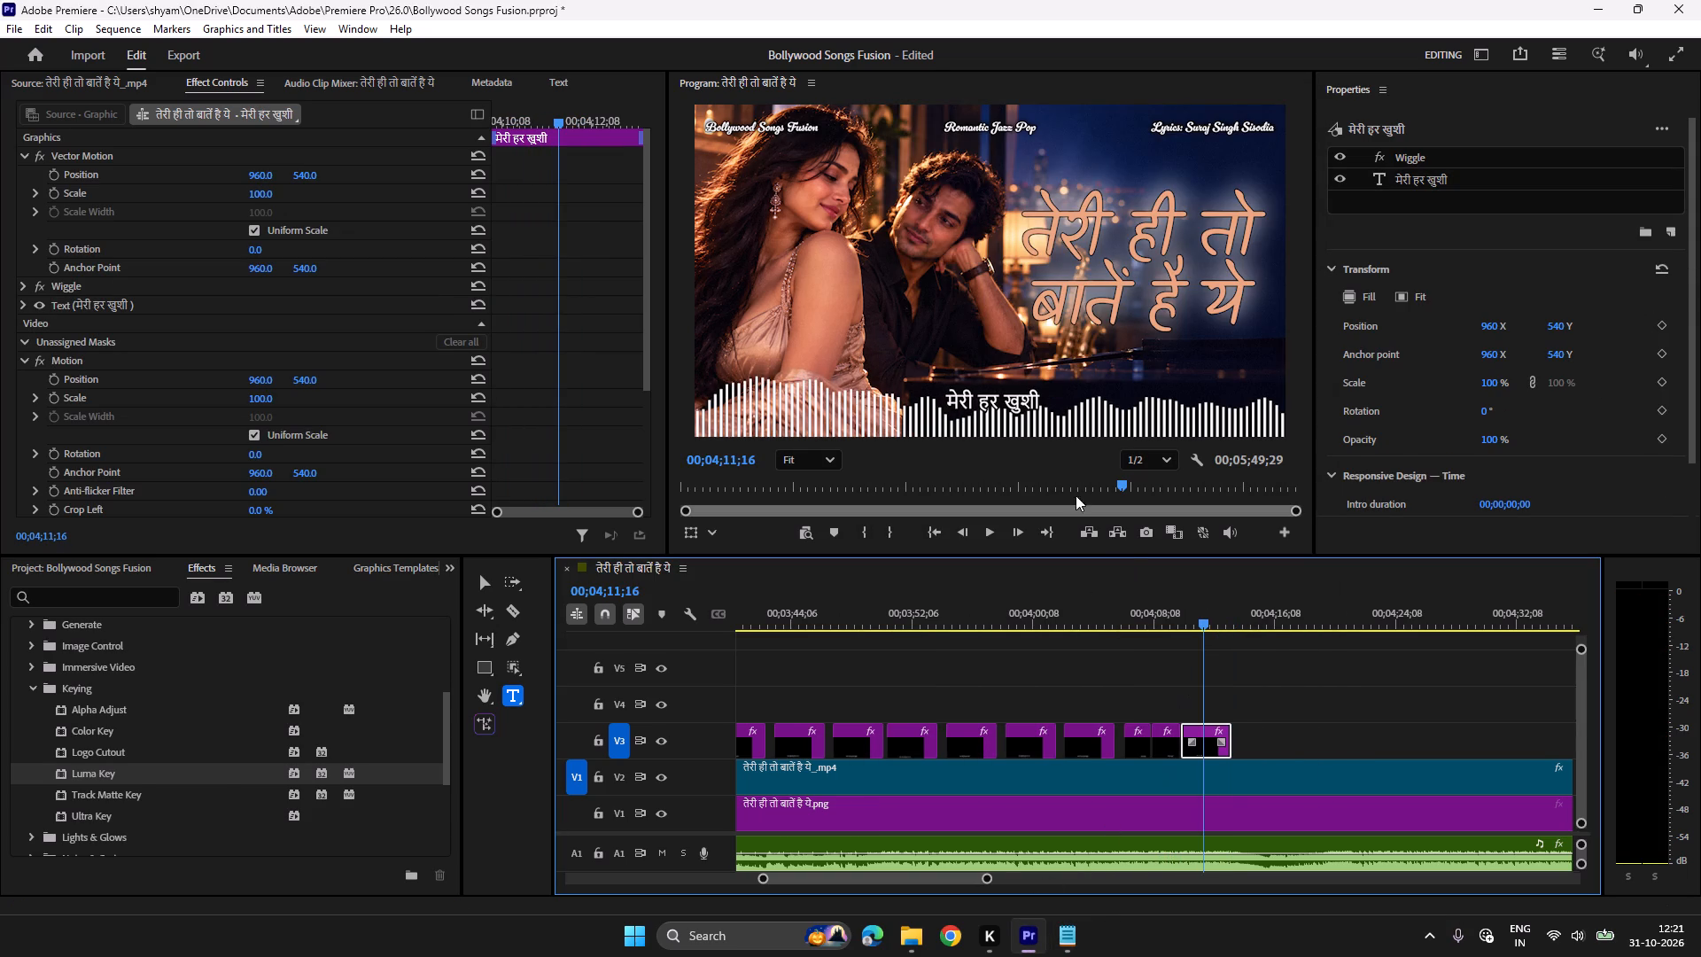
{"action": "left_click", "coordinate": [999, 401]}
{"action": "key", "text": "ctrl+a"}
{"action": "key", "text": "ctrl+v"}
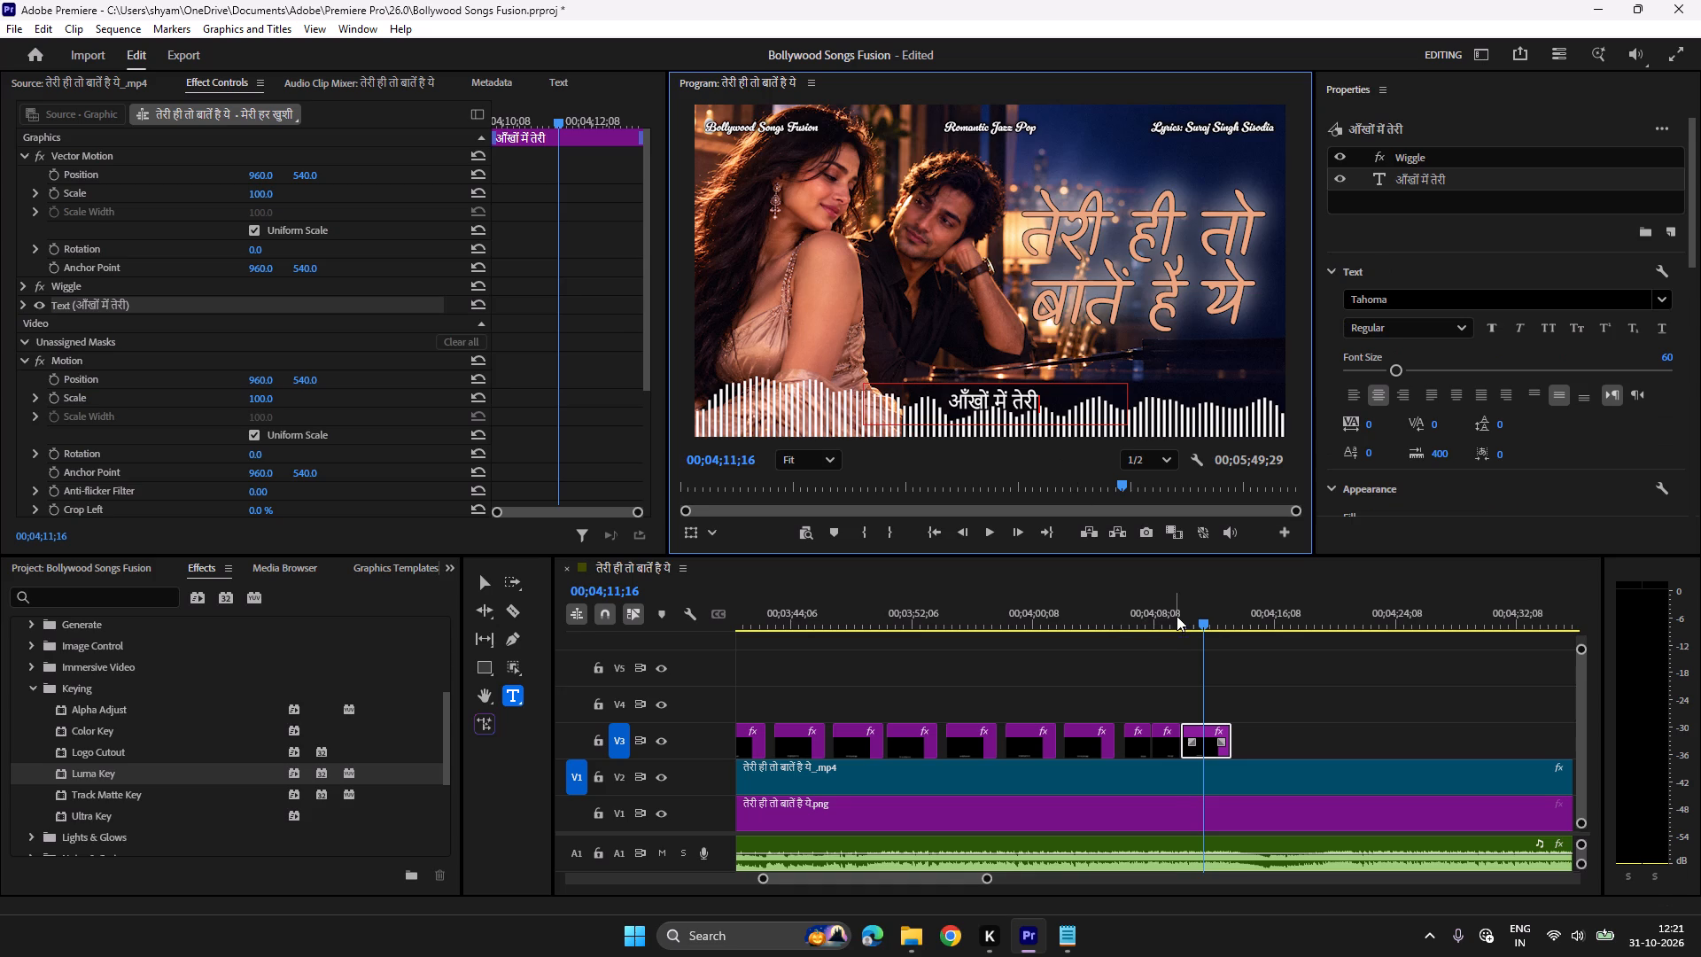
Check the आँखों में तेरी title against the song and duplicate it on V3 at about 00;04;12.
{"action": "left_click", "coordinate": [1177, 612]}
{"action": "key", "text": "space"}
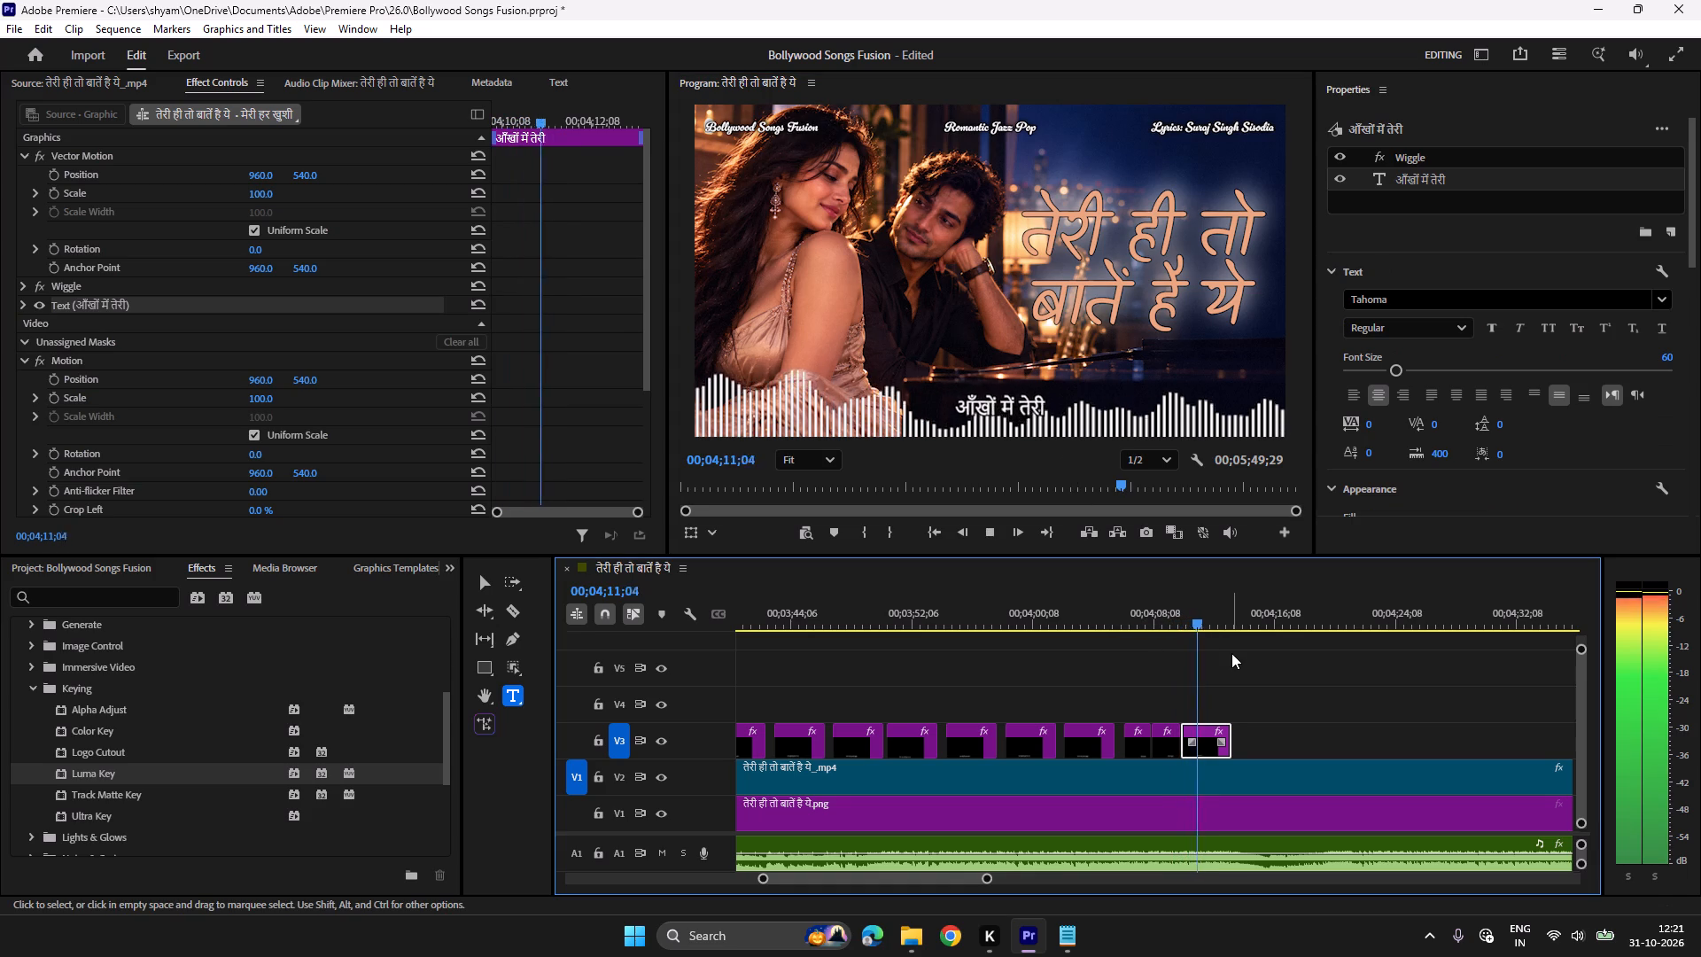
{"action": "key", "text": "space"}
{"action": "left_click", "coordinate": [1198, 613]}
{"action": "key", "text": "space"}
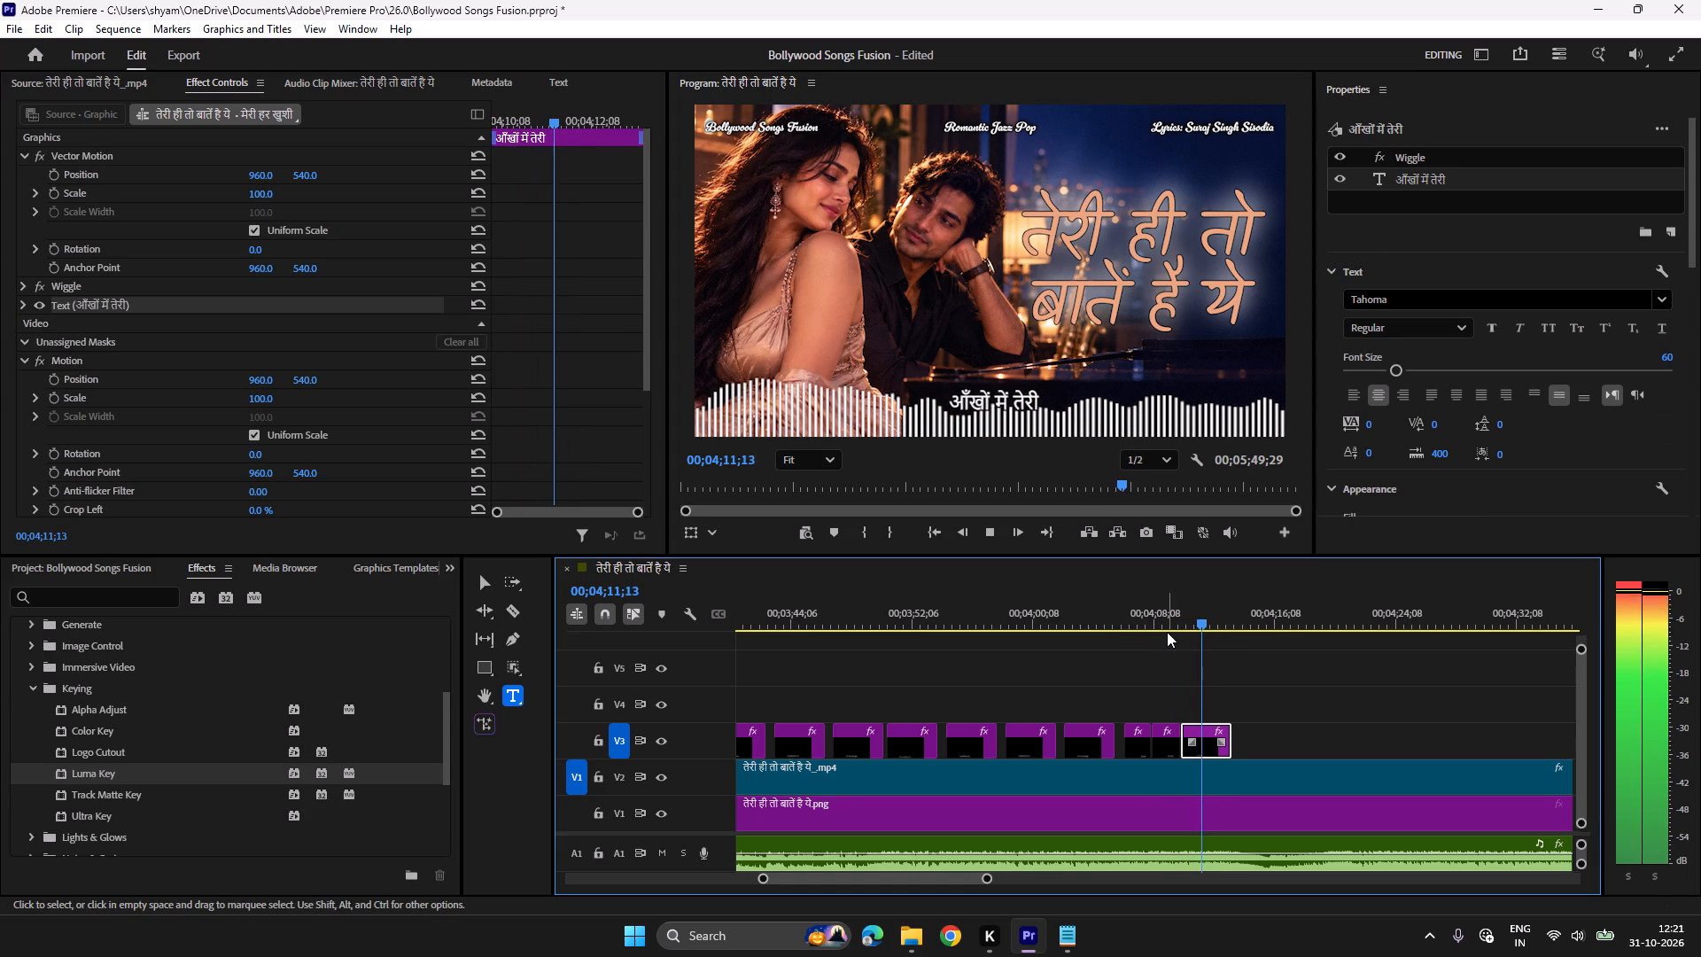
{"action": "key", "text": "space"}
{"action": "key", "text": "ctrl+c"}
{"action": "key", "text": "ctrl+v"}
Change the text of the copy at about 00;04;12 to मेरी ज़िंदगी बसी from the Notepad lyrics.
{"action": "left_click", "coordinate": [1073, 935]}
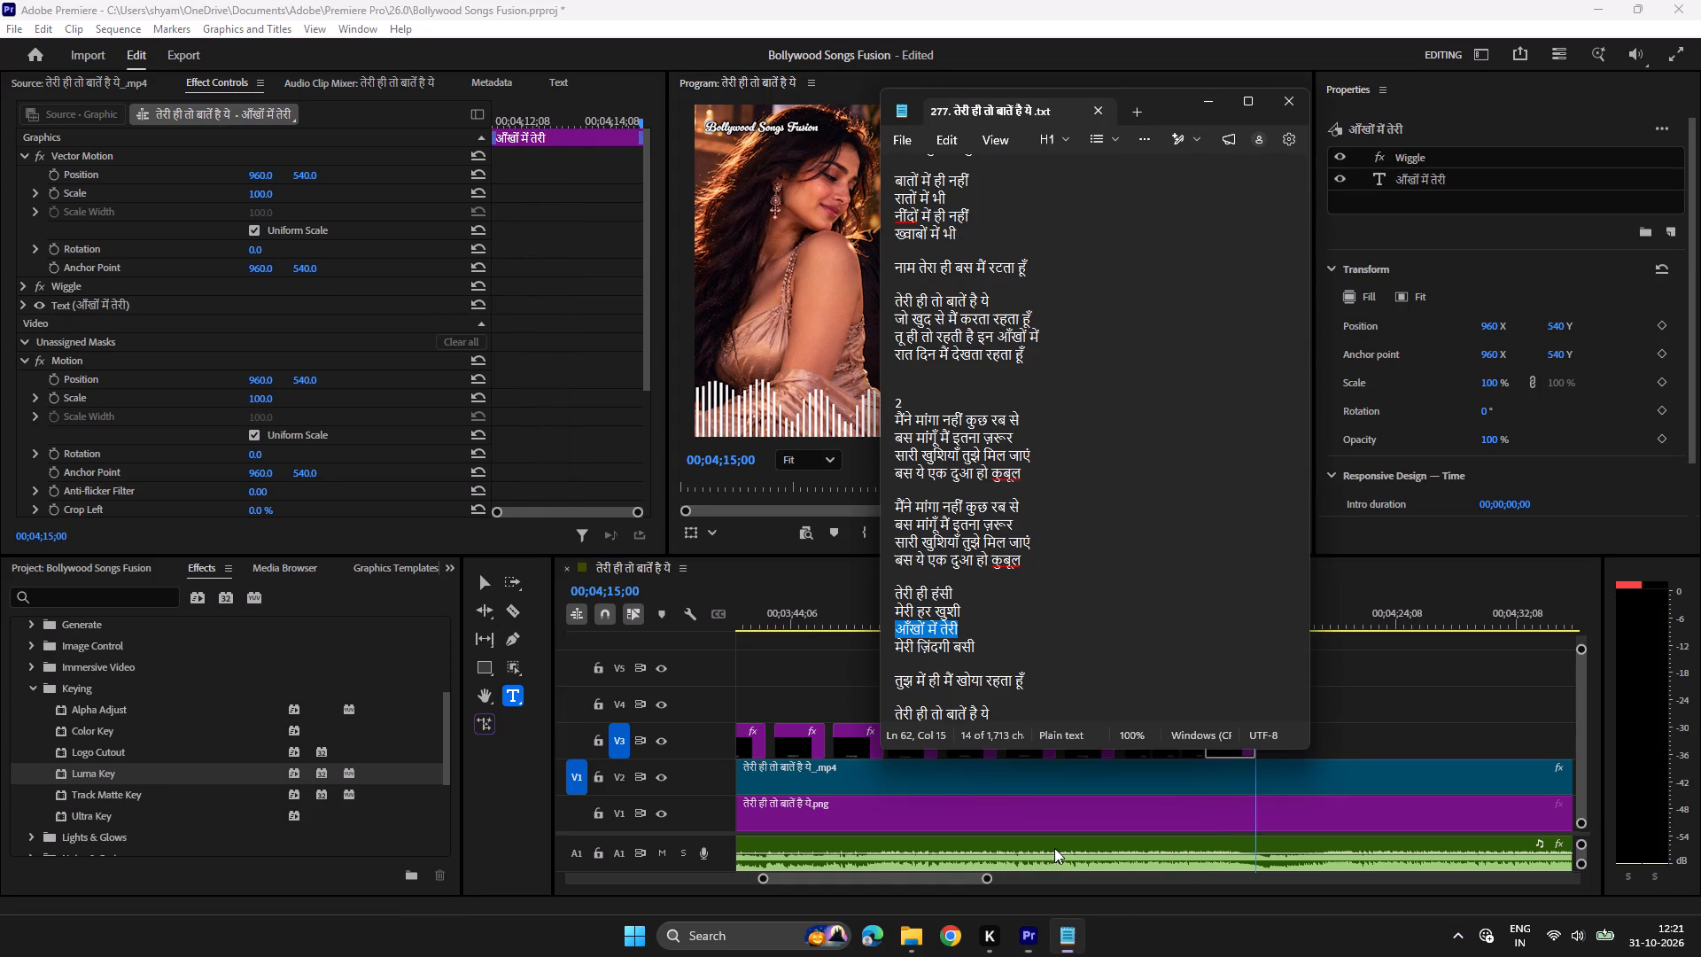
{"action": "left_click_drag", "start_coordinate": [990, 650], "coordinate": [897, 650]}
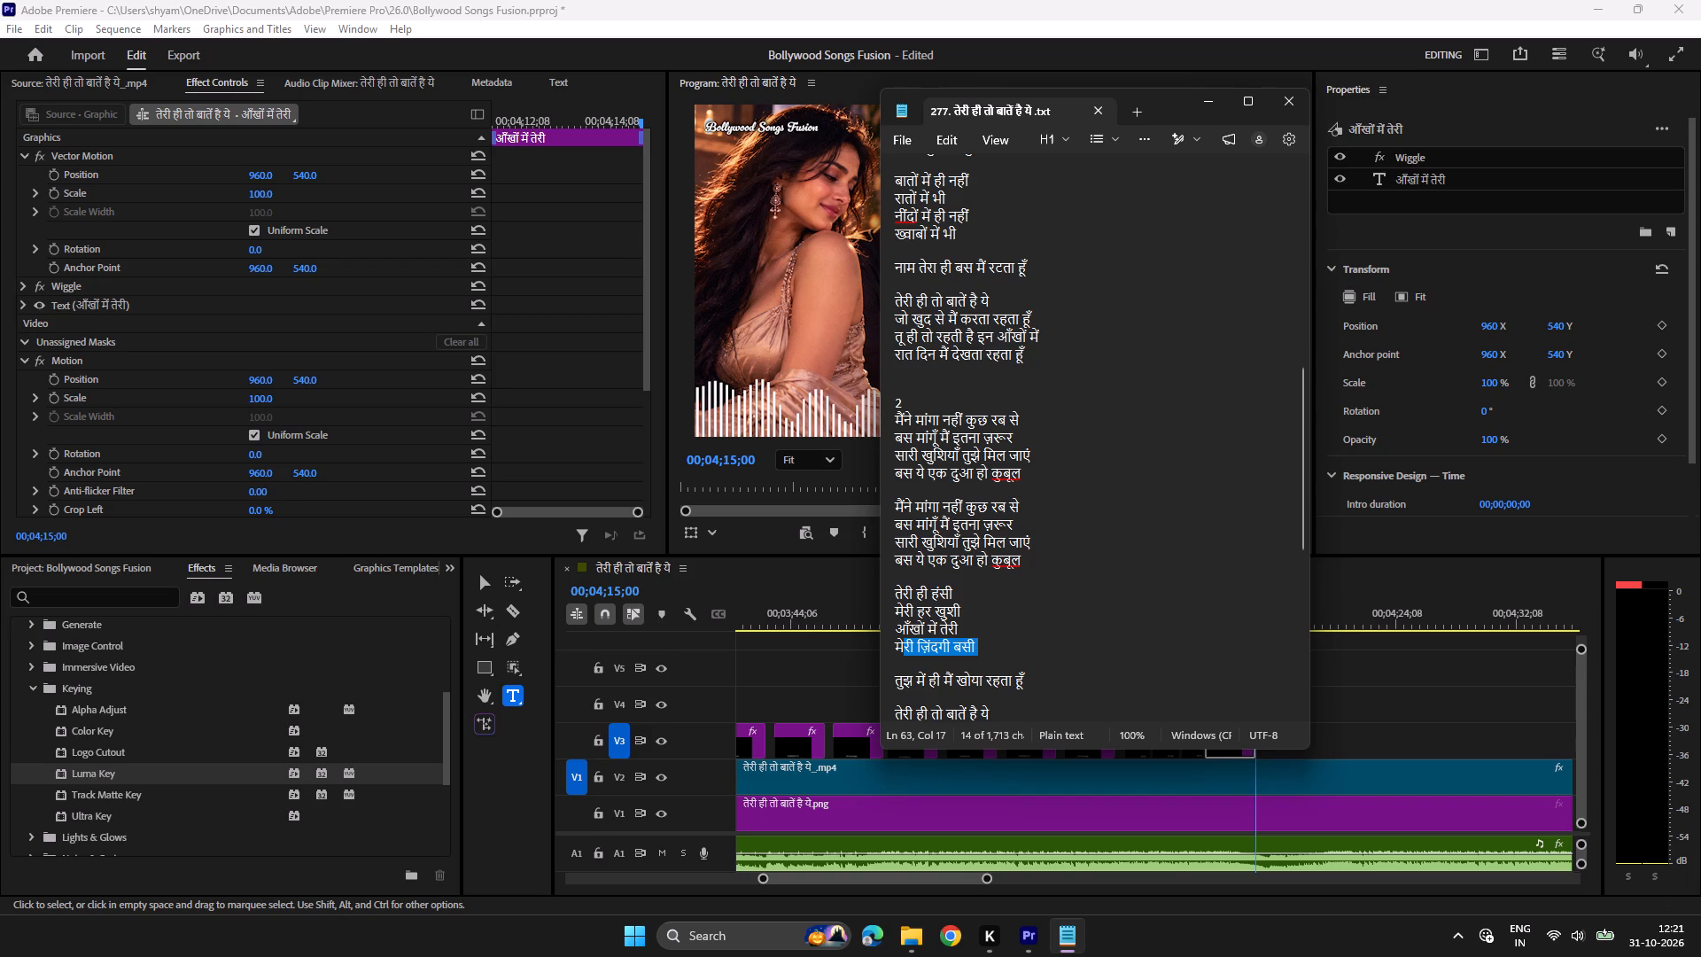
{"action": "left_click", "coordinate": [987, 640]}
{"action": "left_click_drag", "start_coordinate": [982, 647], "coordinate": [864, 644]}
{"action": "key", "text": "ctrl+c"}
{"action": "left_click", "coordinate": [1031, 939]}
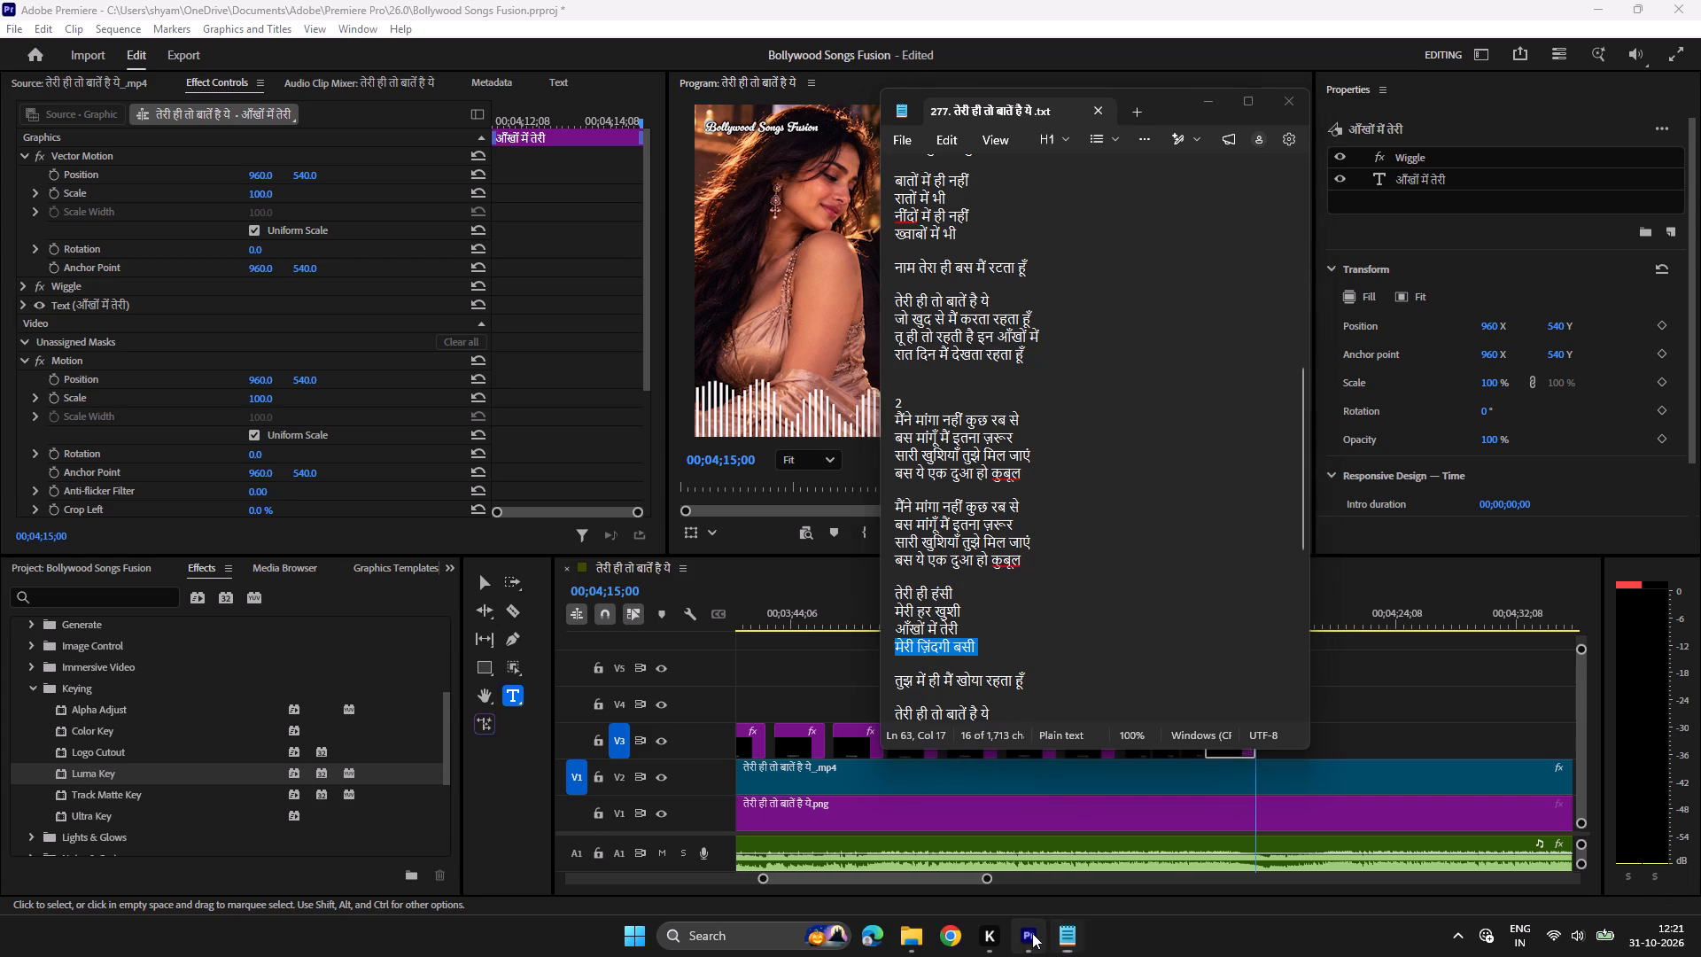
{"action": "left_click", "coordinate": [1236, 618]}
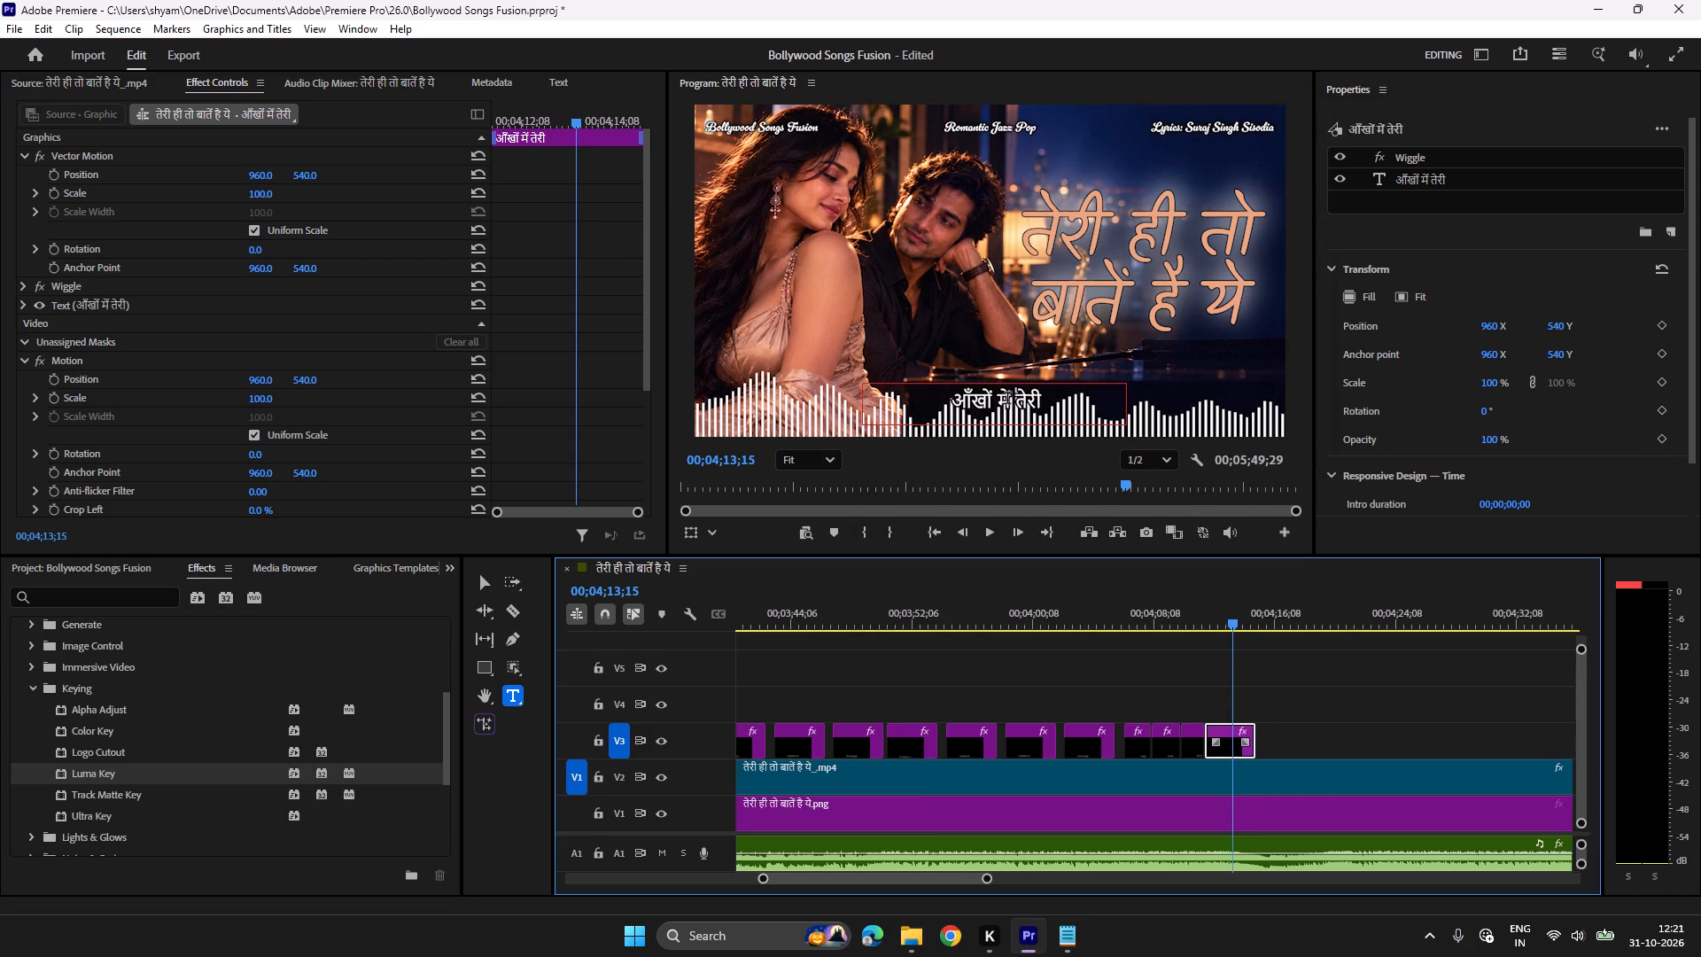
{"action": "left_click", "coordinate": [1007, 400], "text": "ctrl"}
{"action": "key", "text": "ctrl+a"}
{"action": "key", "text": "ctrl+v"}
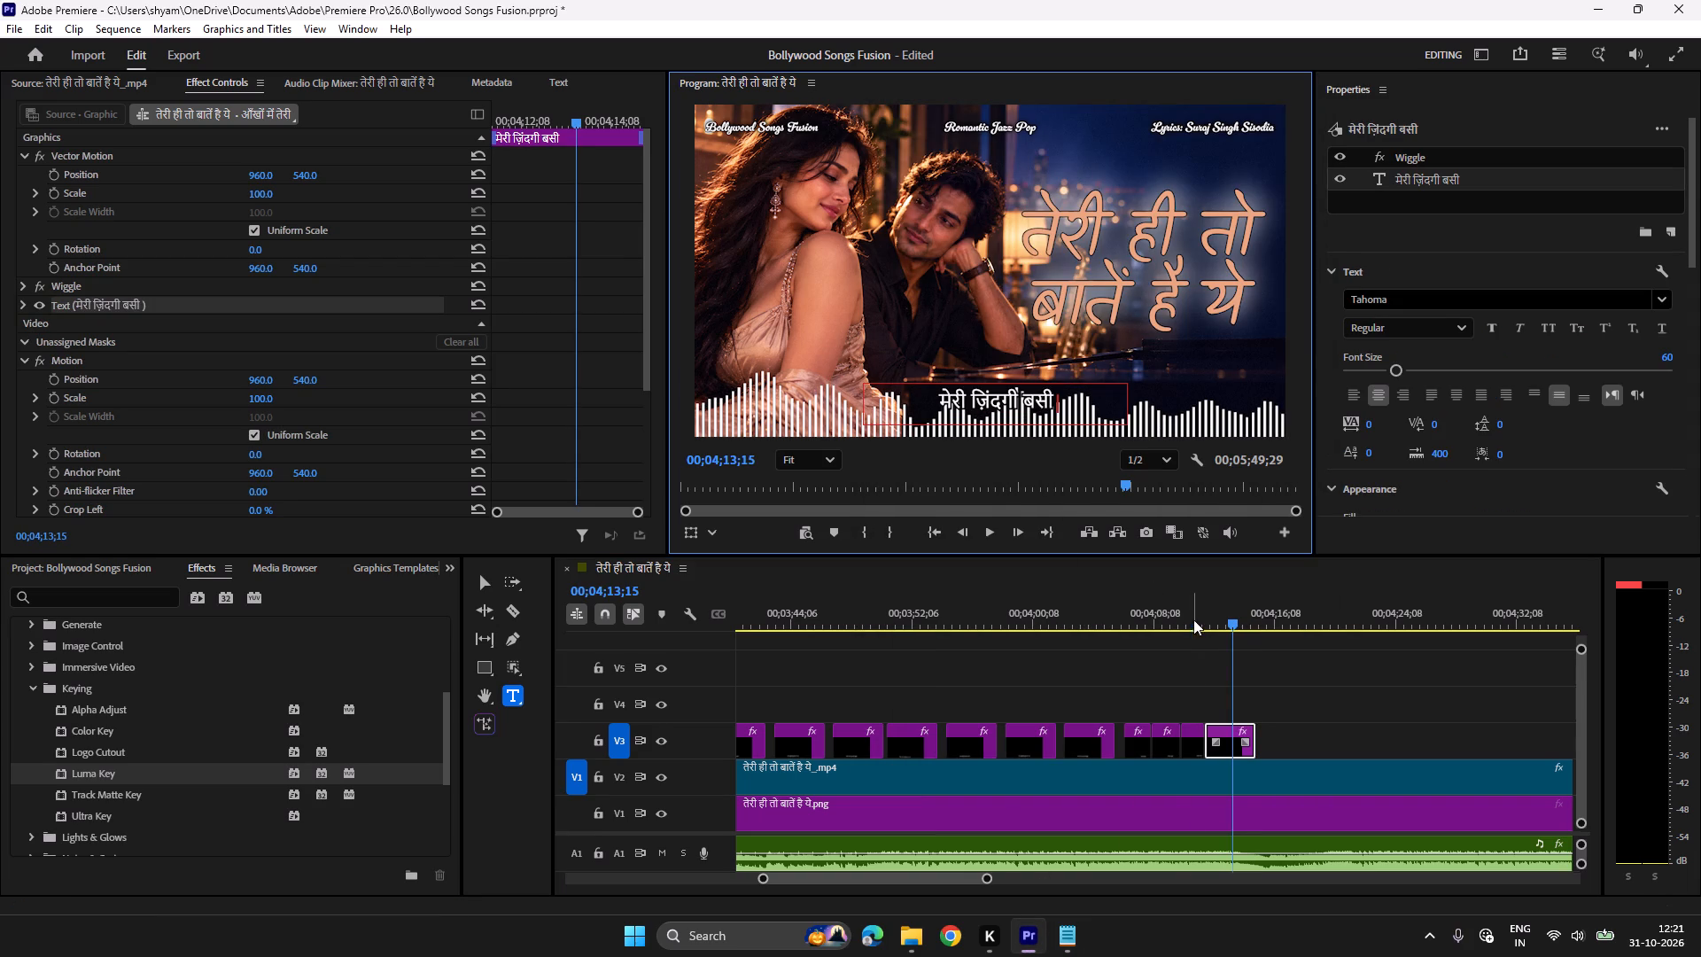
Check the timing of the मेरी ज़िंदगी बसी title on V3 against the song.
{"action": "left_click", "coordinate": [1193, 619]}
{"action": "key", "text": "space"}
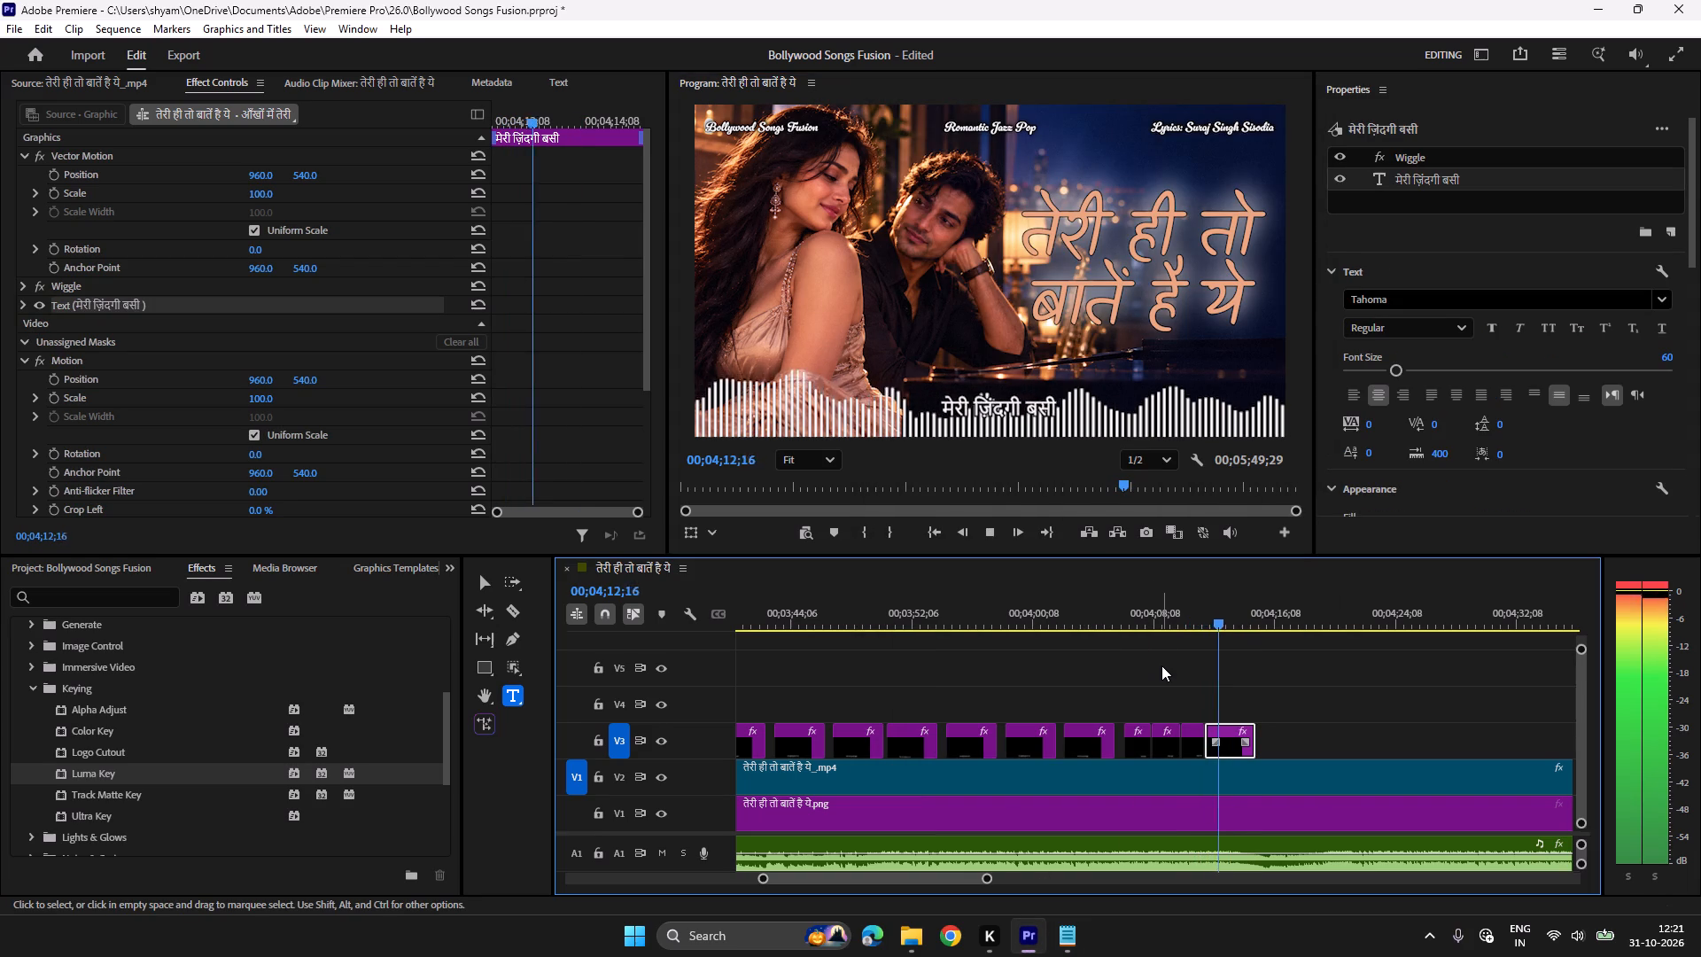
{"action": "key", "text": "space"}
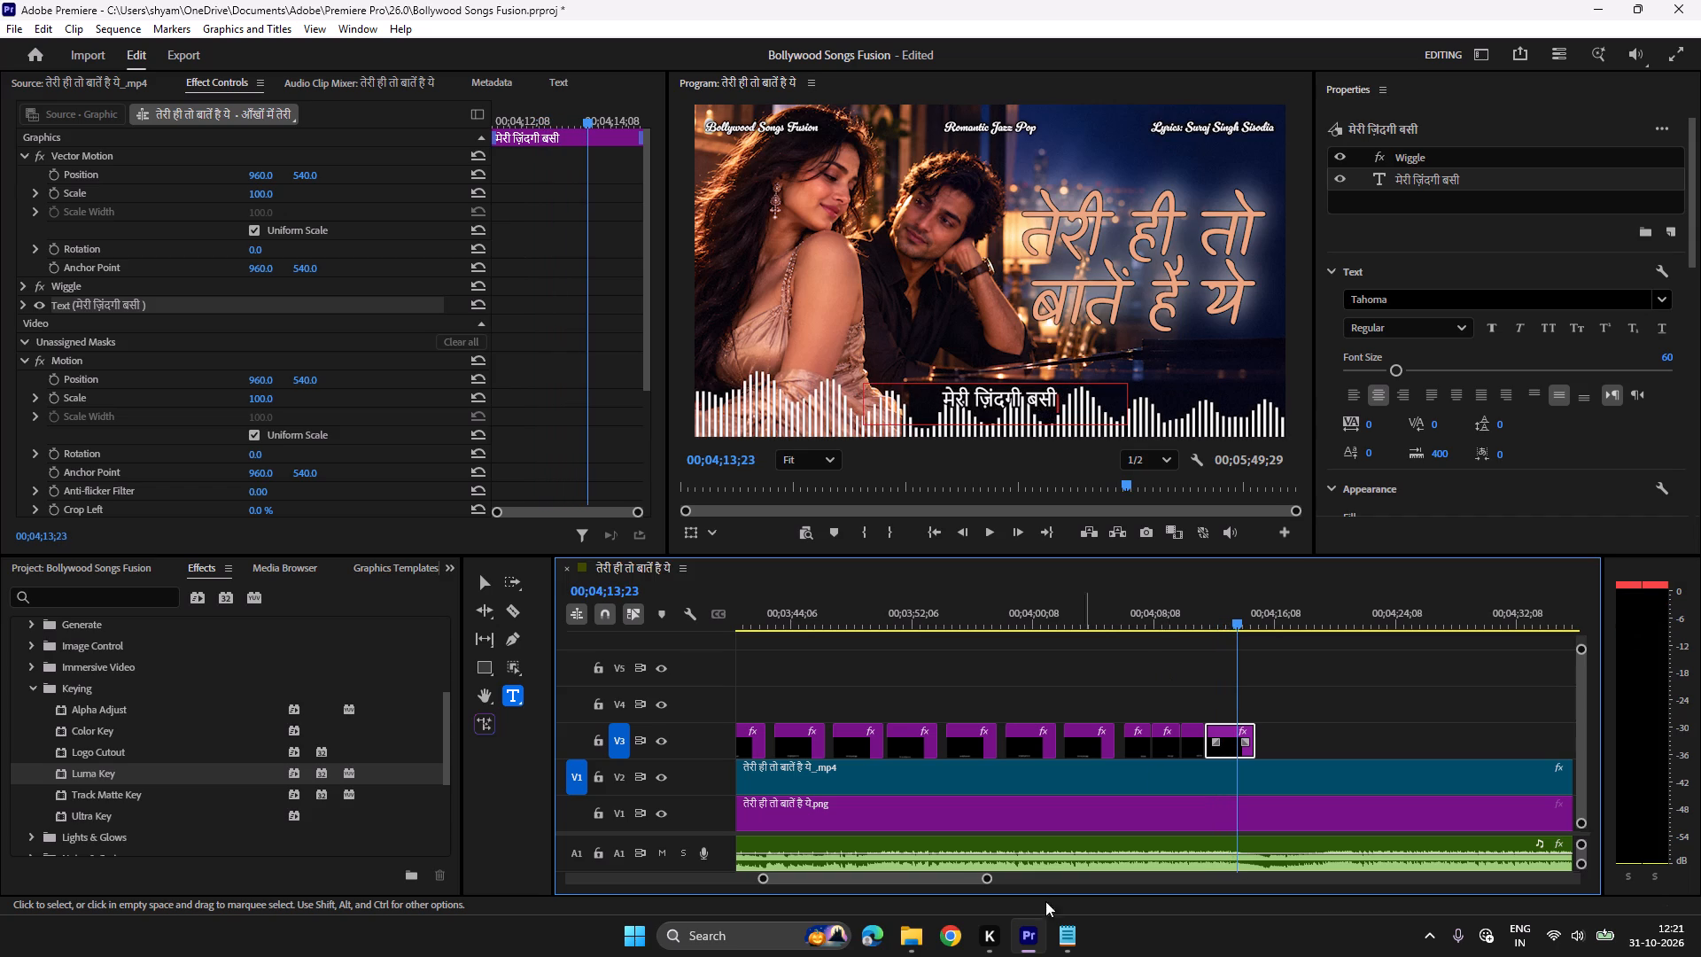
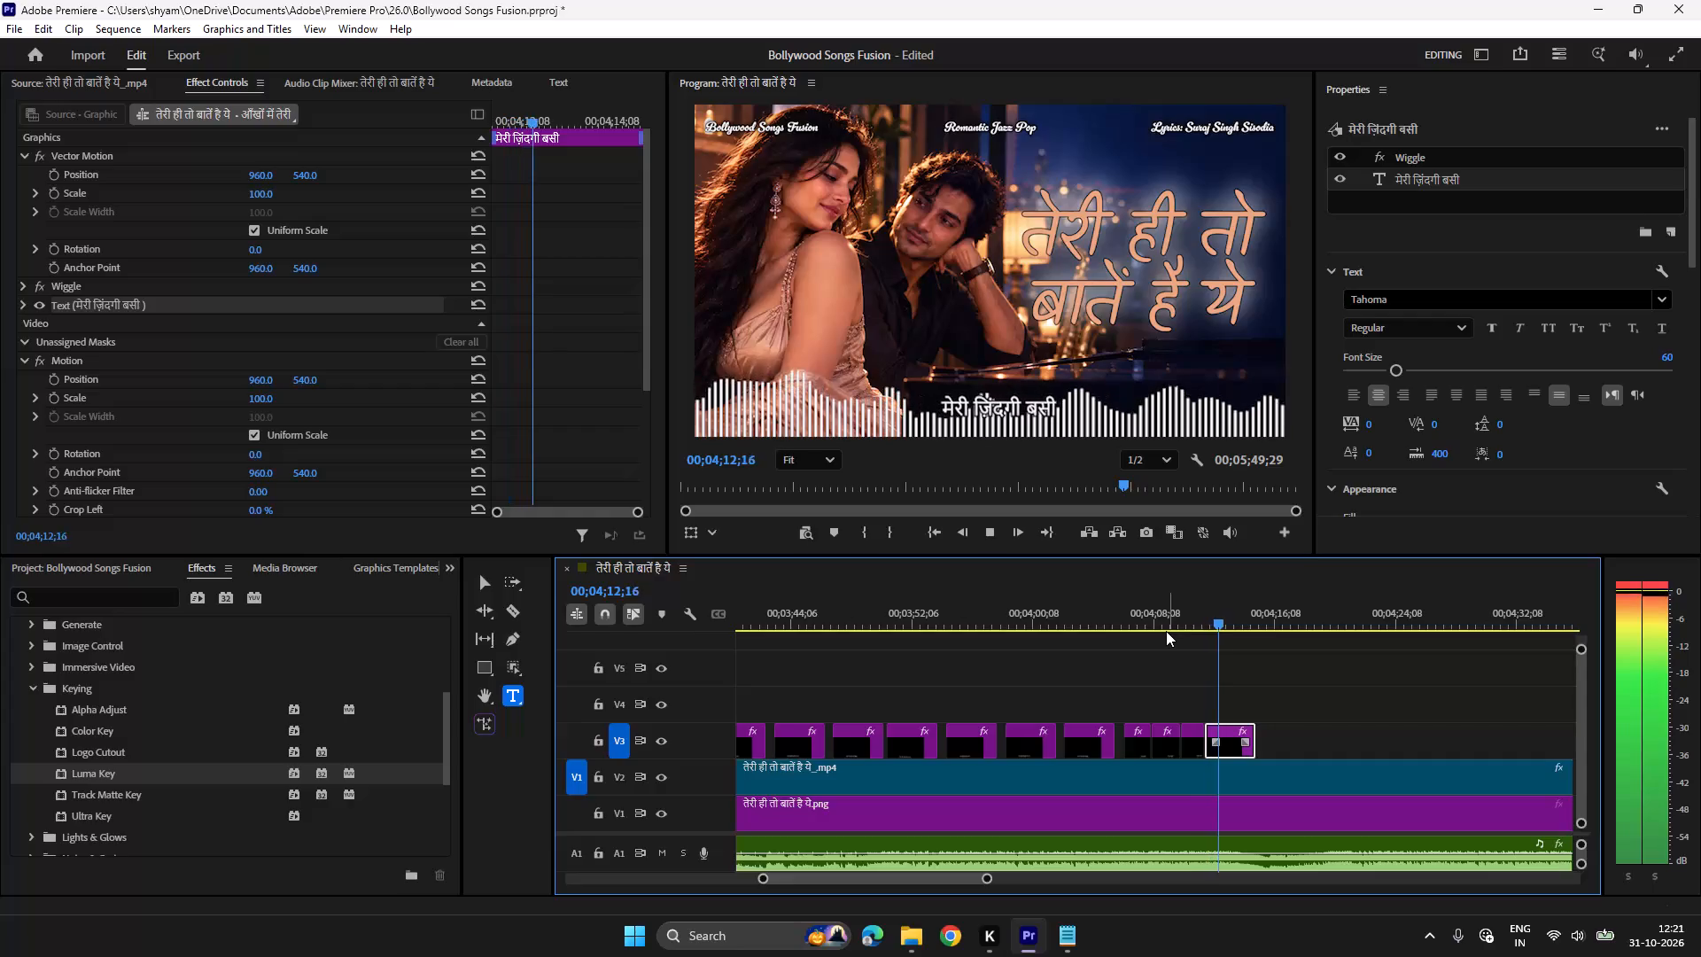
Duplicate the मेरी ज़िंदगी बसी title on V3 at 00;04;13;18.
{"action": "key", "text": "space"}
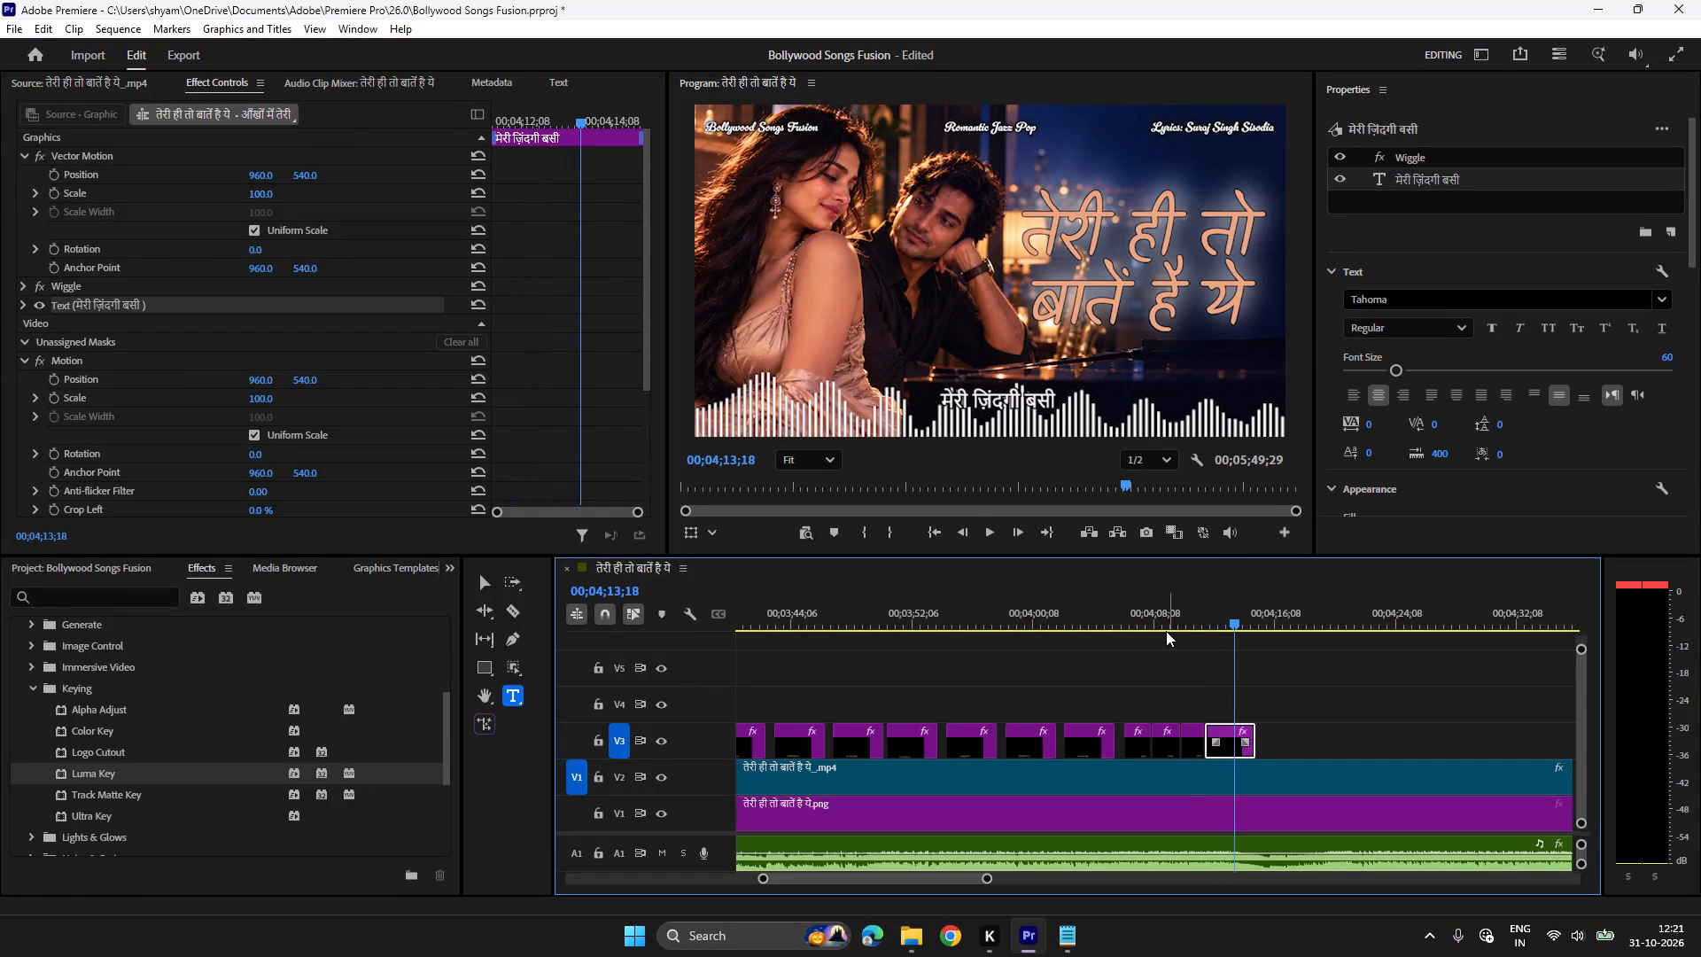
{"action": "key", "text": "ctrl+c"}
{"action": "key", "text": "ctrl+v"}
Change the text of the copy at 00;04;13;18 to तुझ में ही मैं खोया रहता हूँ from the Notepad lyrics.
{"action": "left_click", "coordinate": [1068, 945]}
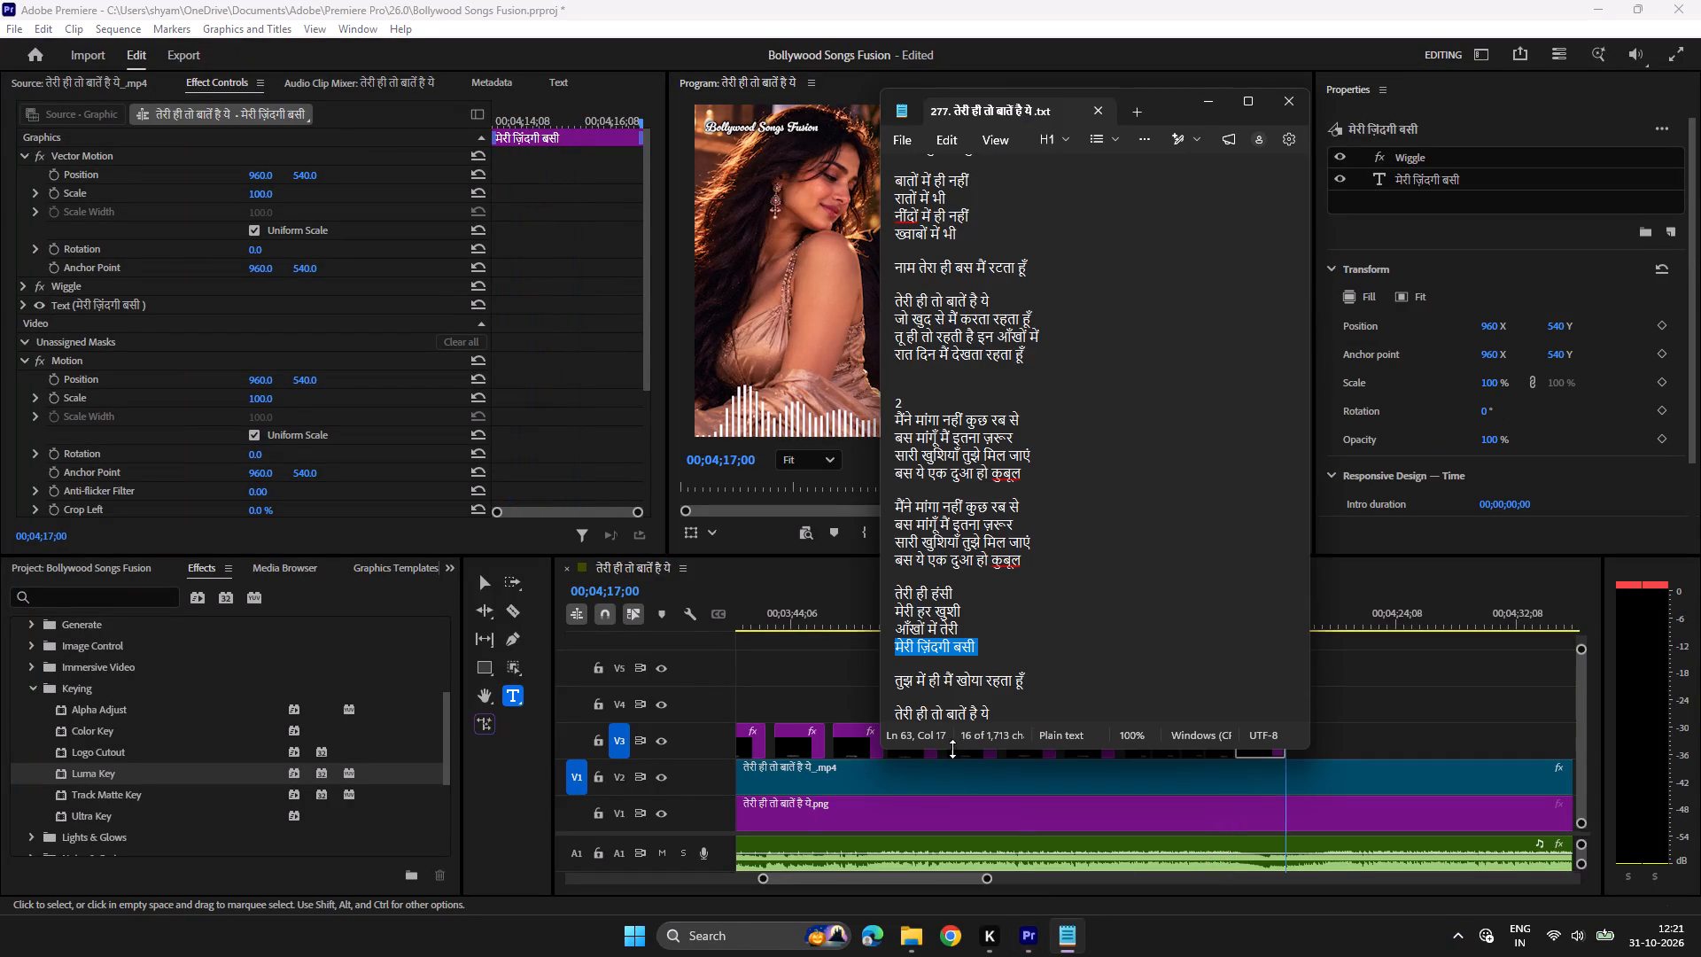
{"action": "left_click_drag", "start_coordinate": [1034, 681], "coordinate": [866, 681]}
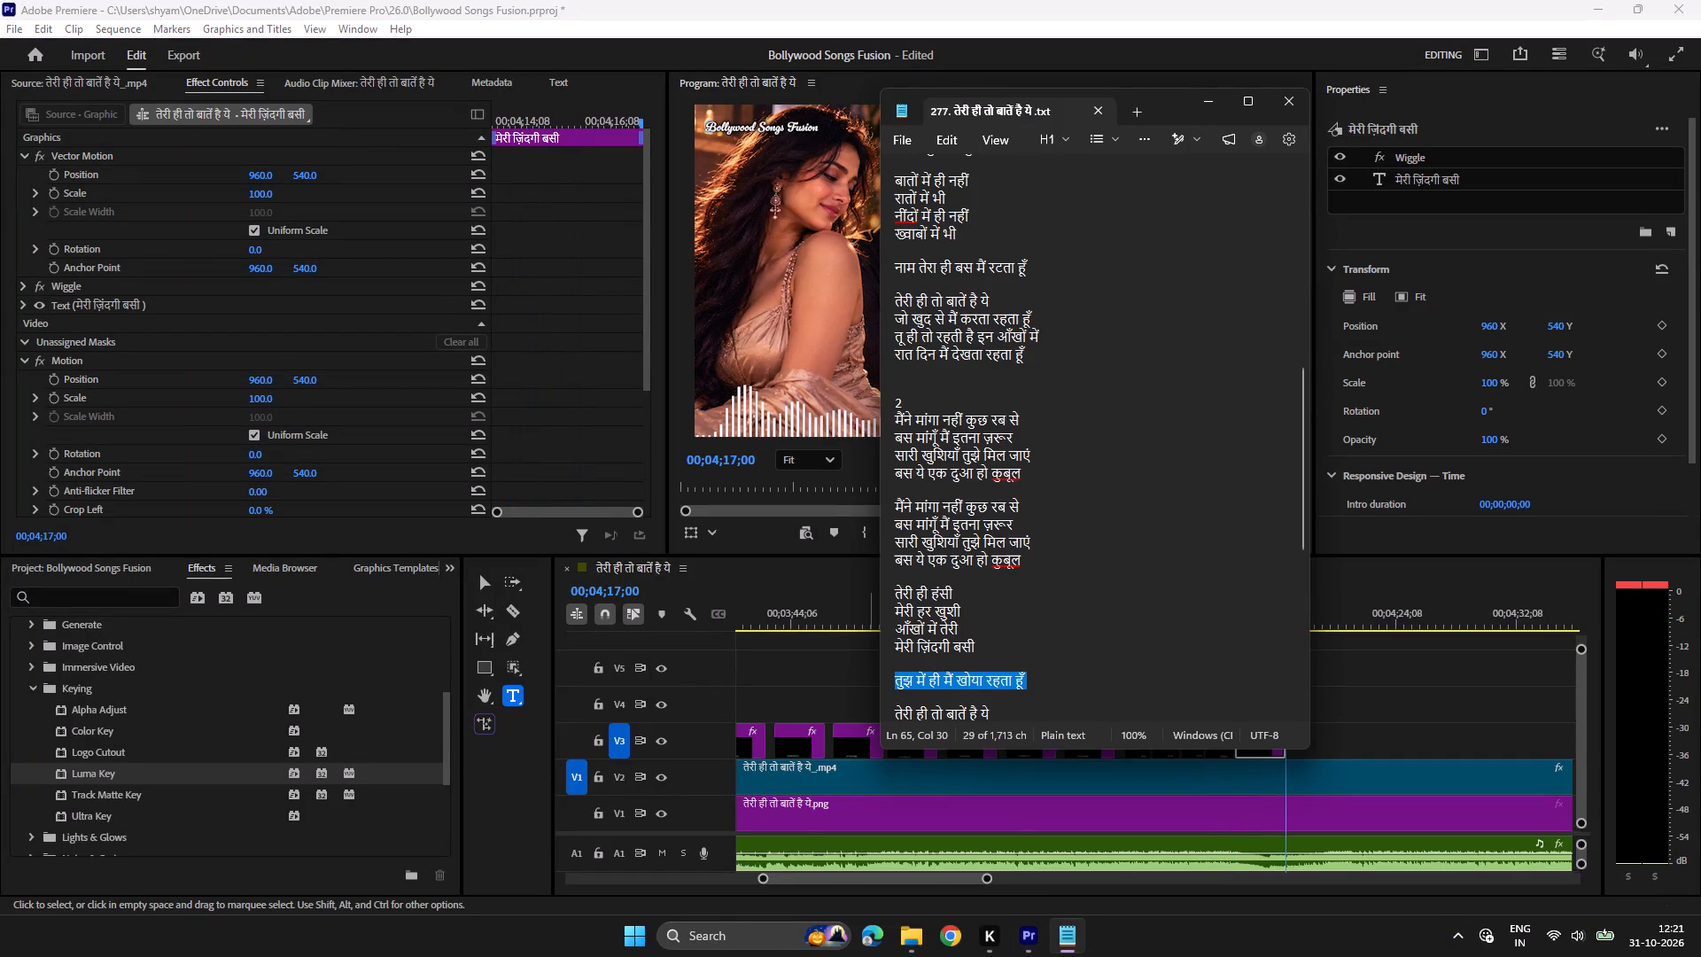
{"action": "key", "text": "ctrl+c"}
{"action": "left_click", "coordinate": [1022, 939]}
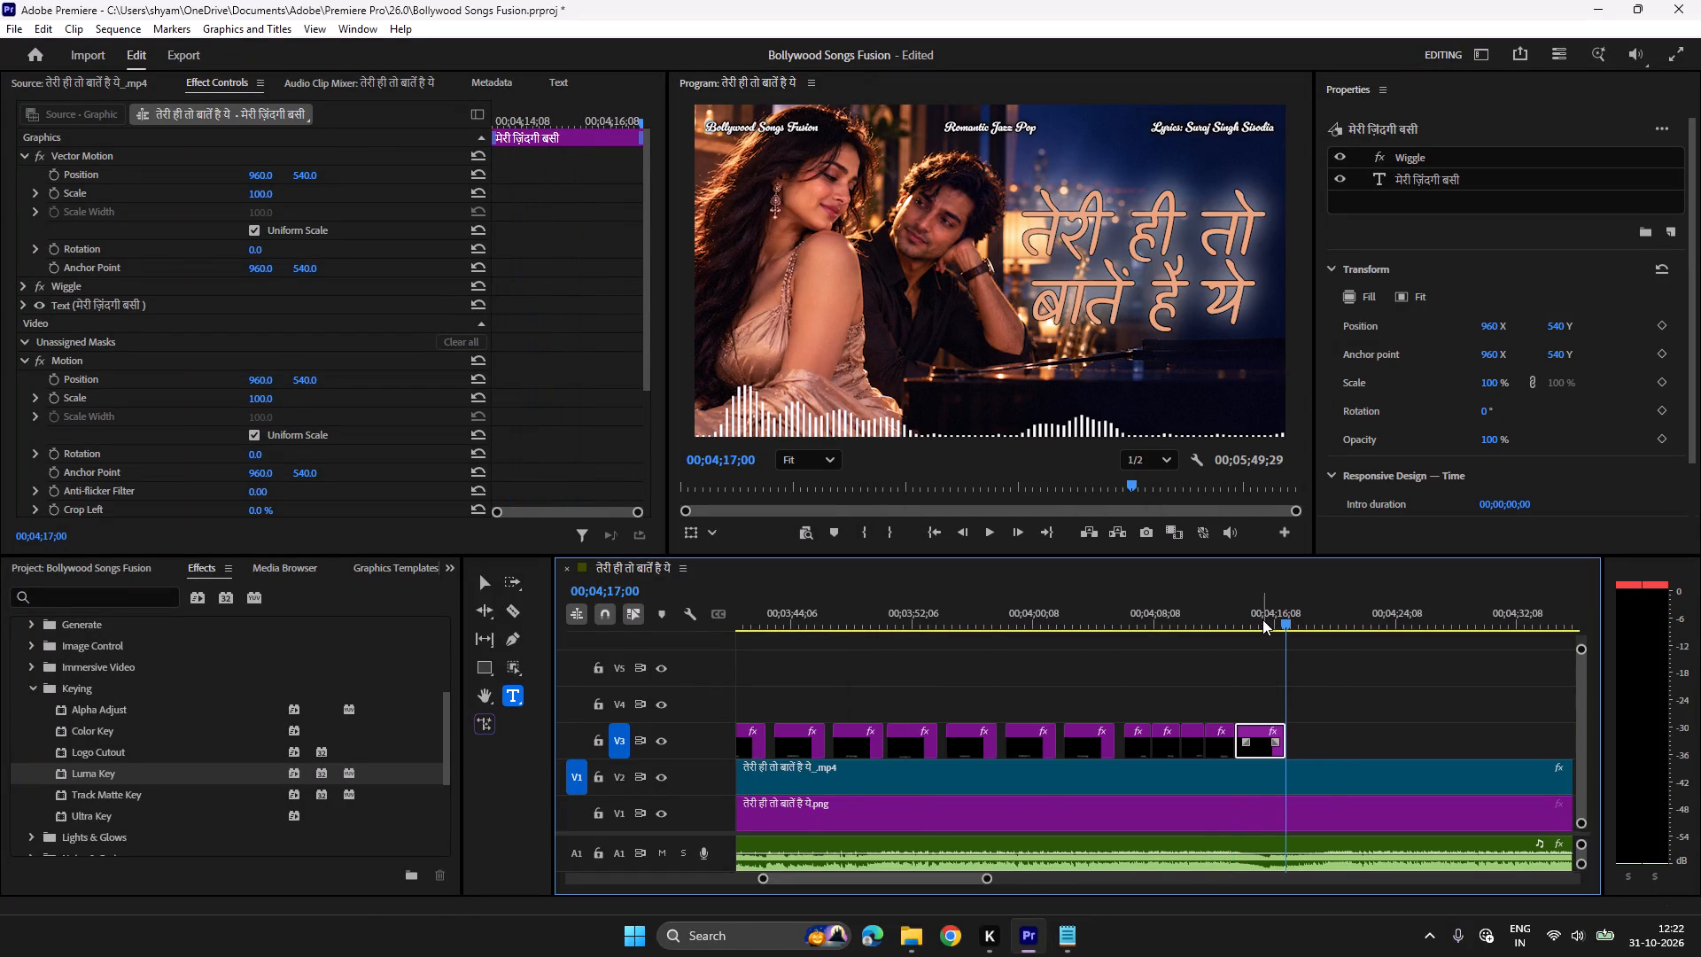
{"action": "left_click", "coordinate": [1261, 617]}
{"action": "left_click", "coordinate": [992, 394]}
{"action": "key", "text": "ctrl+a"}
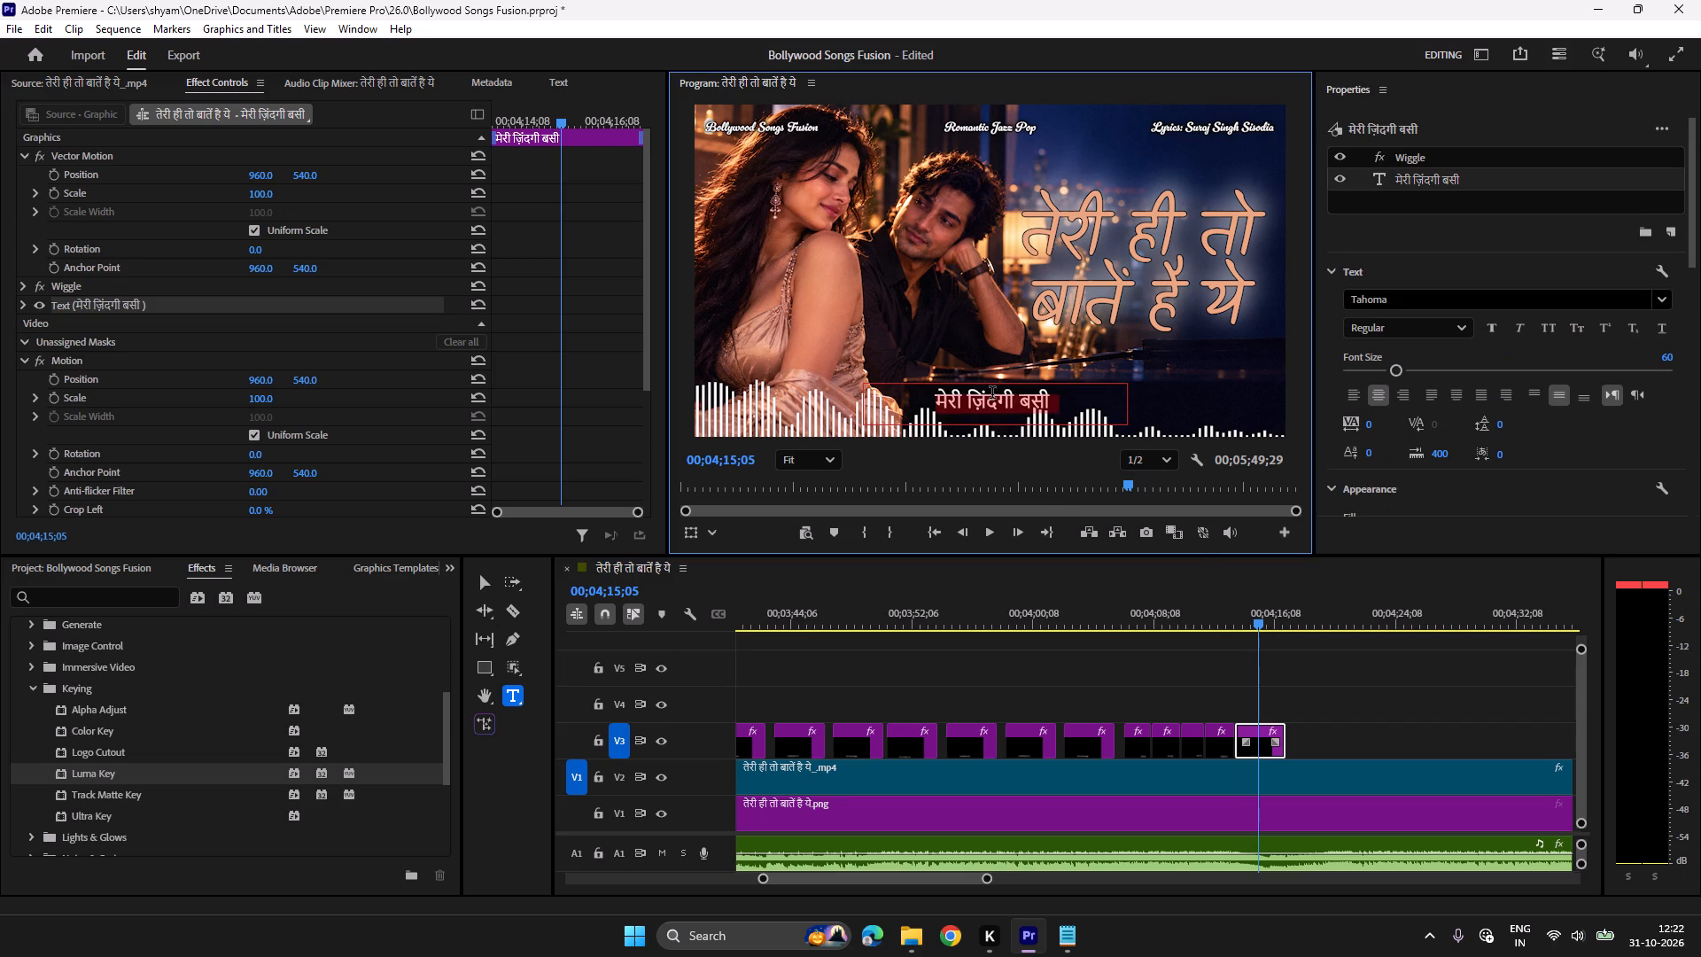
{"action": "key", "text": "ctrl+v"}
Play the तुझ में ही मैं खोया रहता हूँ title and extend its end to about 00;04;18.
{"action": "left_click", "coordinate": [1233, 611]}
{"action": "key", "text": "space"}
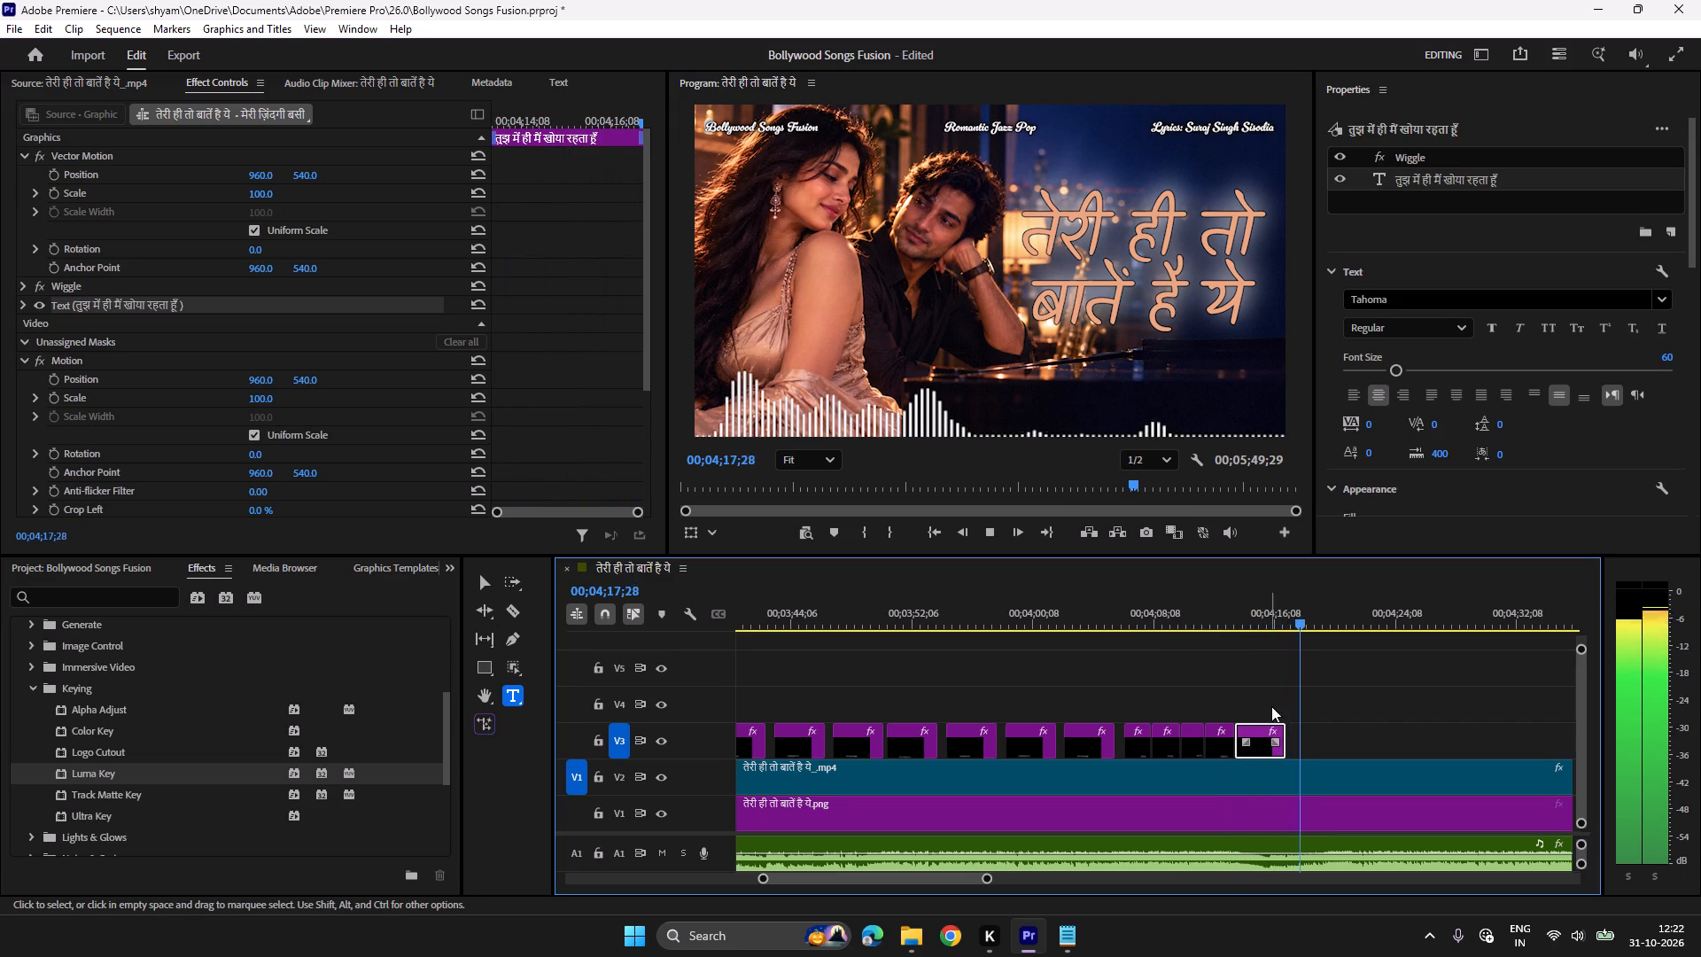
{"action": "key", "text": "space"}
{"action": "left_click_drag", "start_coordinate": [1285, 731], "coordinate": [1305, 732]}
Check the extended तुझ में ही मैं खोया रहता हूँ title against the song and listen for the start of the following chorus.
{"action": "left_click", "coordinate": [1227, 618]}
{"action": "key", "text": "space"}
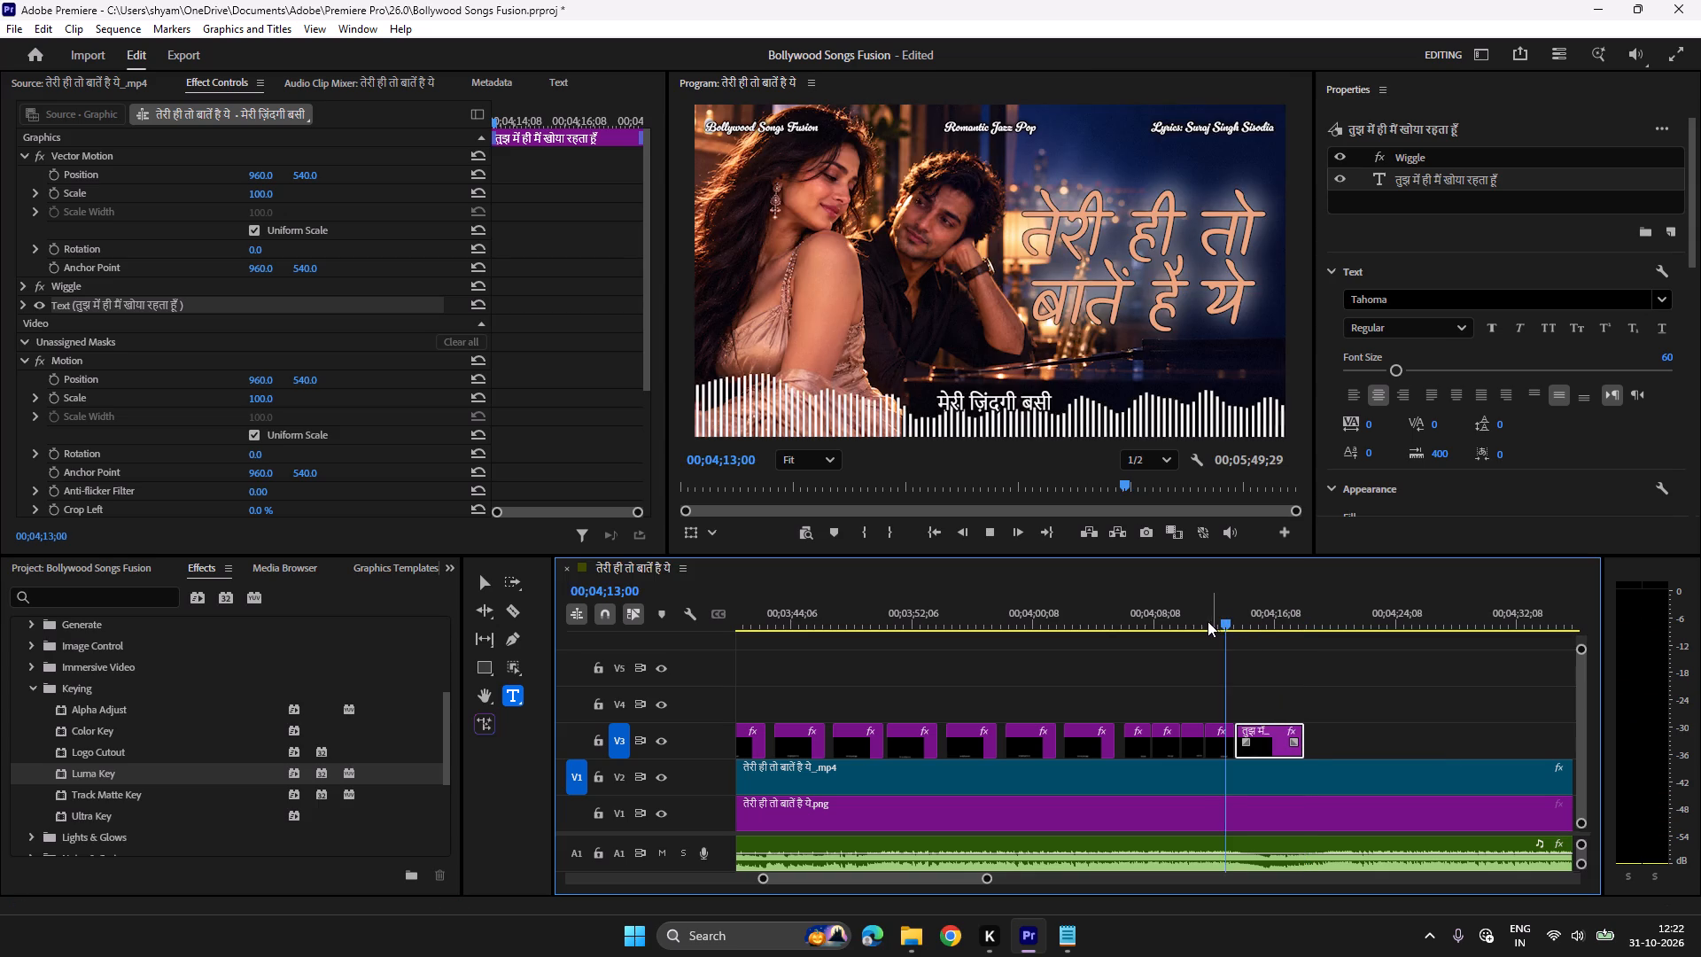
{"action": "scroll", "coordinate": [1132, 648], "scroll_direction": "down", "scroll_amount": 3}
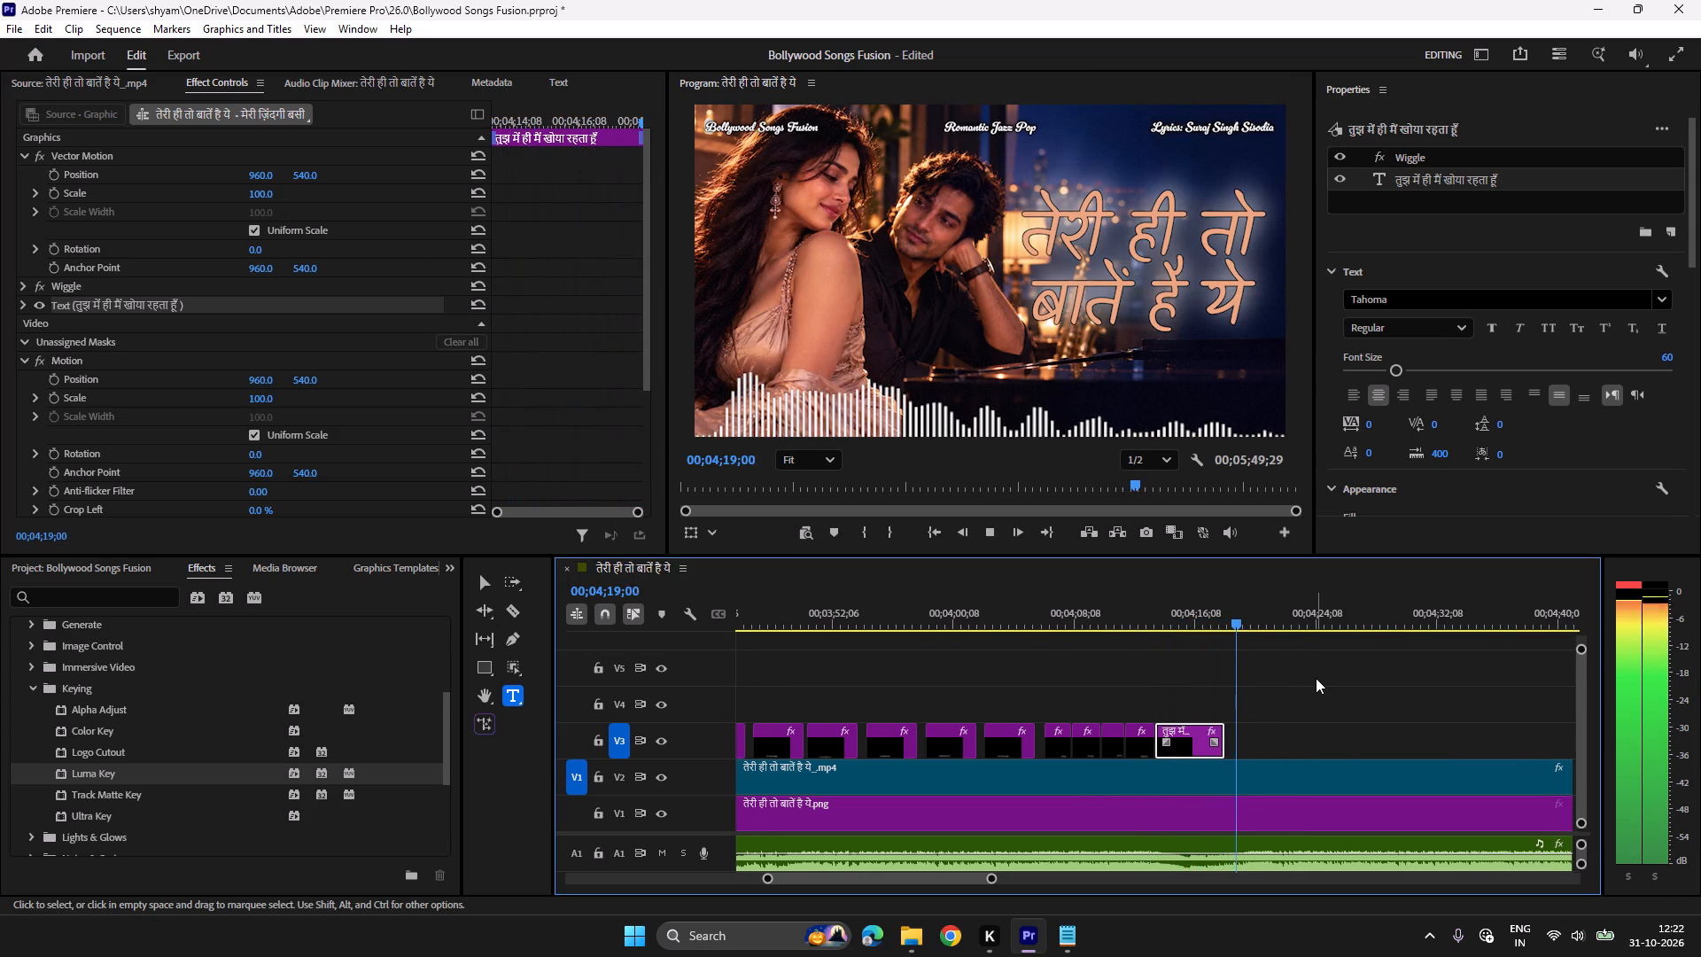
{"action": "key", "text": "space"}
{"action": "key", "text": "space"}
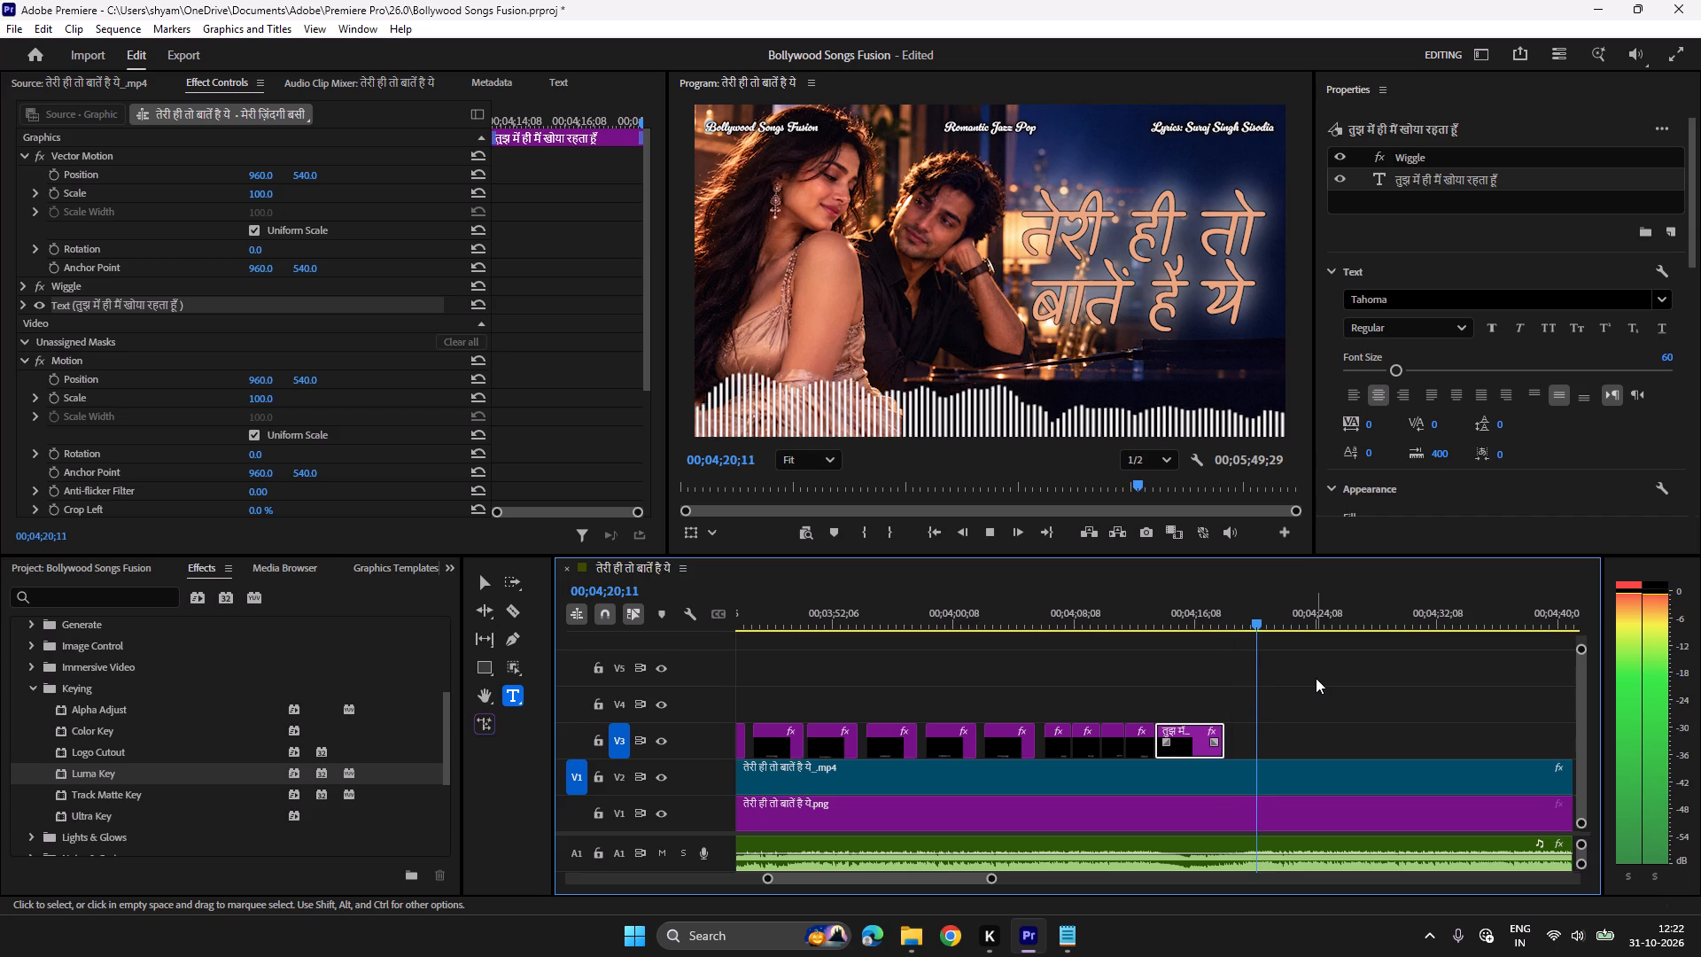
{"action": "key", "text": "space"}
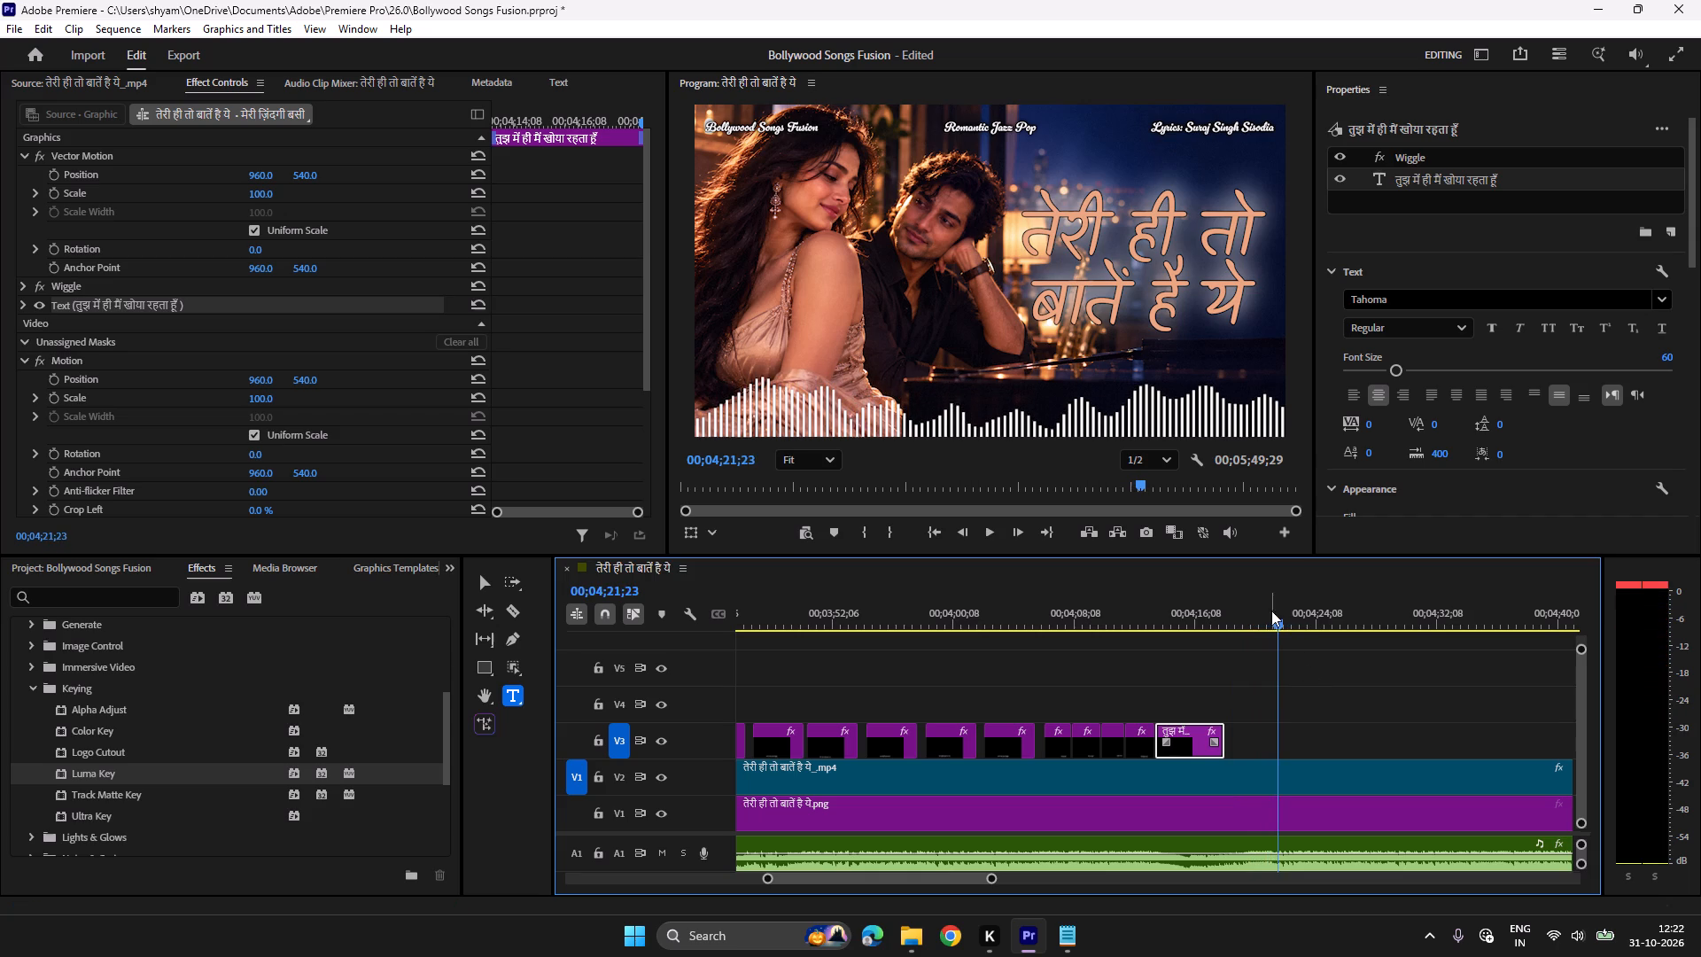
Copy the four earlier chorus titles, starting with तेरी ही तो बातें है ये, and paste them on V3 at 00;04;21;15.
{"action": "left_click", "coordinate": [1268, 610]}
{"action": "key", "text": "space"}
{"action": "key", "text": "space"}
{"action": "scroll", "coordinate": [1285, 655], "scroll_direction": "up", "scroll_amount": 7}
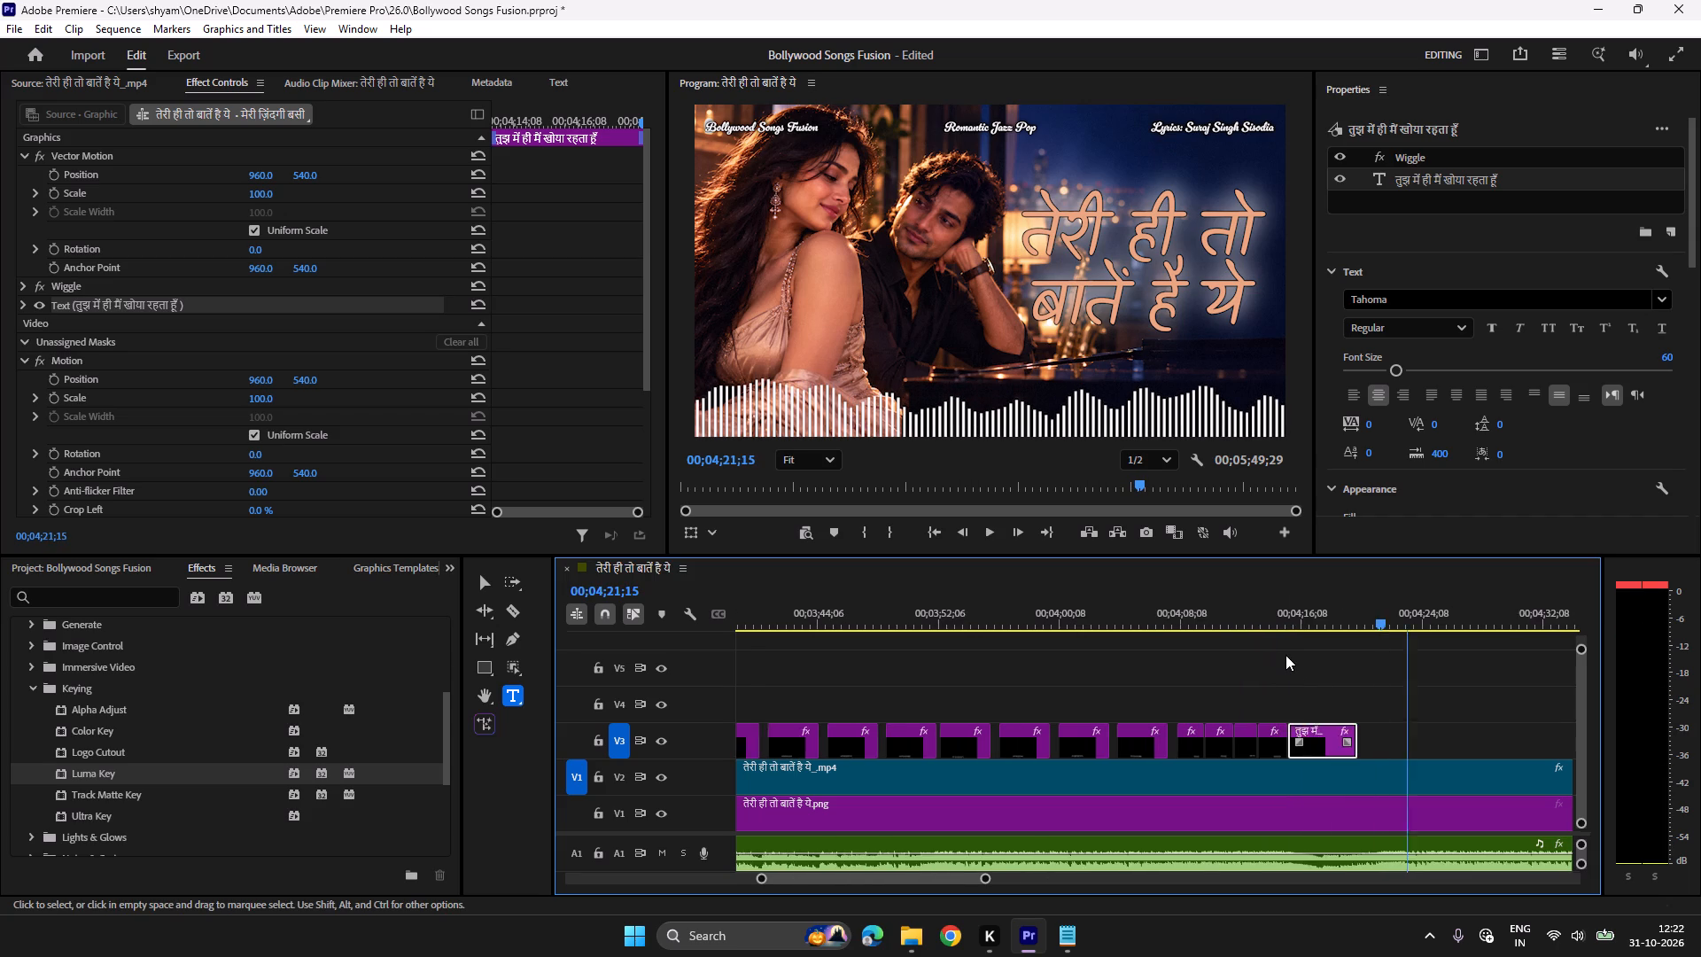
{"action": "scroll", "coordinate": [1285, 655], "scroll_direction": "up", "scroll_amount": 20}
{"action": "scroll", "coordinate": [1285, 655], "scroll_direction": "up", "scroll_amount": 5}
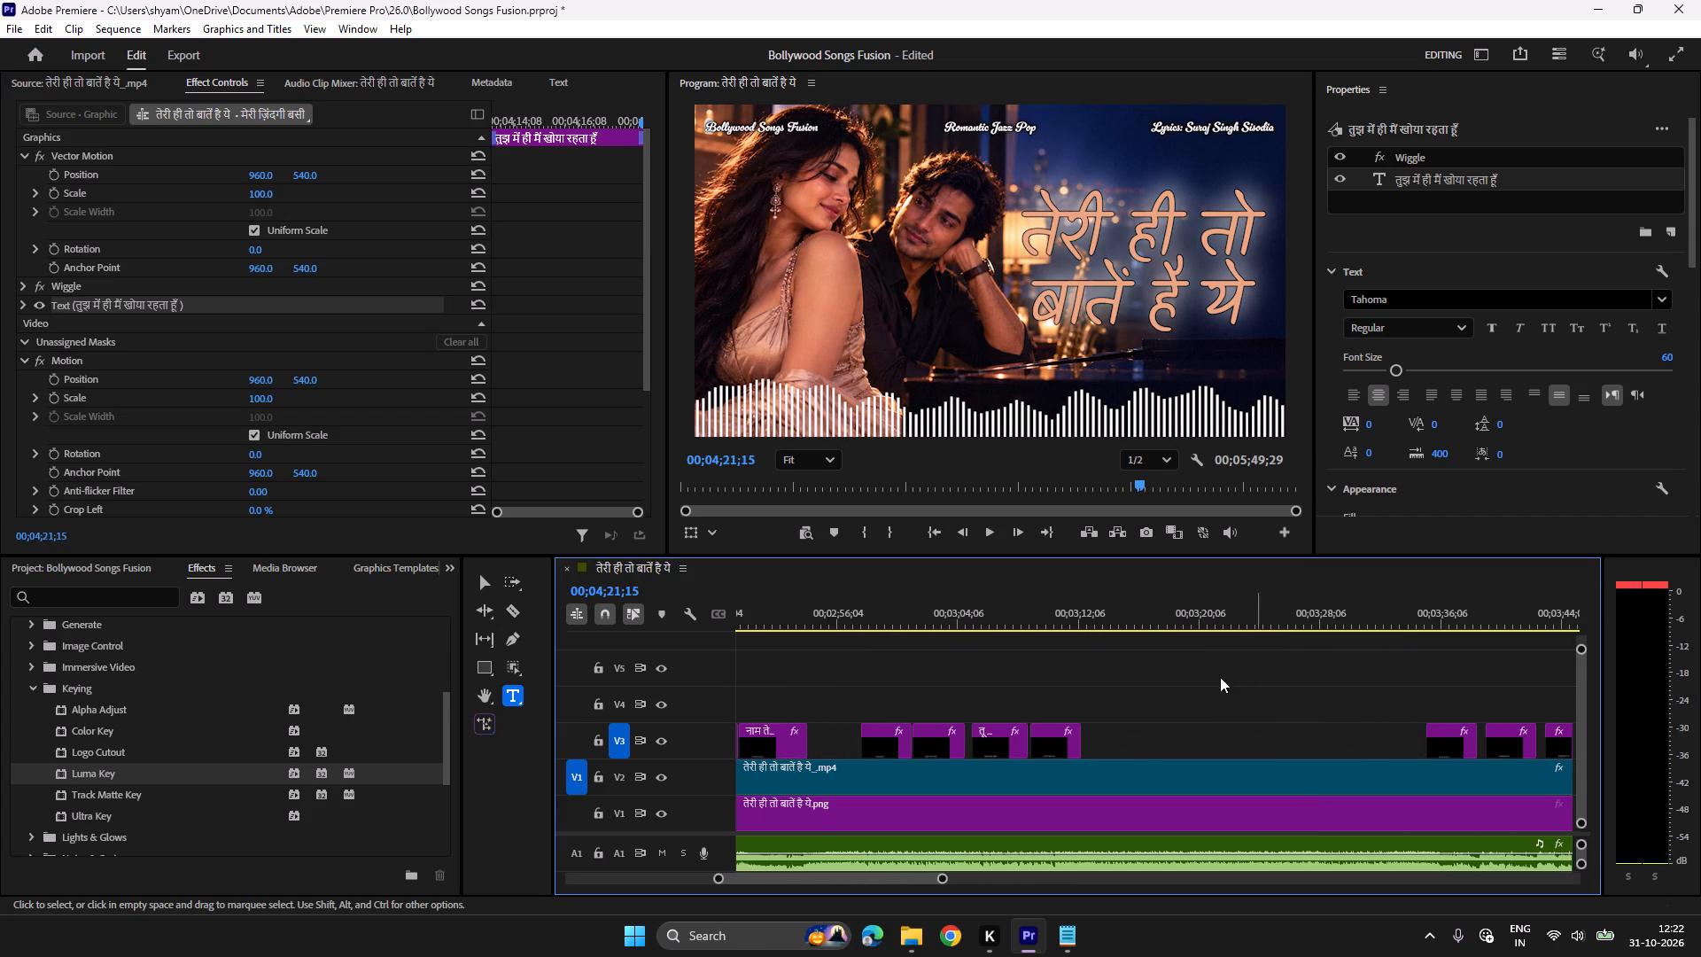
{"action": "left_click_drag", "start_coordinate": [1135, 740], "coordinate": [885, 686]}
{"action": "key", "text": "ctrl+c"}
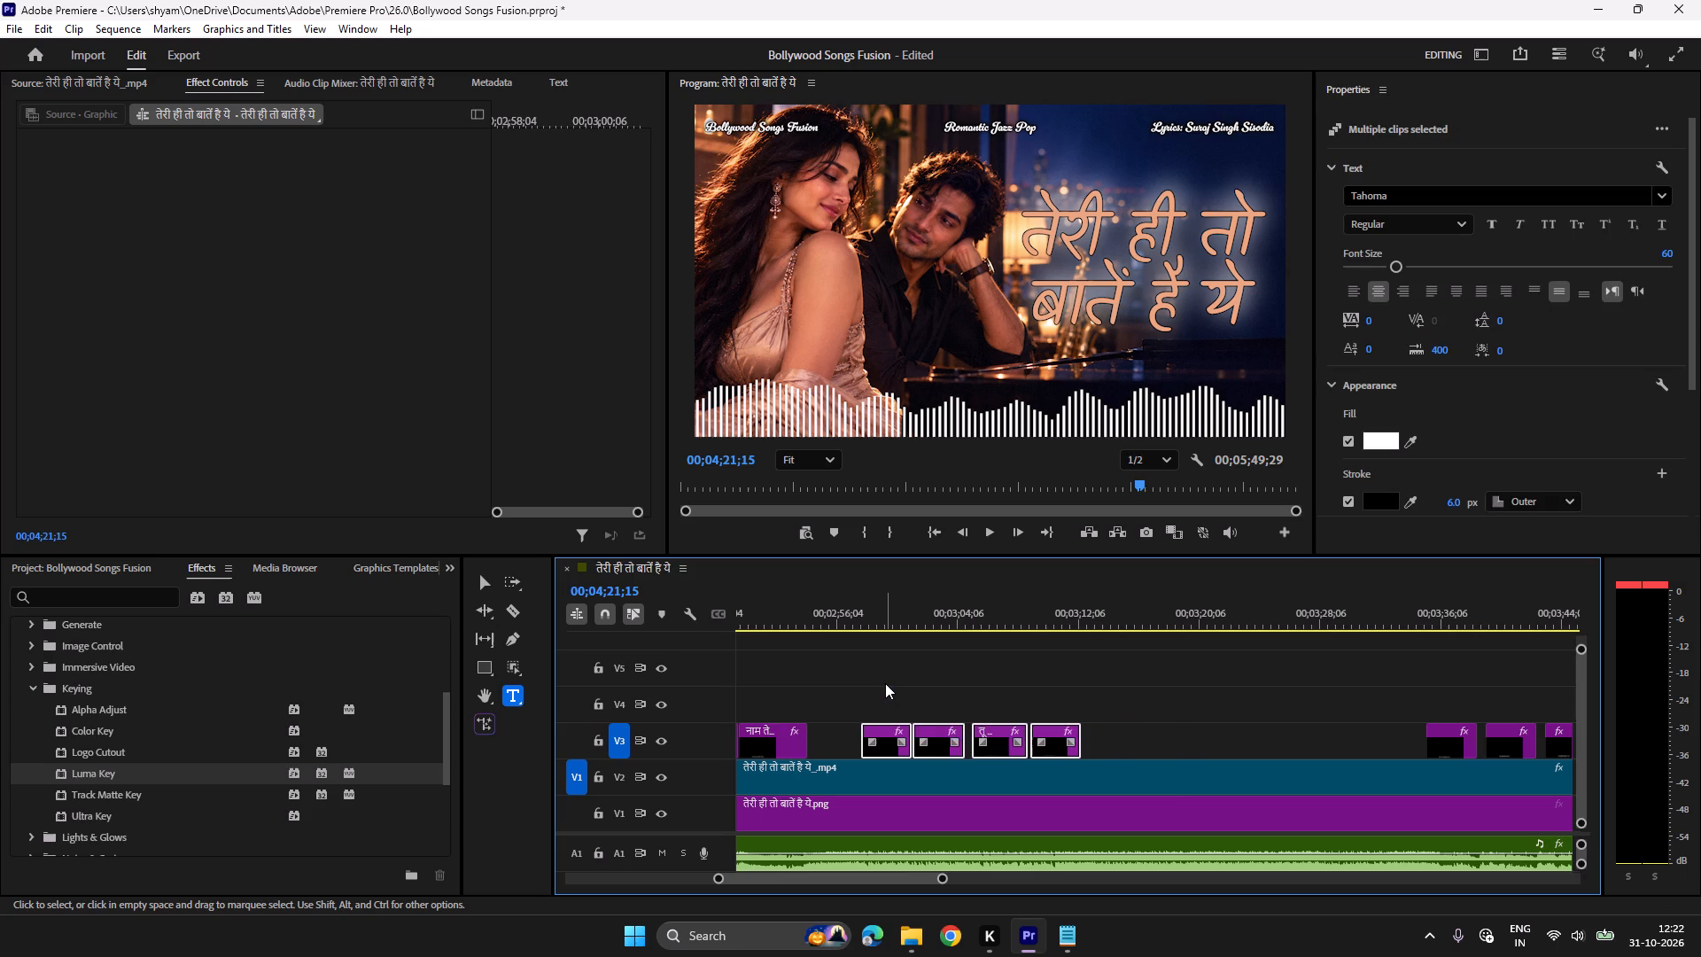
{"action": "key", "text": "ctrl+v"}
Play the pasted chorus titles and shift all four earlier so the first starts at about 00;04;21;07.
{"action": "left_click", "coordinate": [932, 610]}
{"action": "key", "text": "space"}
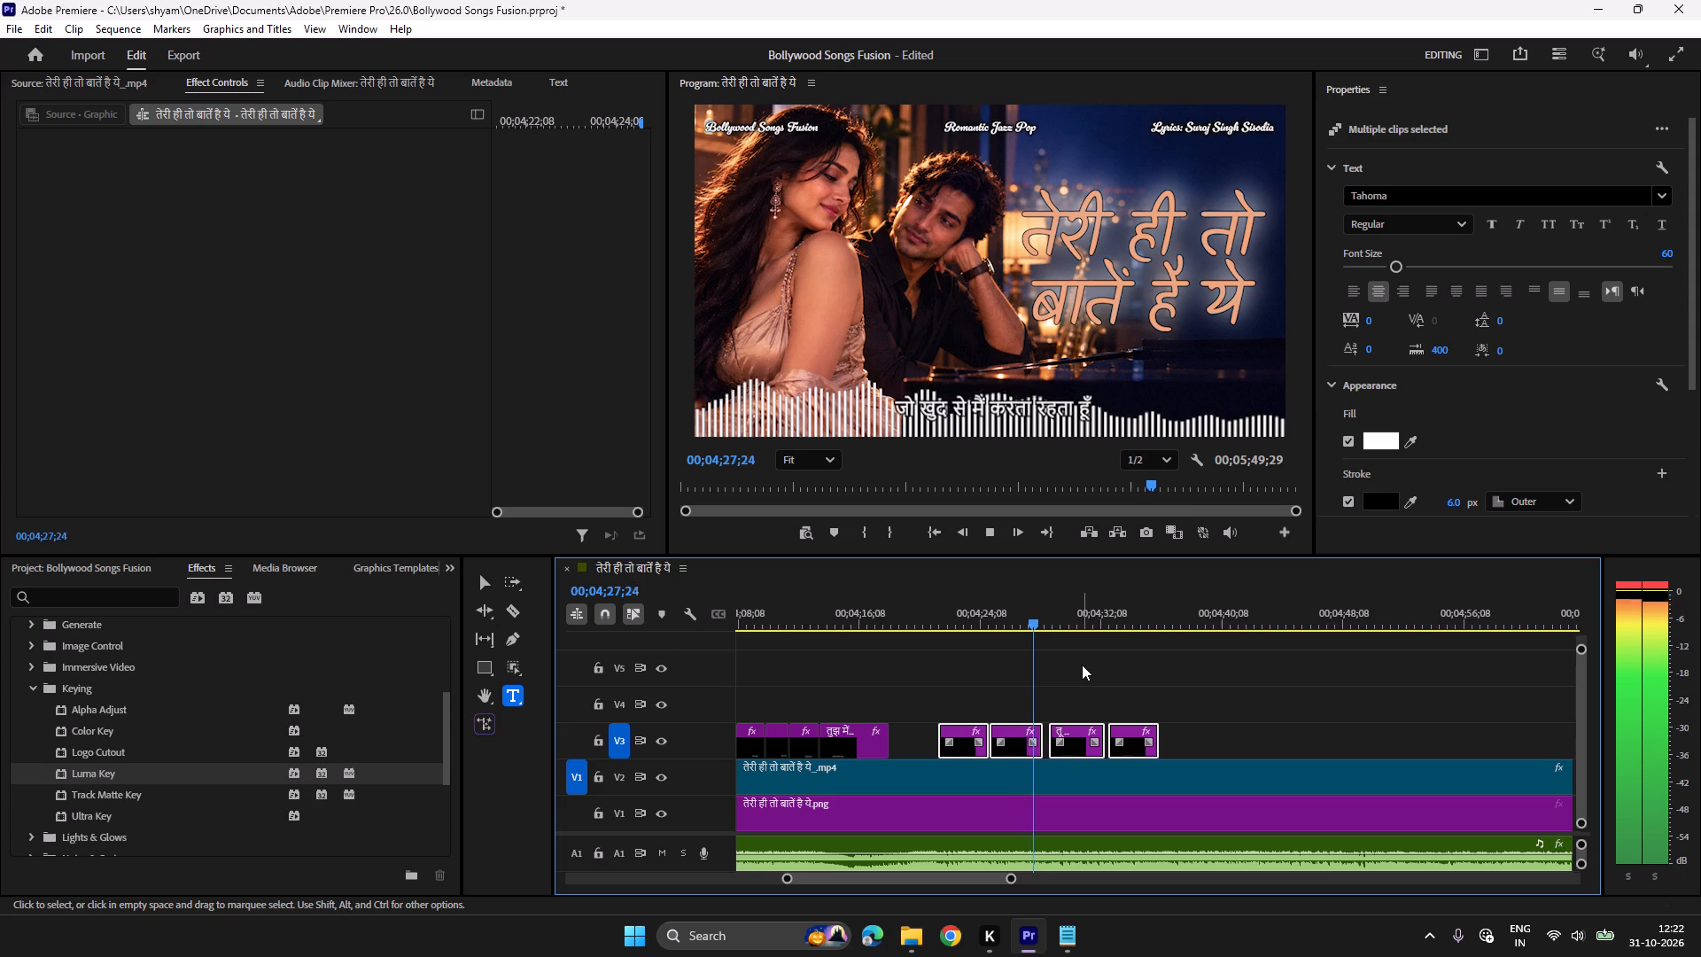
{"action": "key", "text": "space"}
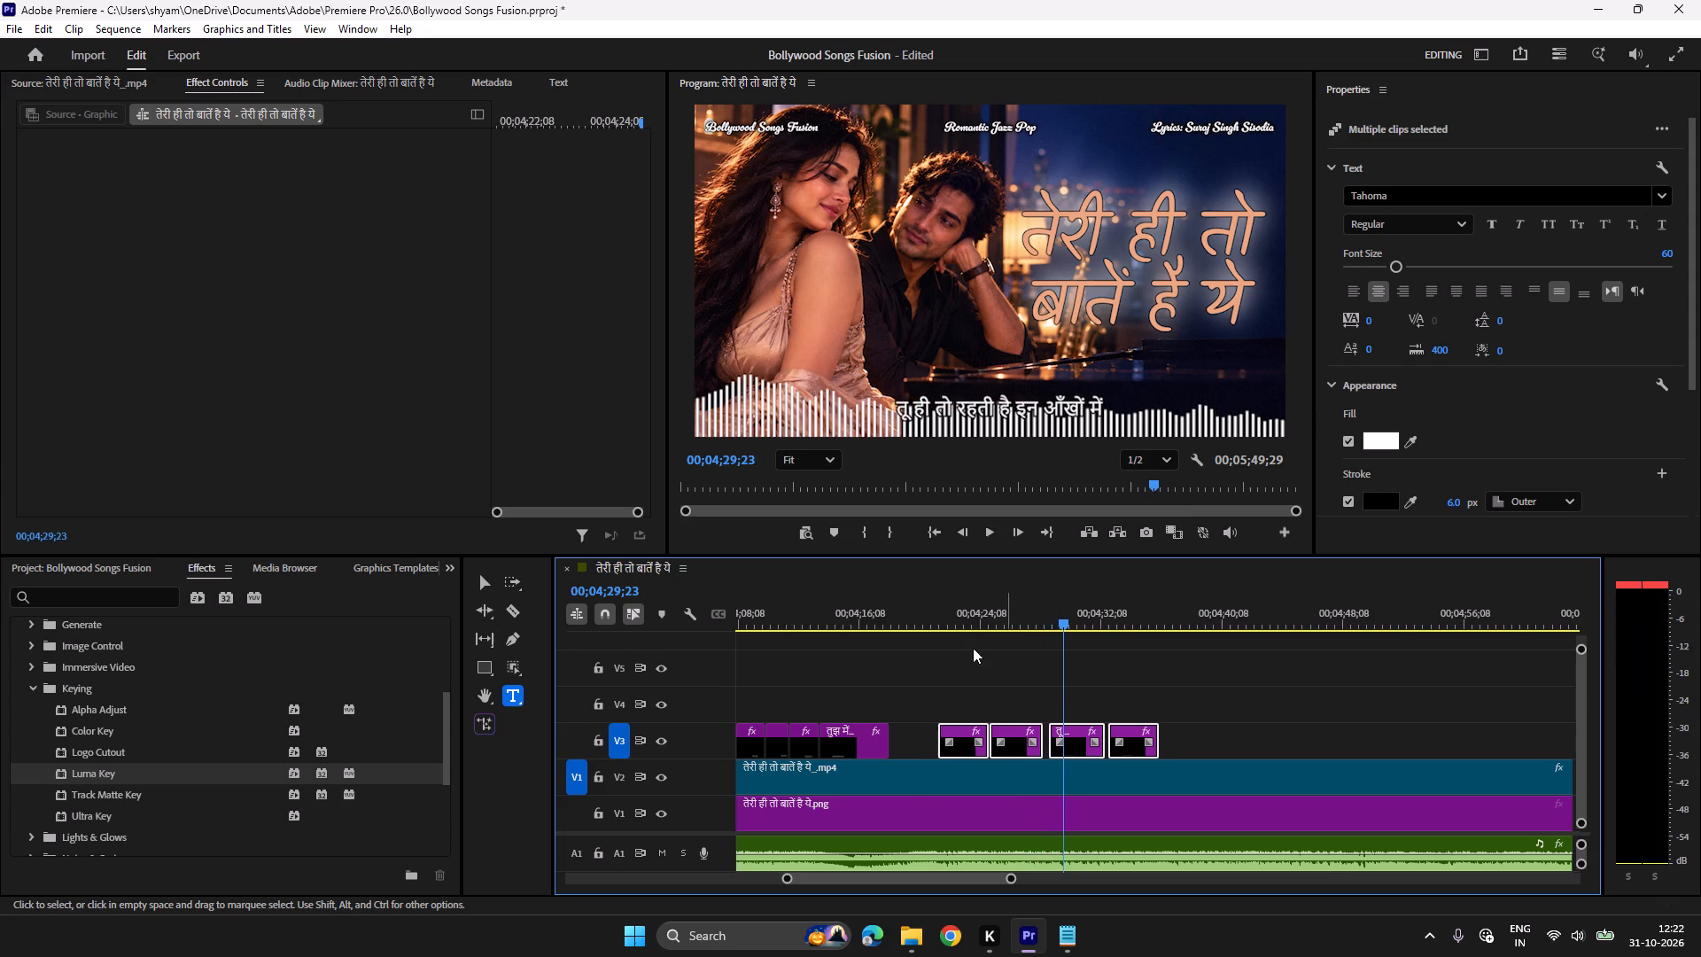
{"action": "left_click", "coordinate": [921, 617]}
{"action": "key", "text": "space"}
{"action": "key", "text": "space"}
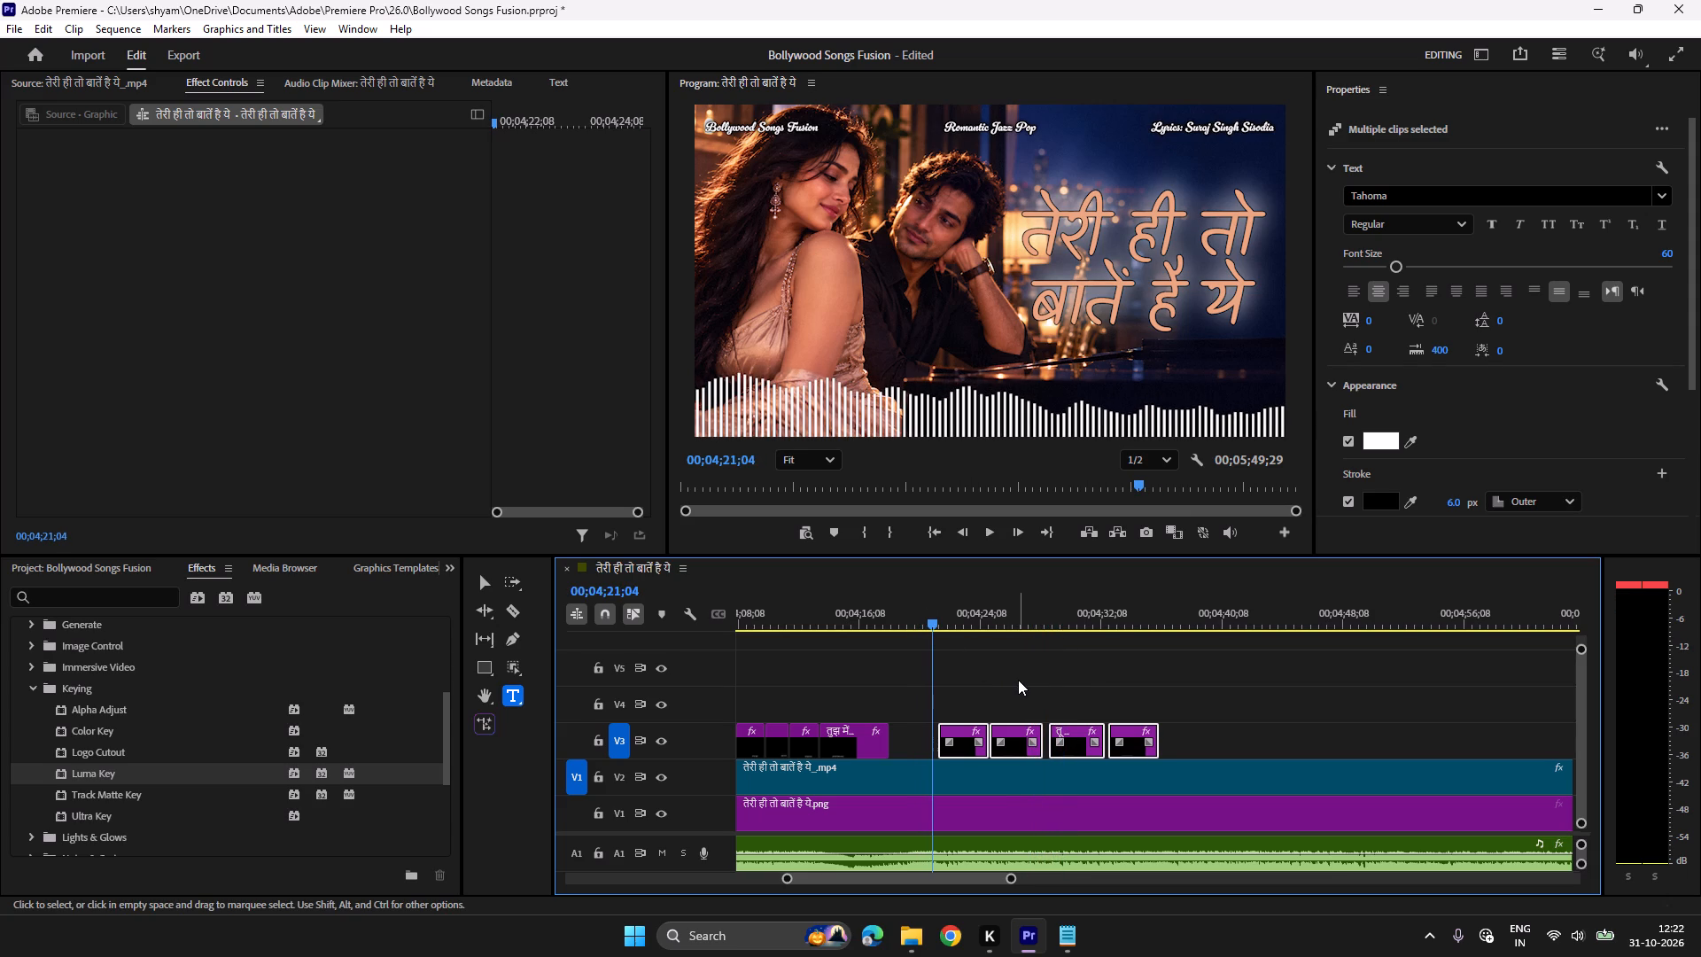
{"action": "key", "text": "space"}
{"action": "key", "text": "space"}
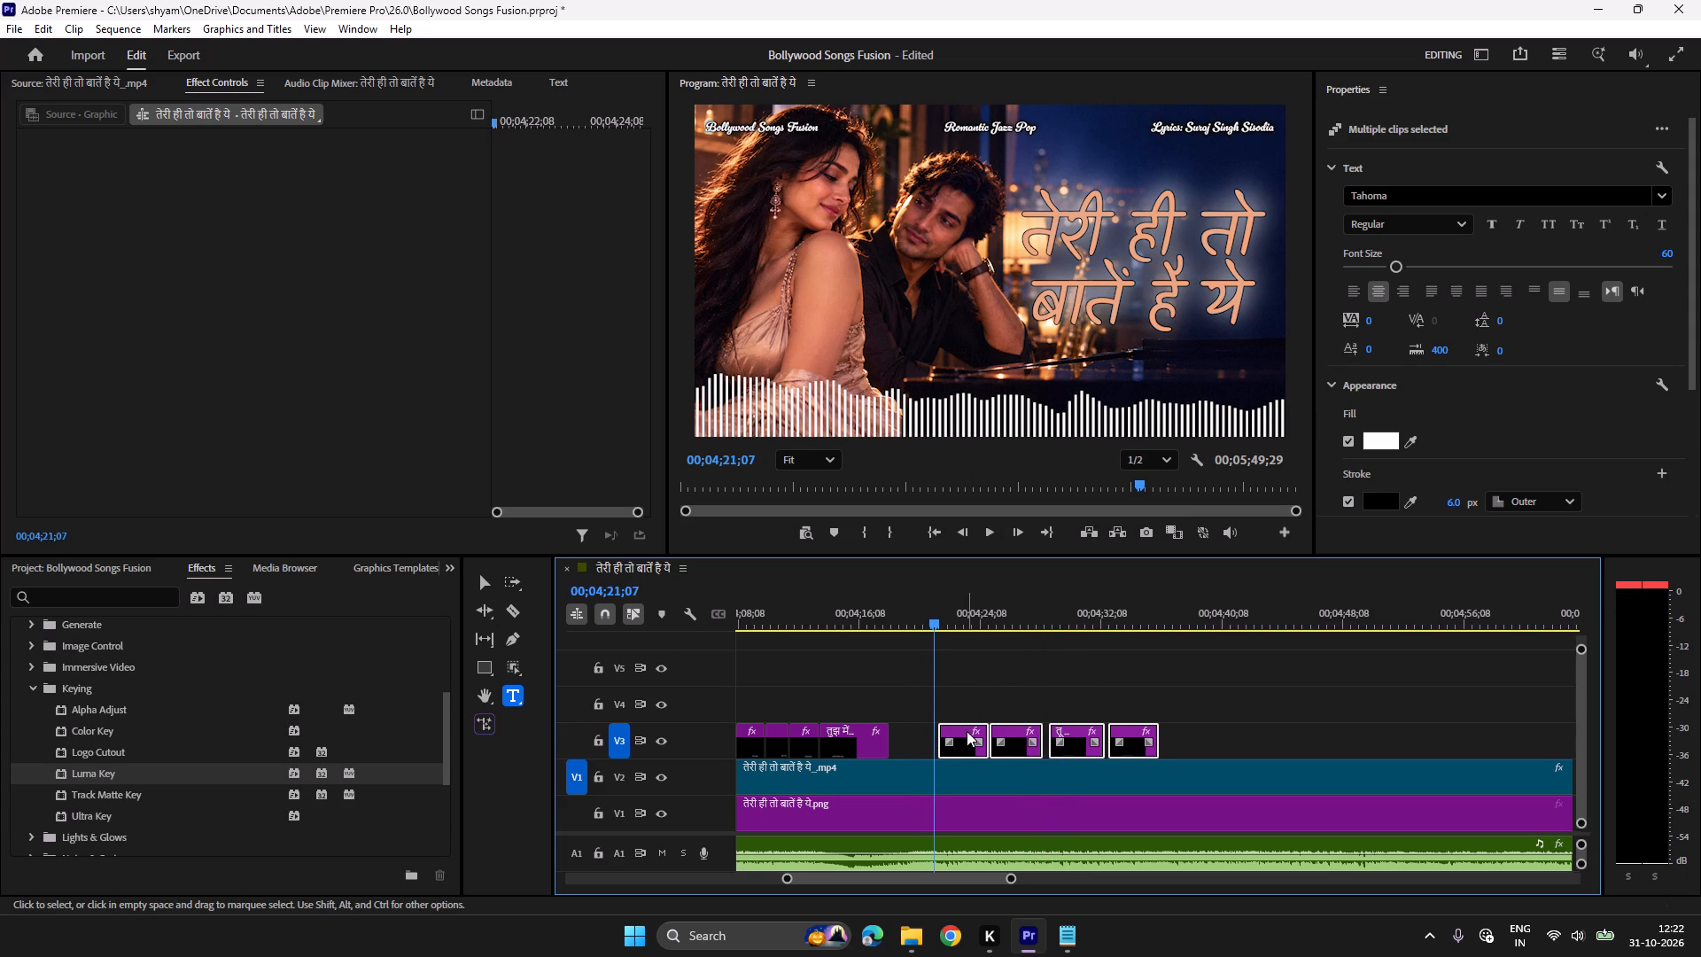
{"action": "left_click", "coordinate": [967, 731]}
Recheck the four chorus titles against the song and shift them later so the first starts at about 00;04;22.
{"action": "key", "text": "space"}
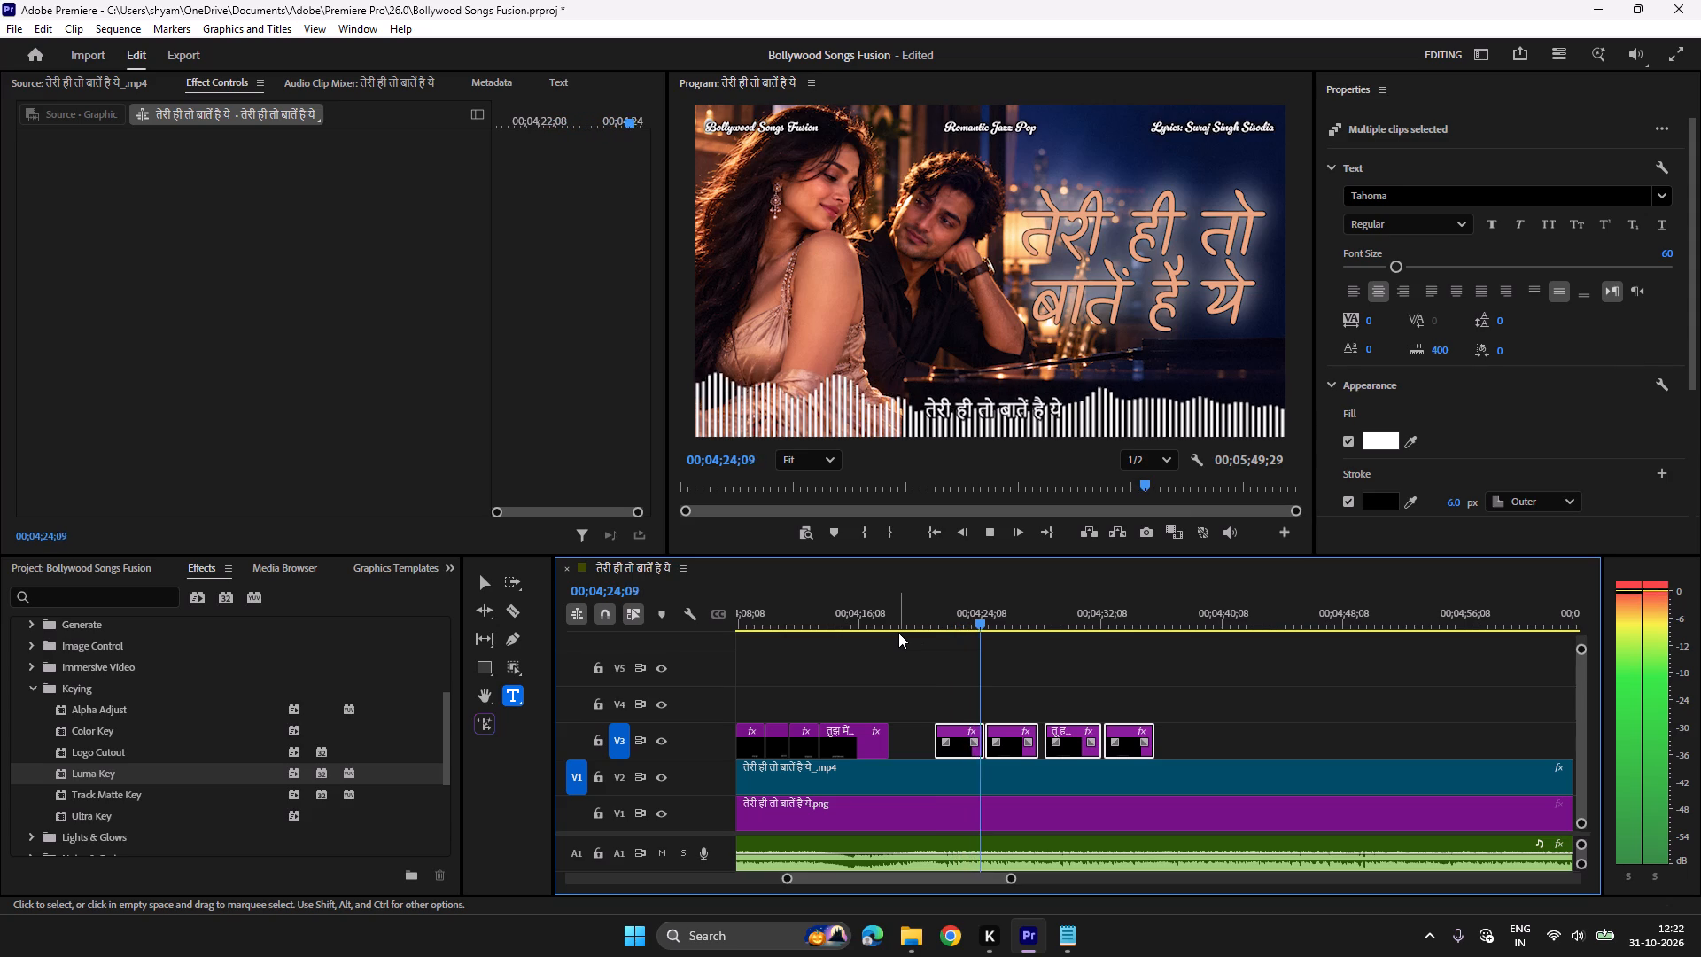
{"action": "key", "text": "space"}
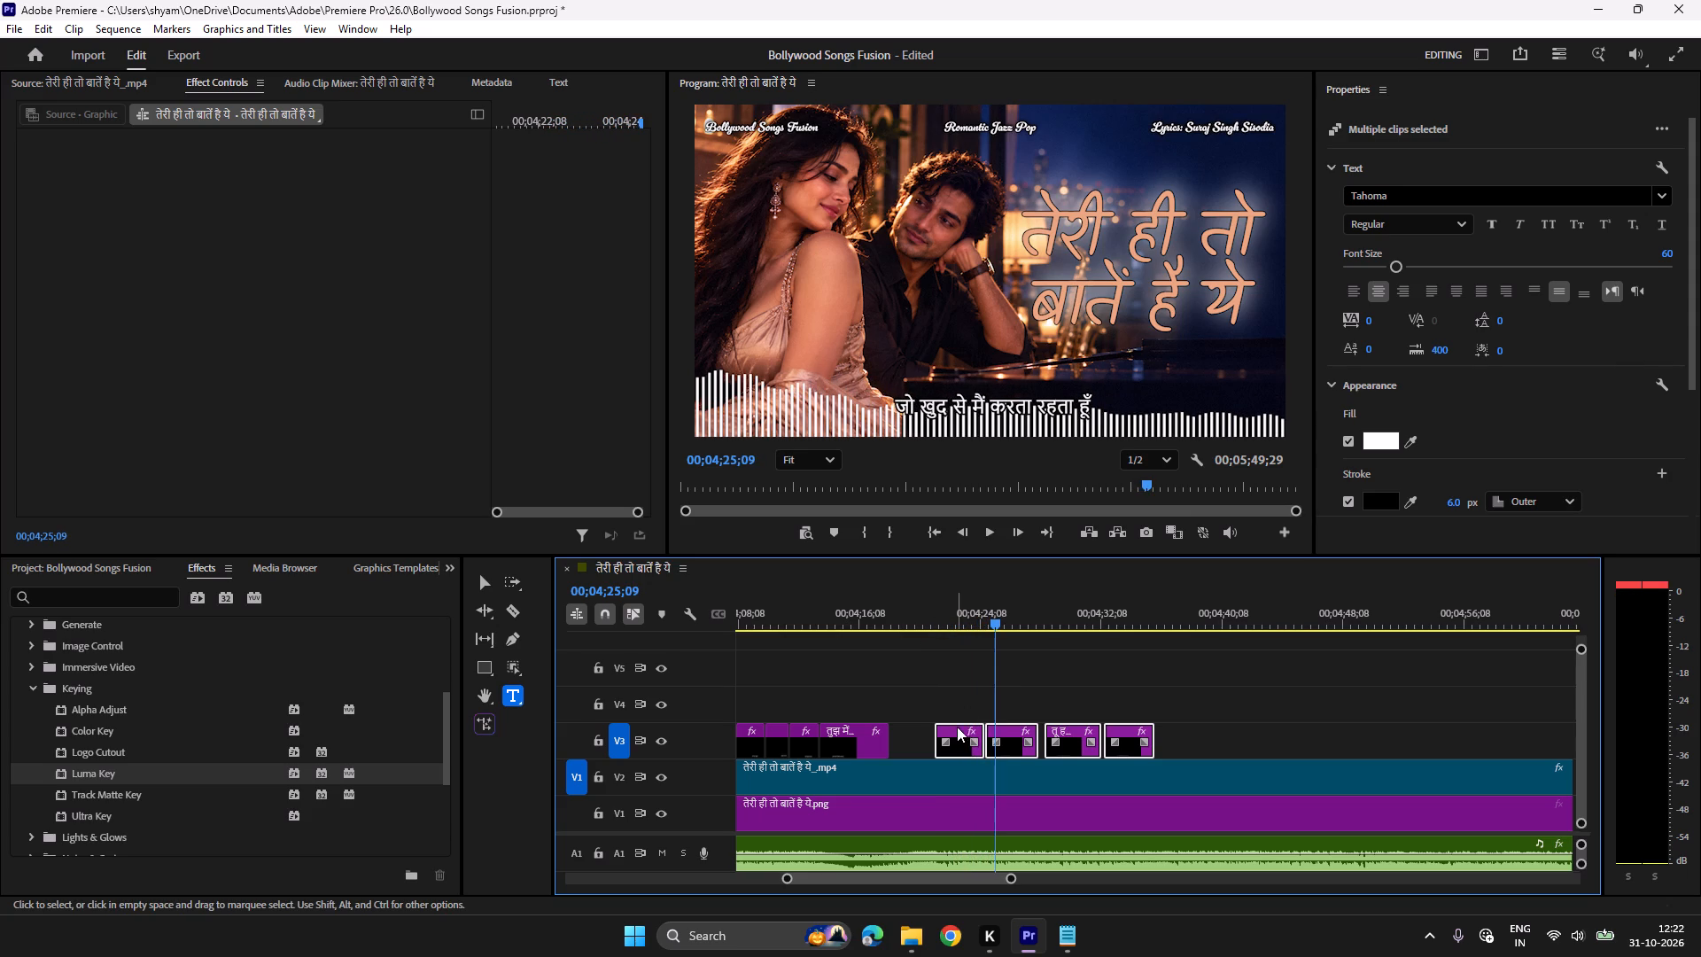
{"action": "left_click", "coordinate": [957, 728]}
Extend the start of the first pasted chorus title, तेरी ही तो बातें है ये, back to 00;04;21;21 to match the vocal.
{"action": "left_click", "coordinate": [940, 617]}
{"action": "key", "text": "space"}
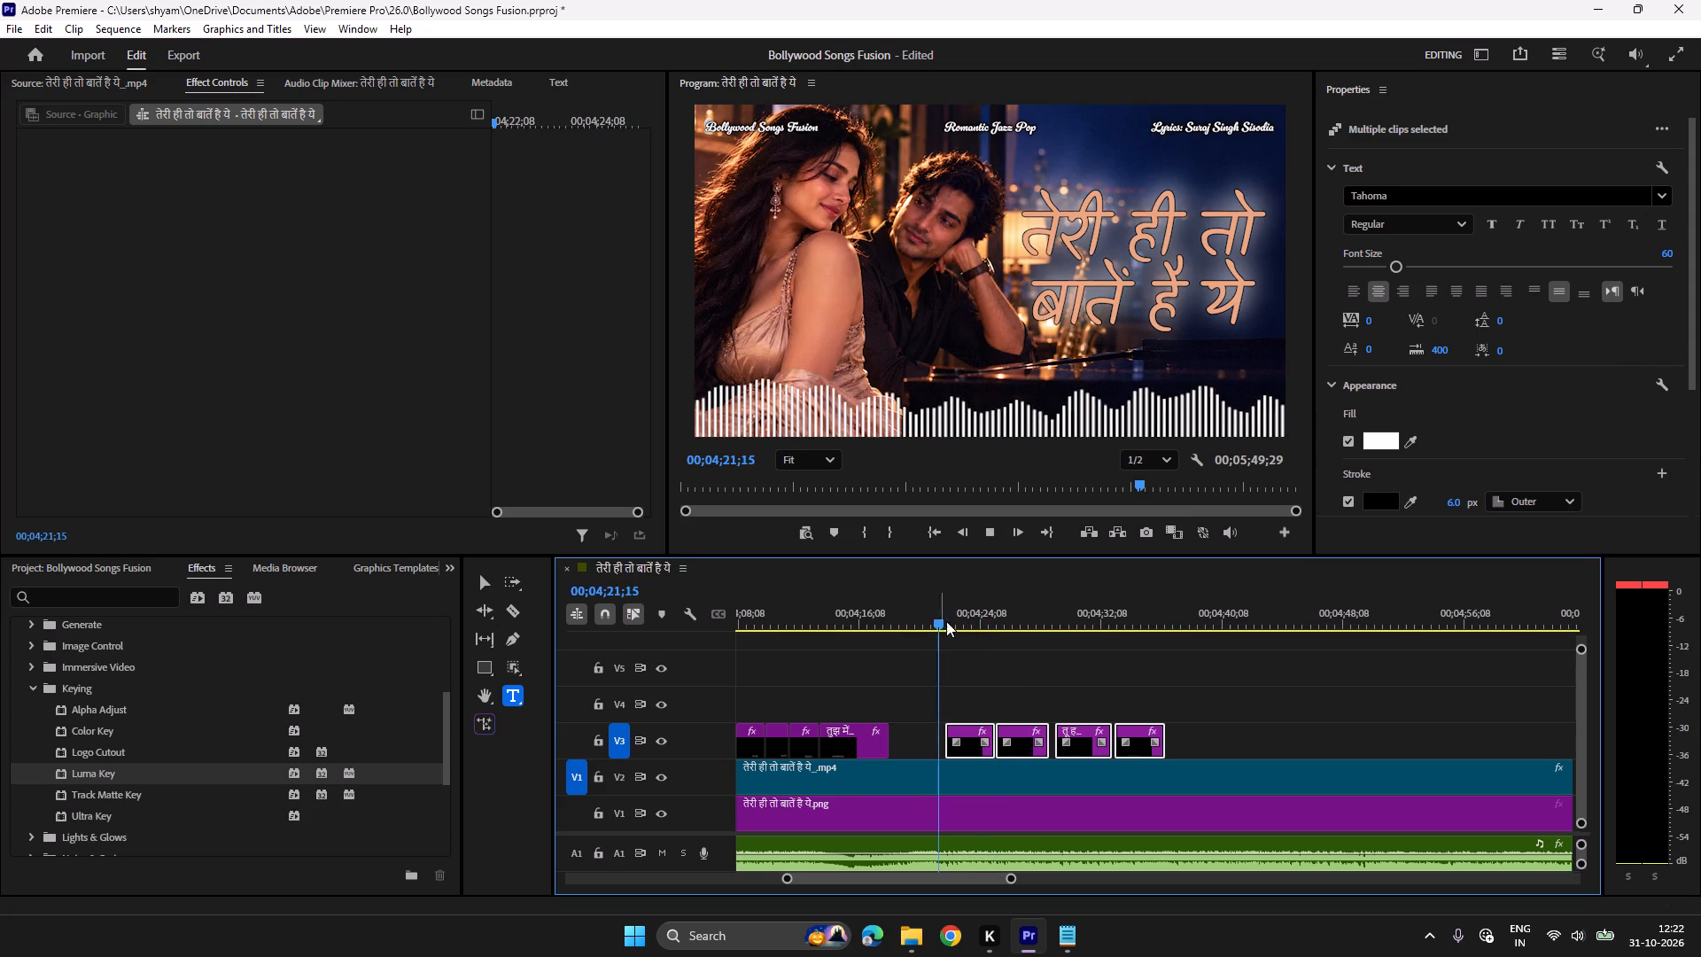
{"action": "left_click", "coordinate": [927, 623]}
{"action": "key", "text": "space"}
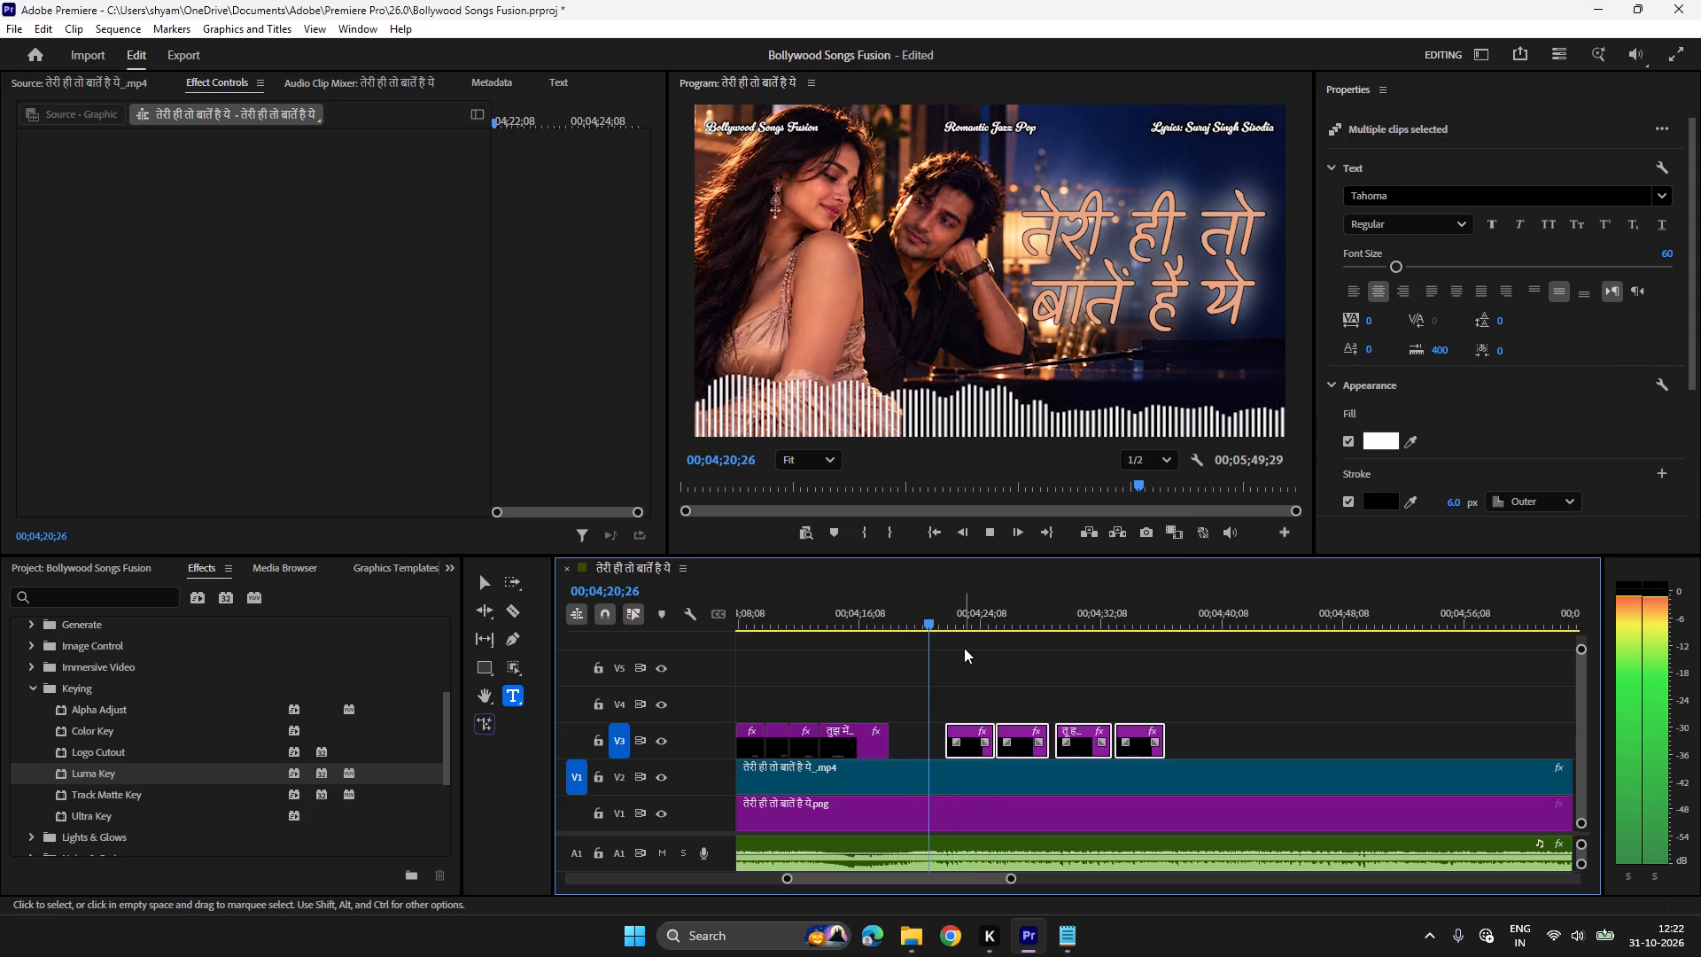
{"action": "key", "text": "space"}
{"action": "left_click", "coordinate": [932, 614]}
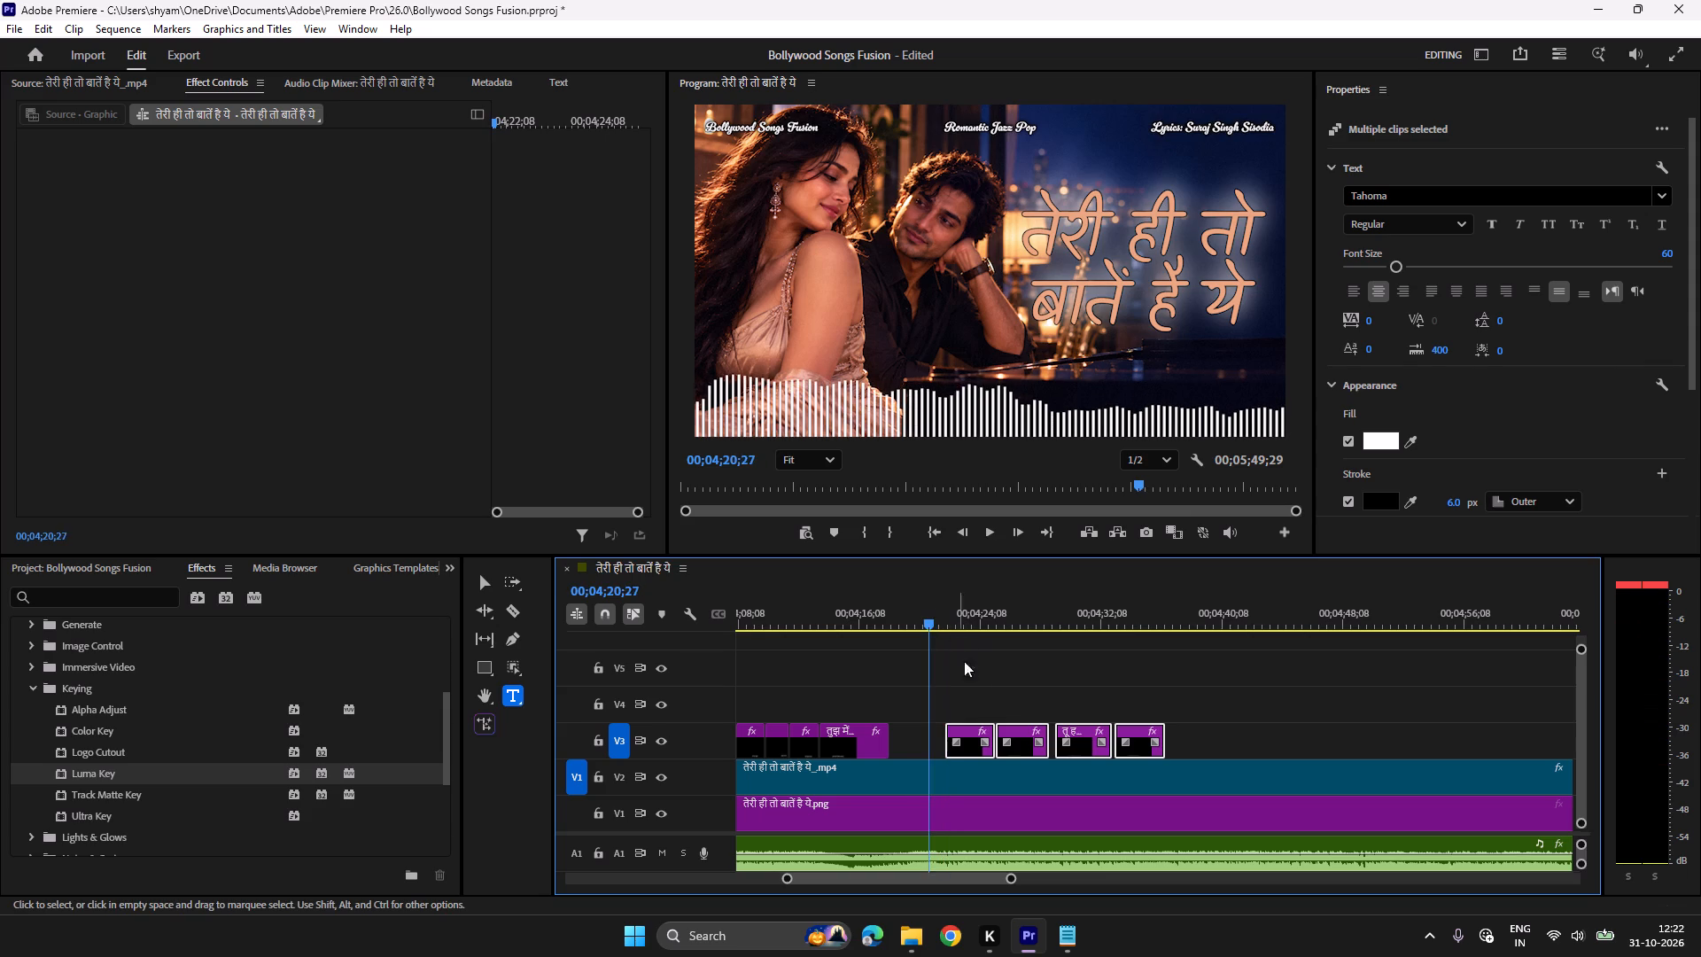
{"action": "key", "text": "space"}
{"action": "key", "text": "space"}
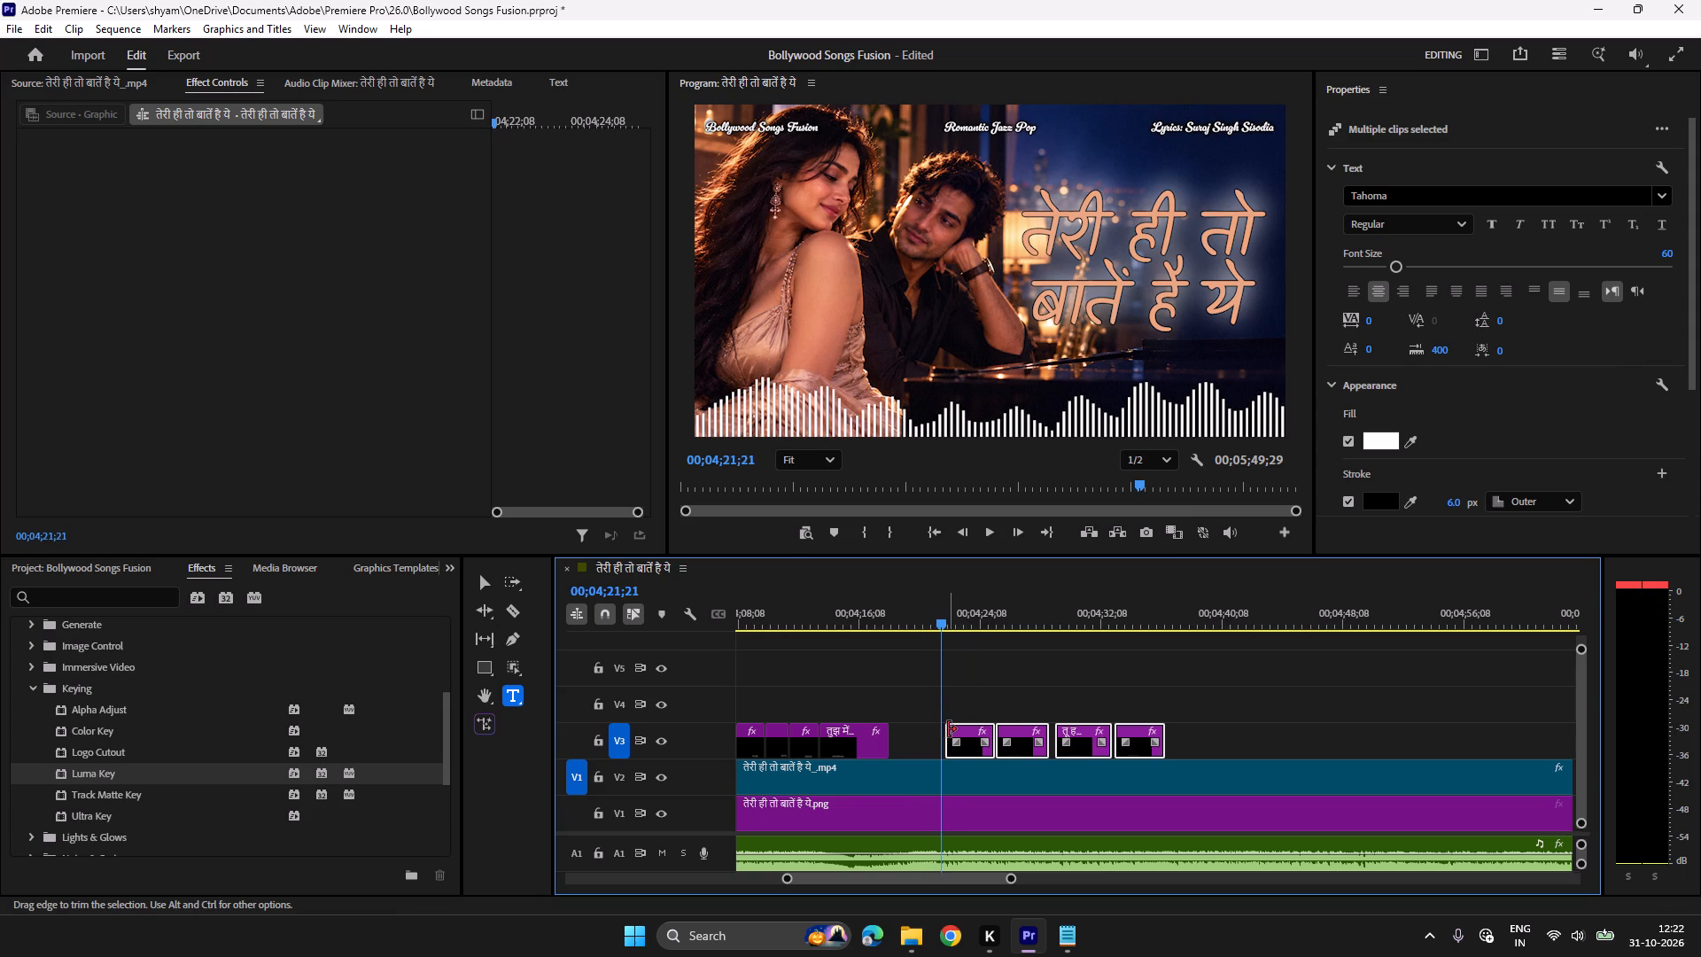
{"action": "left_click", "coordinate": [948, 729]}
Check the four chorus titles against the song and paste another set of them on V3 at 00;04;36;21.
{"action": "key", "text": "space"}
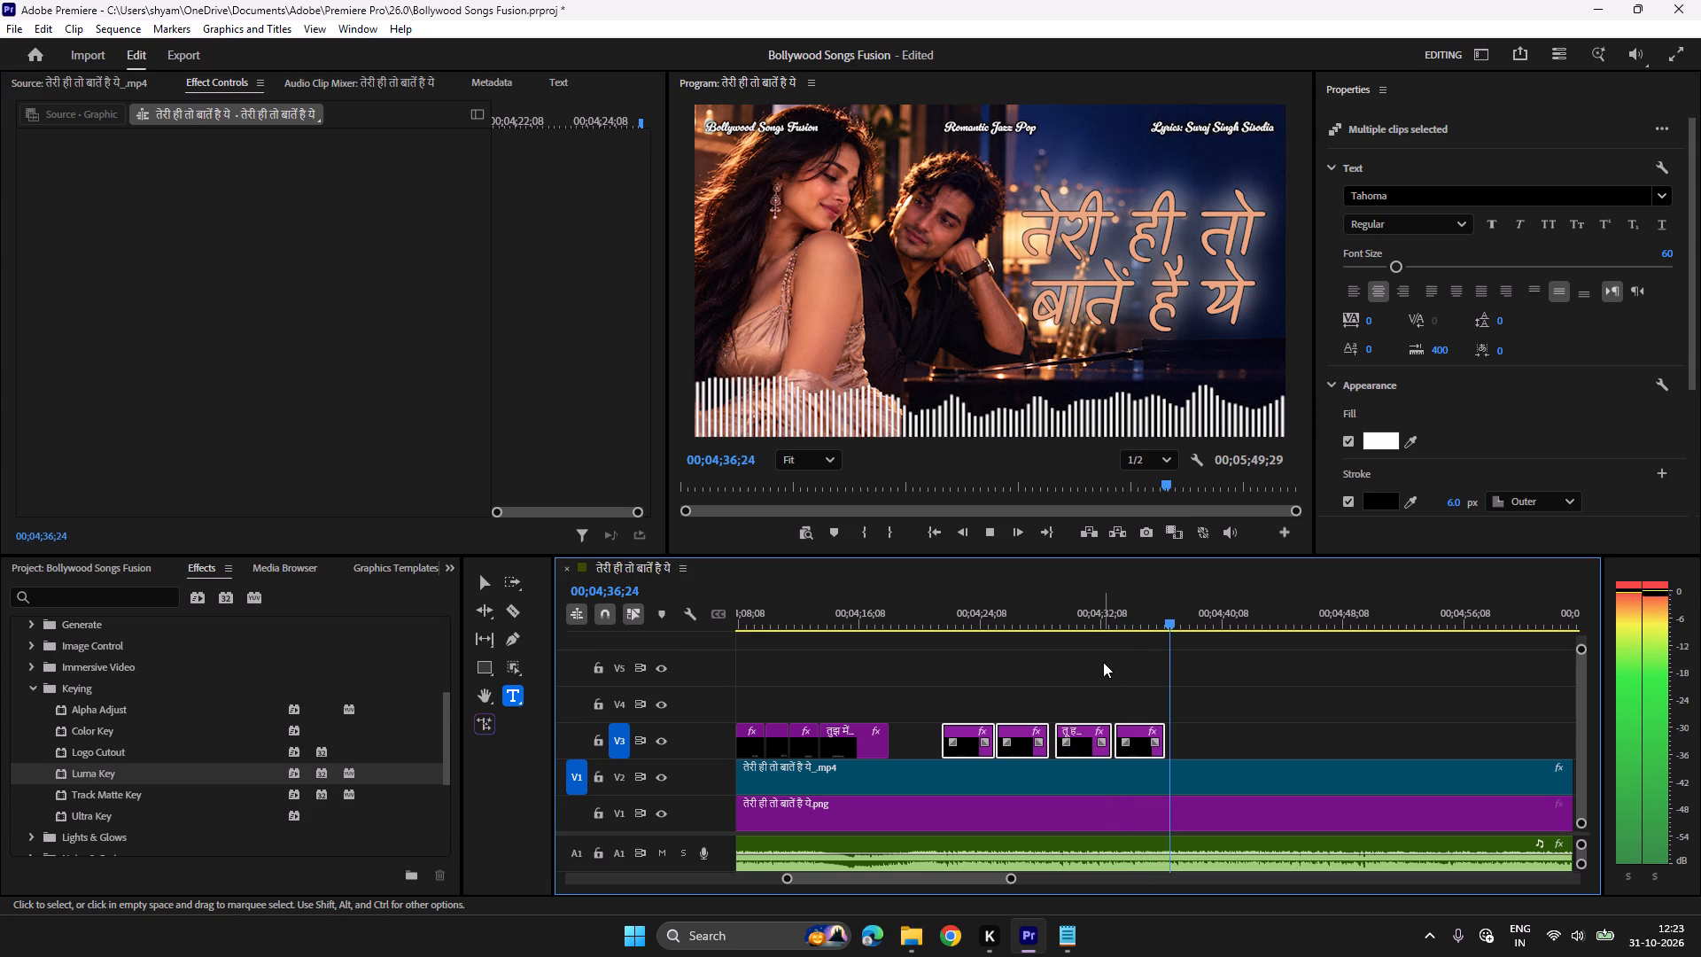
{"action": "key", "text": "space"}
{"action": "left_click", "coordinate": [1160, 620]}
{"action": "key", "text": "space"}
{"action": "key", "text": "space"}
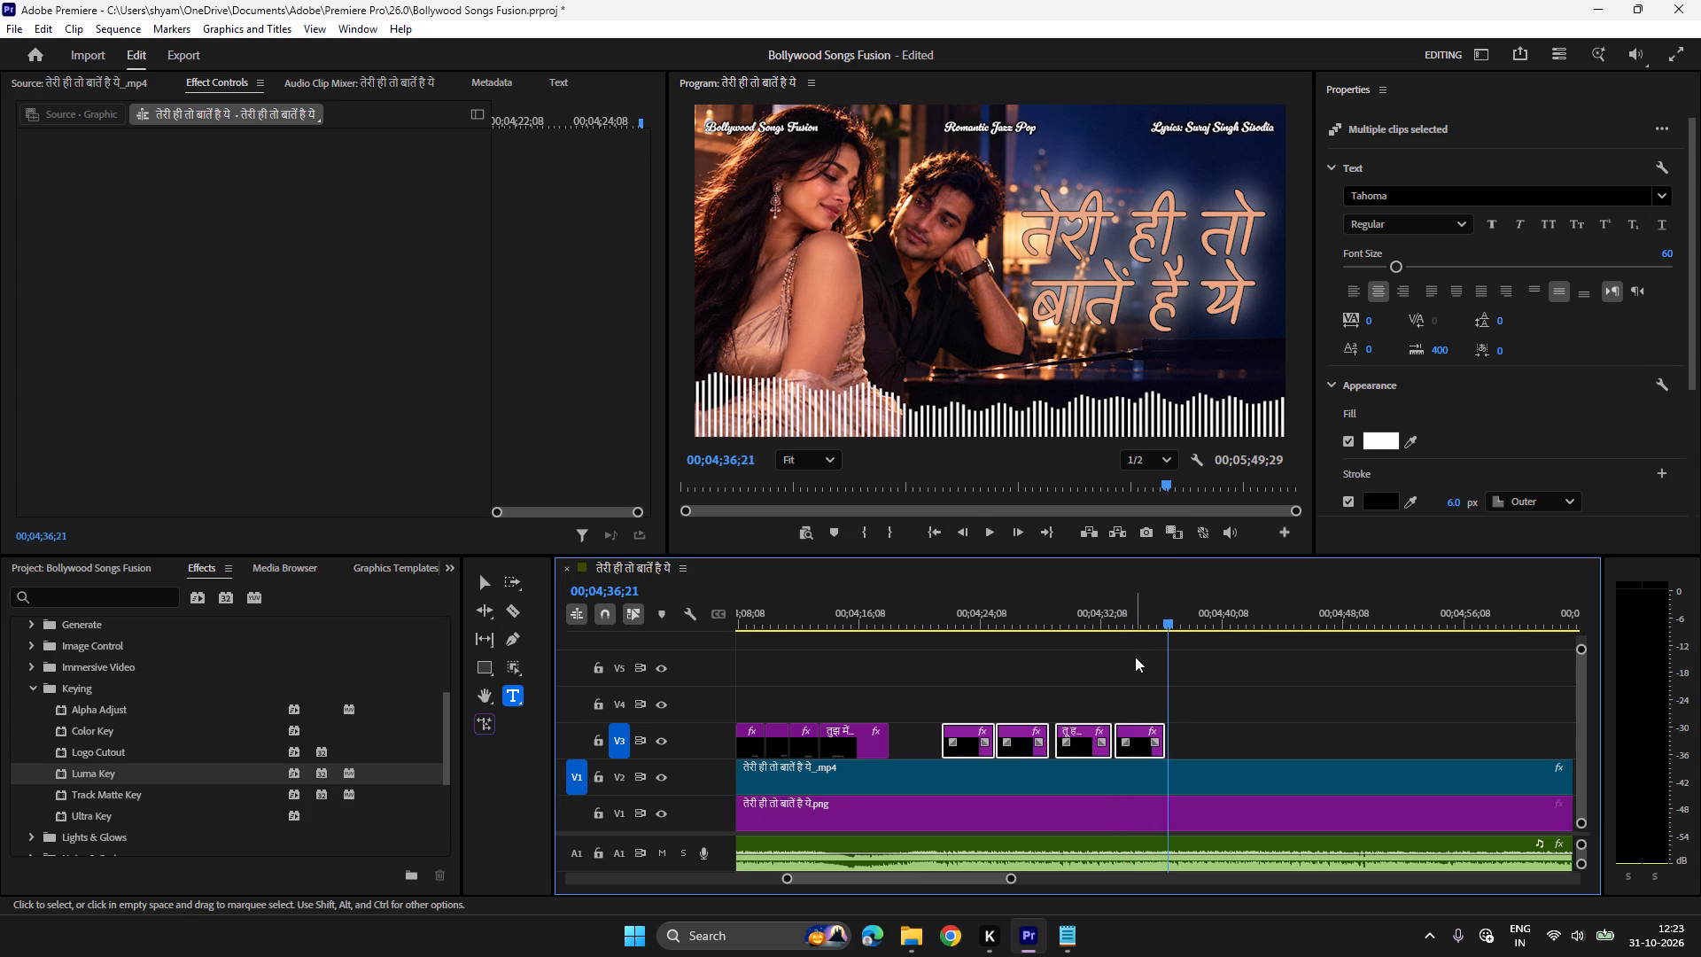
{"action": "key", "text": "ctrl+v"}
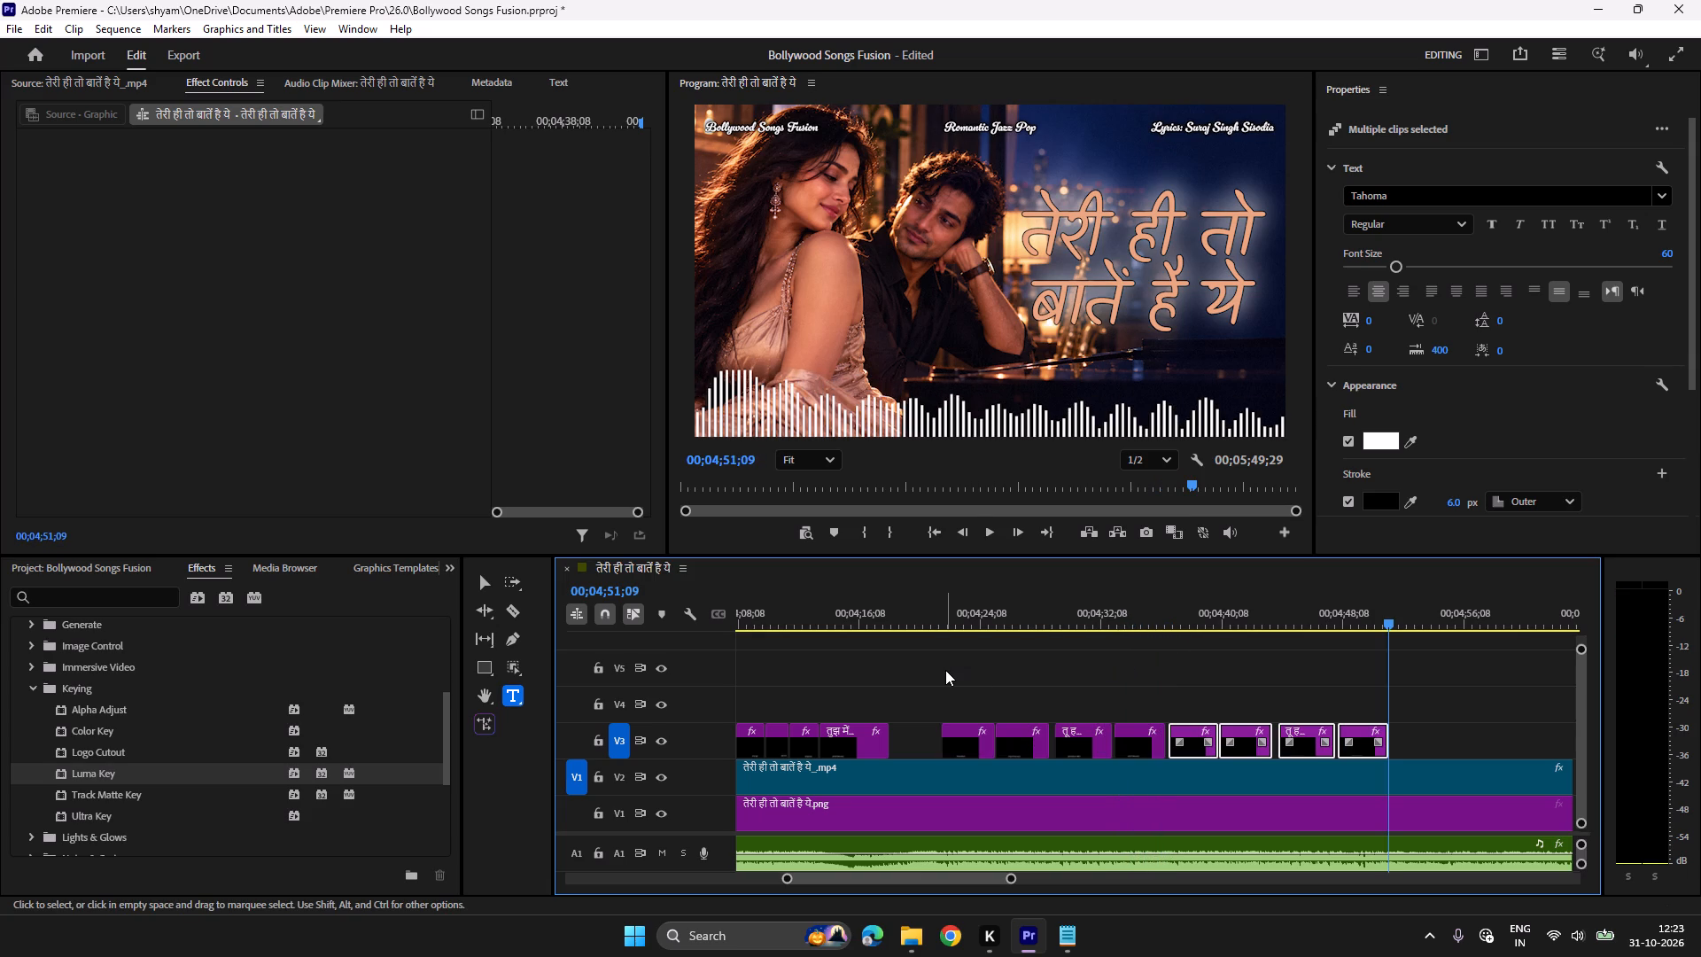
Play the second chorus set and shift its last two titles so तू ही तो रहती है इन आँखों में starts at 00;04;44;12.
{"action": "left_click", "coordinate": [1163, 618]}
{"action": "key", "text": "space"}
{"action": "scroll", "coordinate": [1108, 650], "scroll_direction": "down", "scroll_amount": 3}
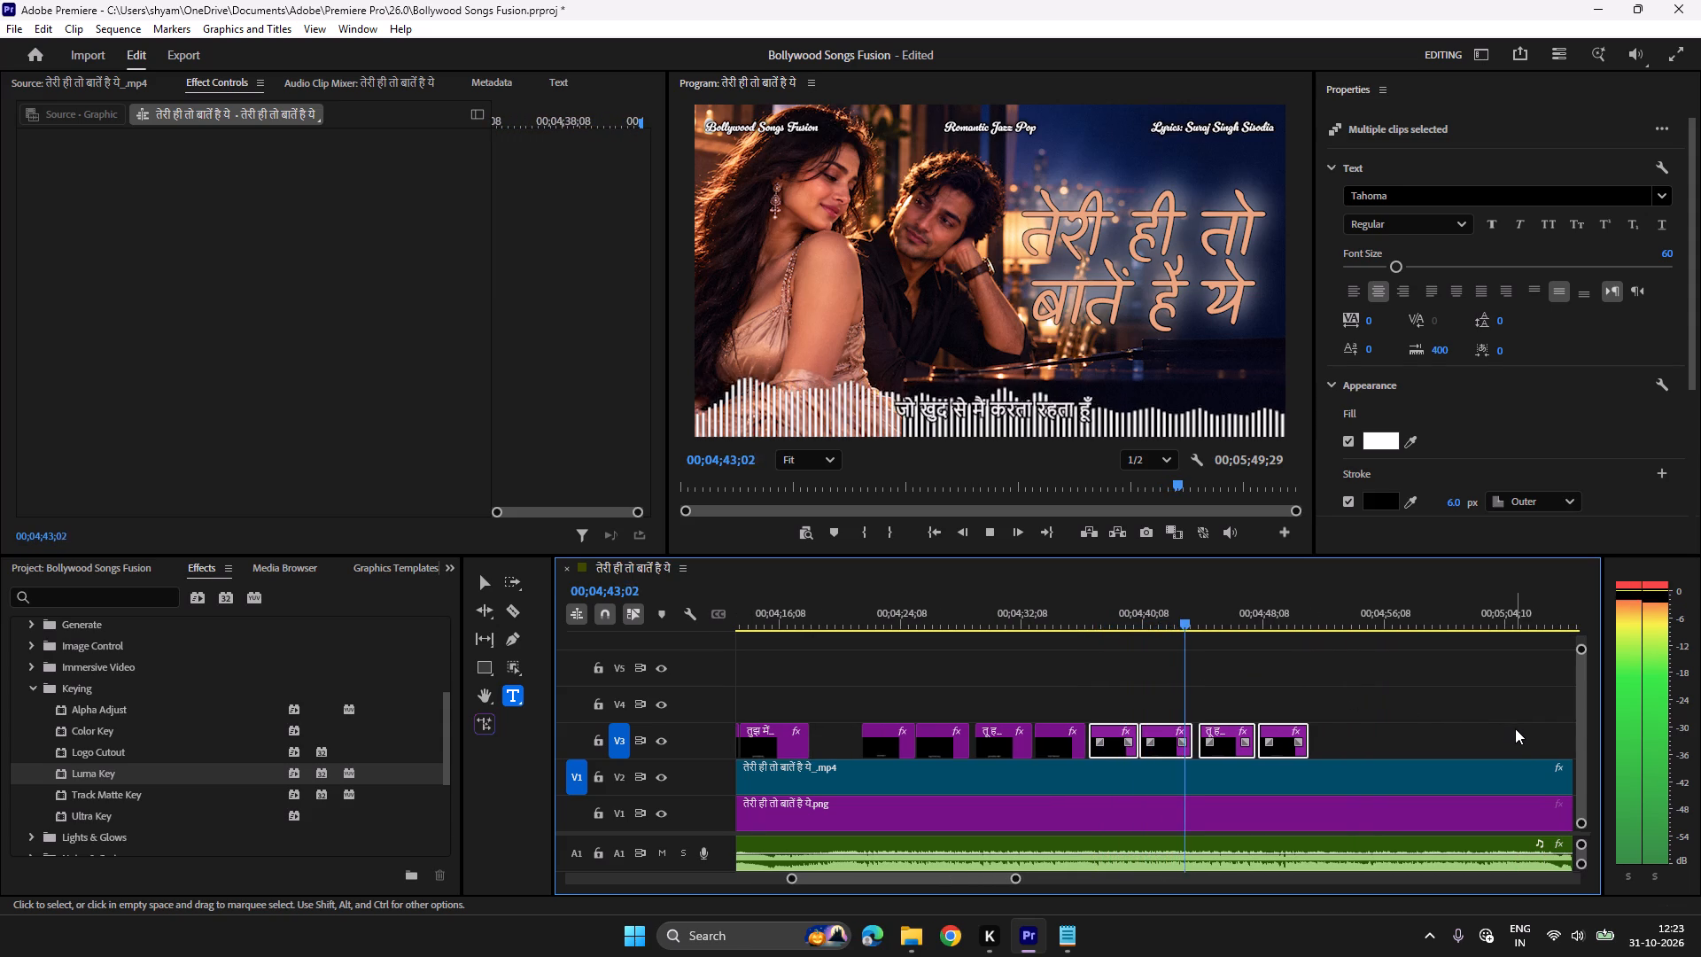
{"action": "key", "text": "space"}
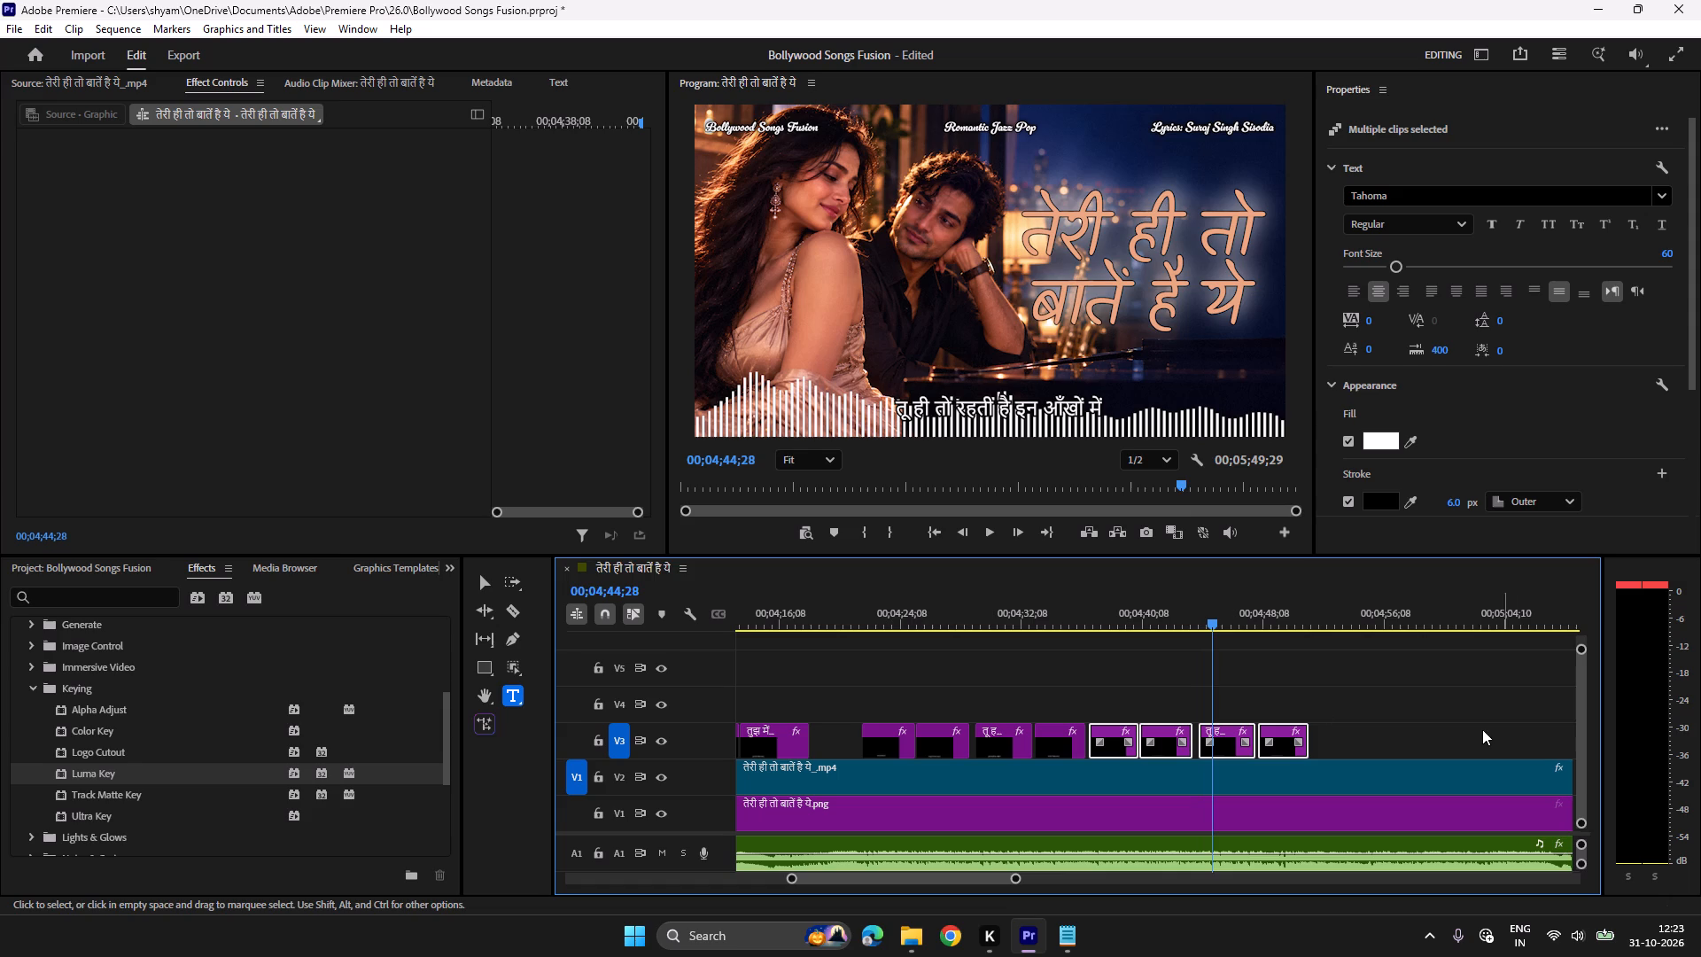
{"action": "left_click", "coordinate": [1192, 613]}
{"action": "key", "text": "space"}
{"action": "key", "text": "space"}
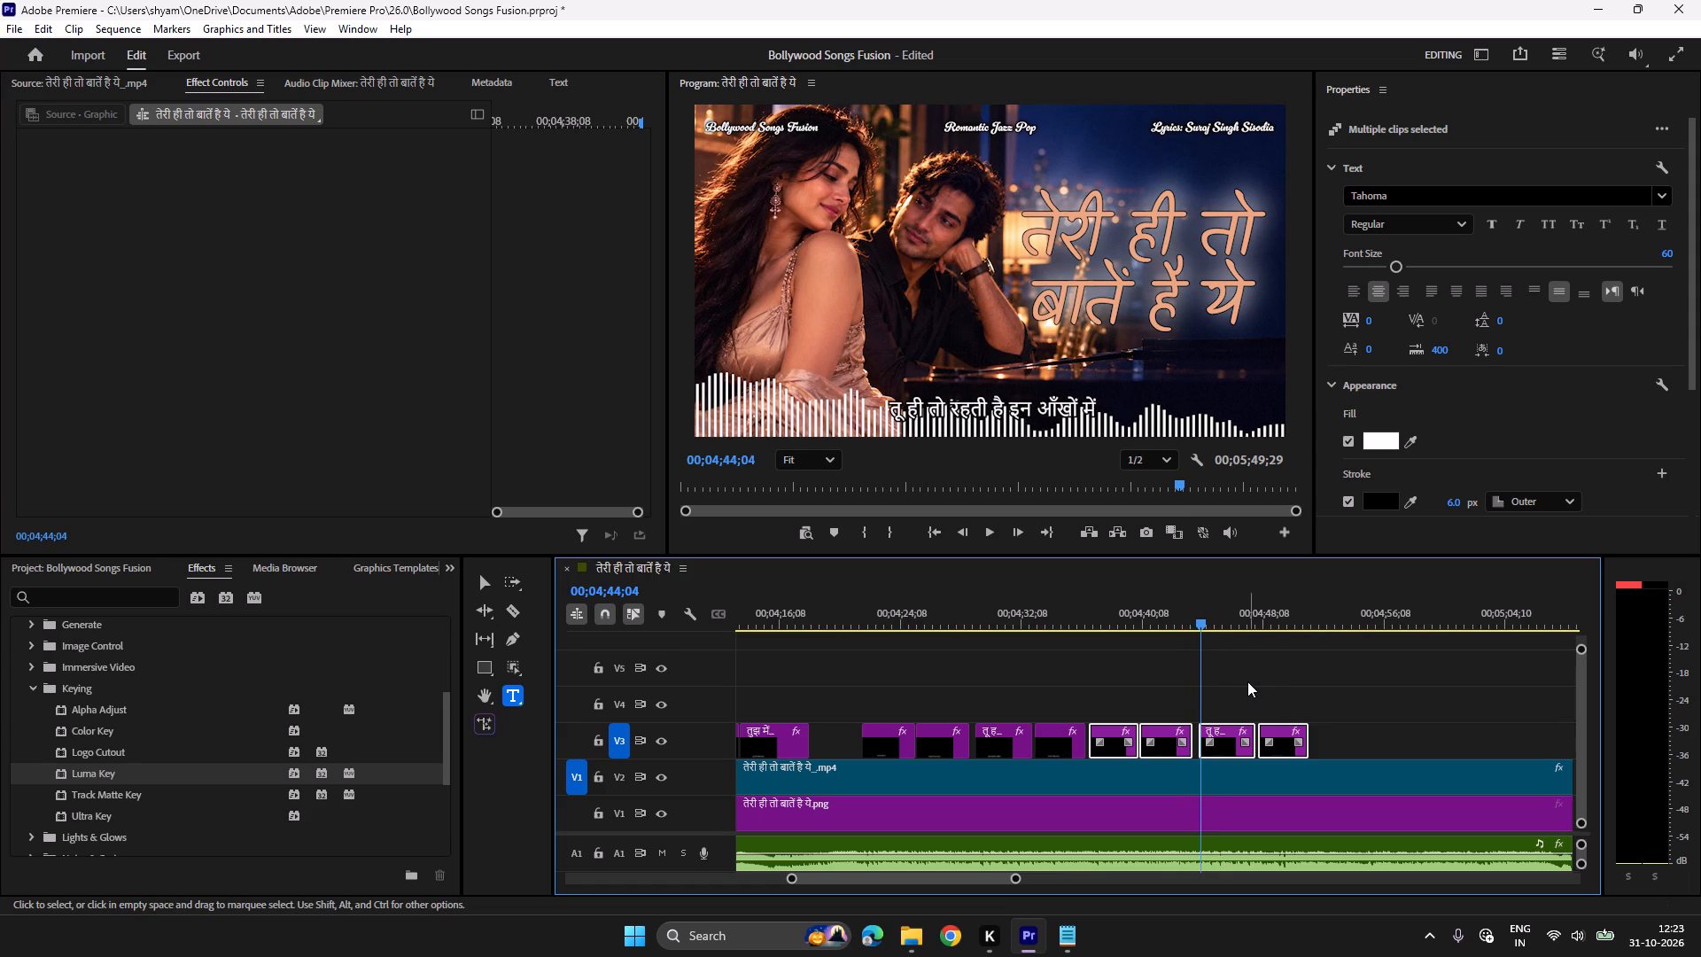
{"action": "key", "text": "space"}
{"action": "key", "text": "space"}
{"action": "left_click_drag", "start_coordinate": [1231, 682], "coordinate": [1284, 733]}
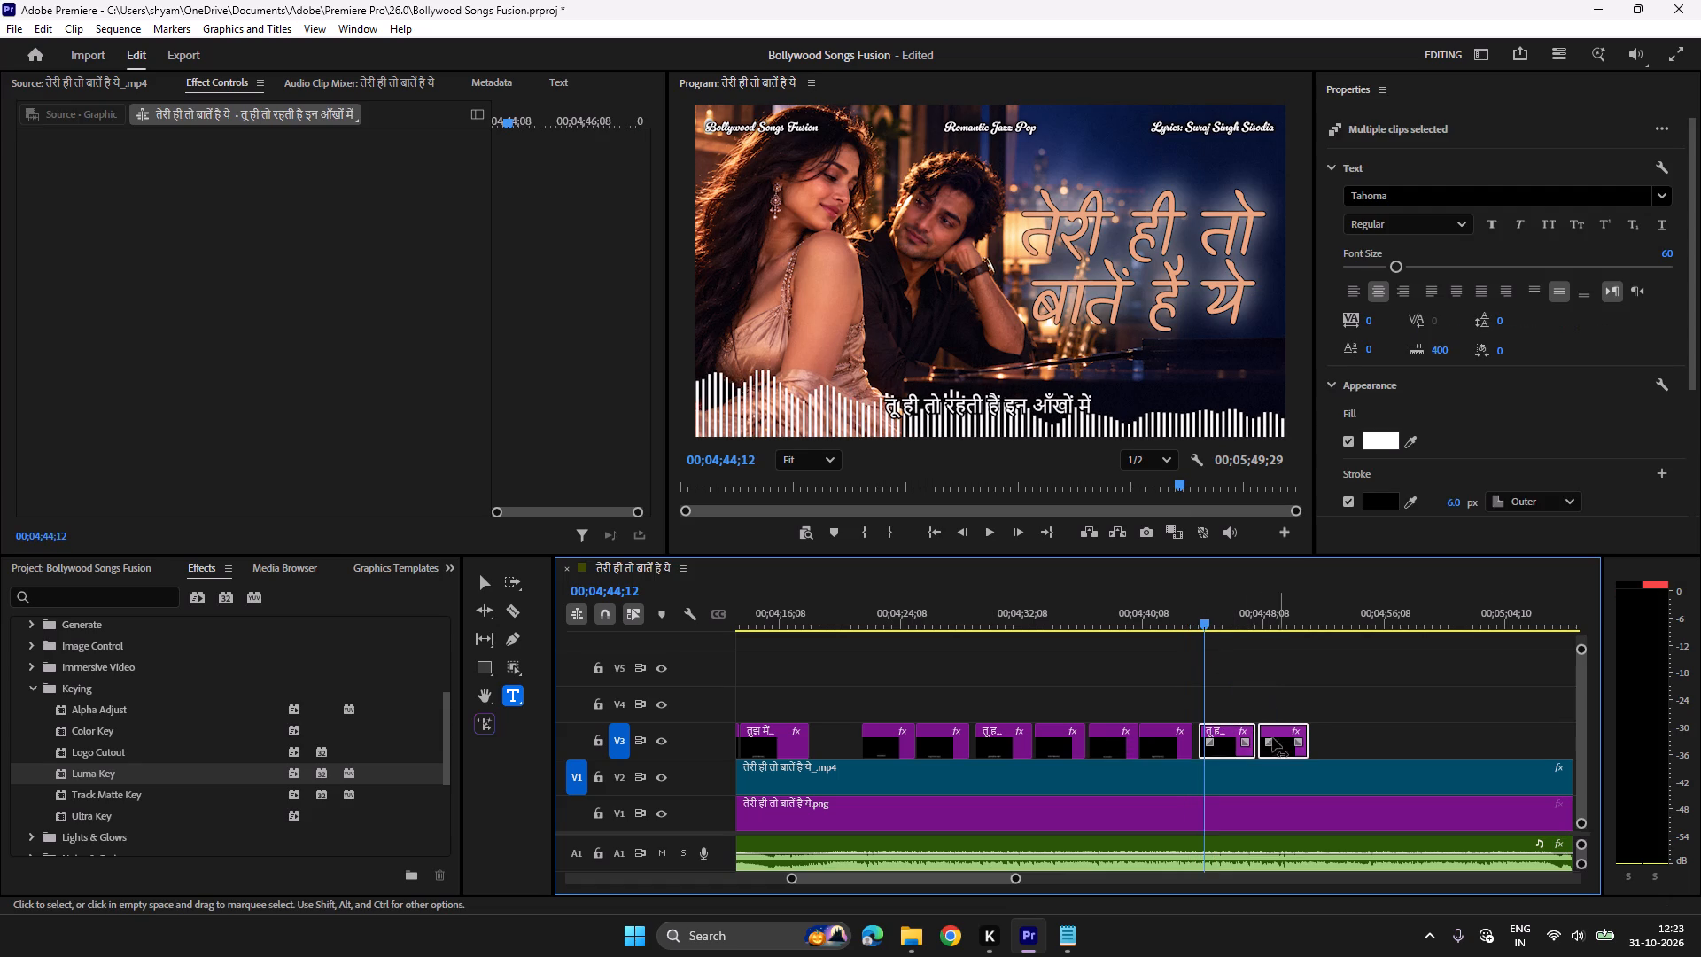
{"action": "left_click", "coordinate": [1223, 738]}
Play the last two shifted chorus titles on V3 against the song and check where रात दिन मैं देखता रहता हूँ ends.
{"action": "key", "text": "space"}
{"action": "scroll", "coordinate": [1340, 690], "scroll_direction": "down", "scroll_amount": 3}
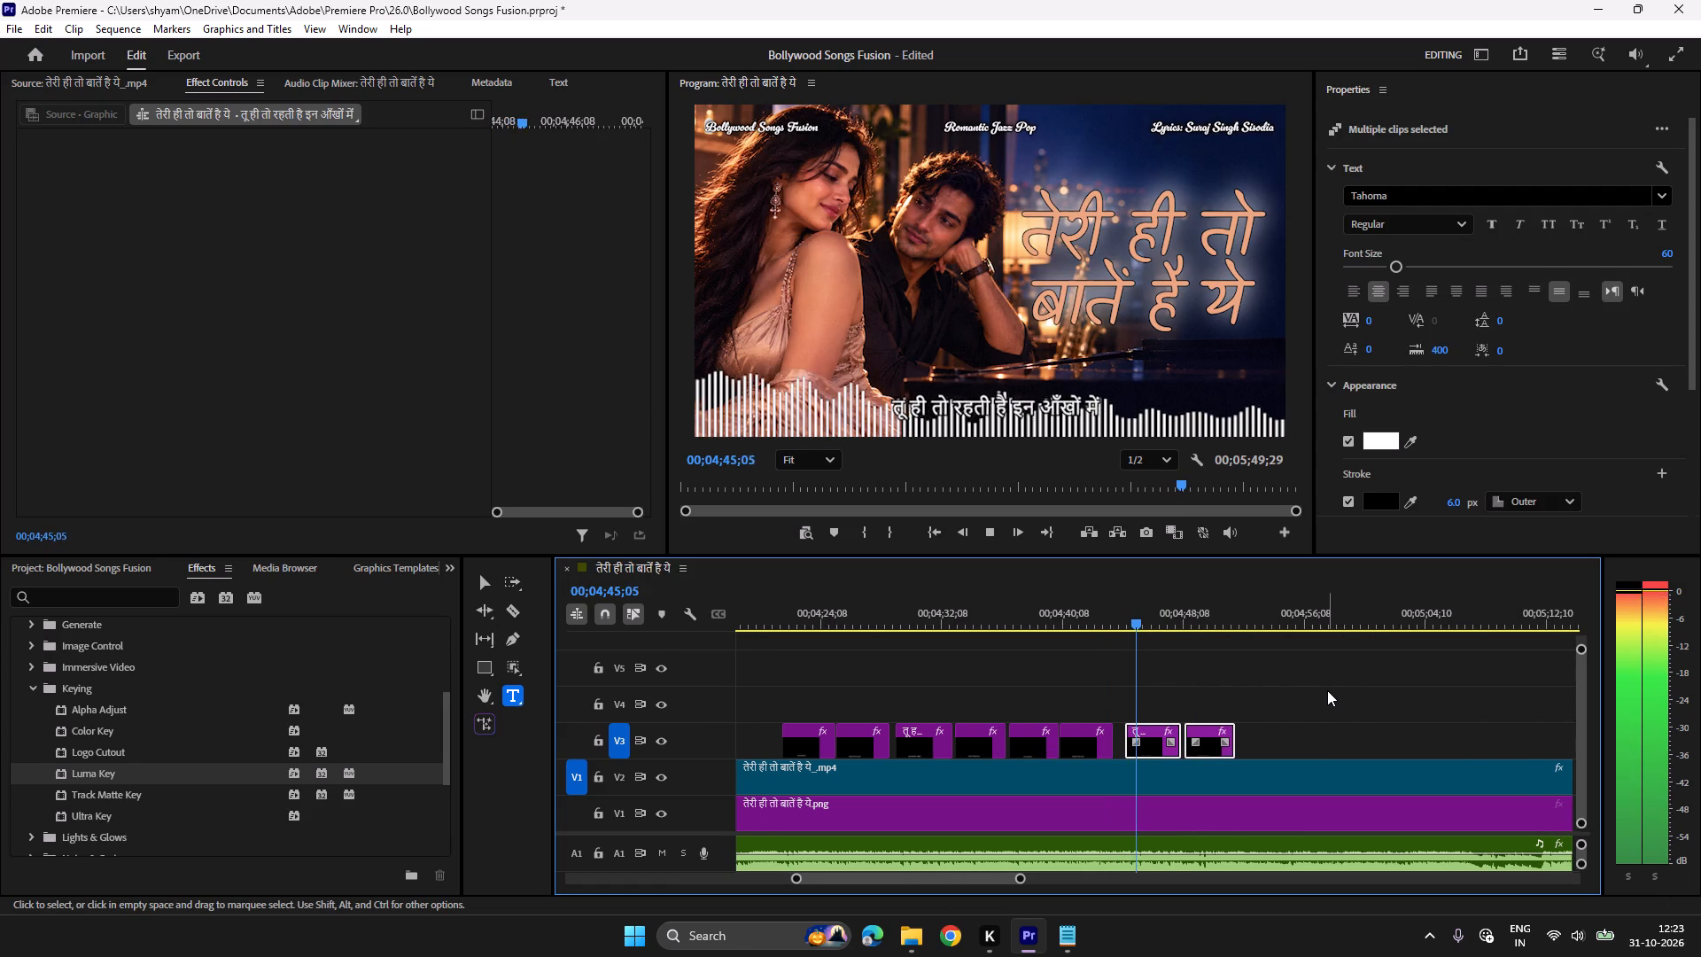
{"action": "scroll", "coordinate": [1327, 690], "scroll_direction": "down", "scroll_amount": 2}
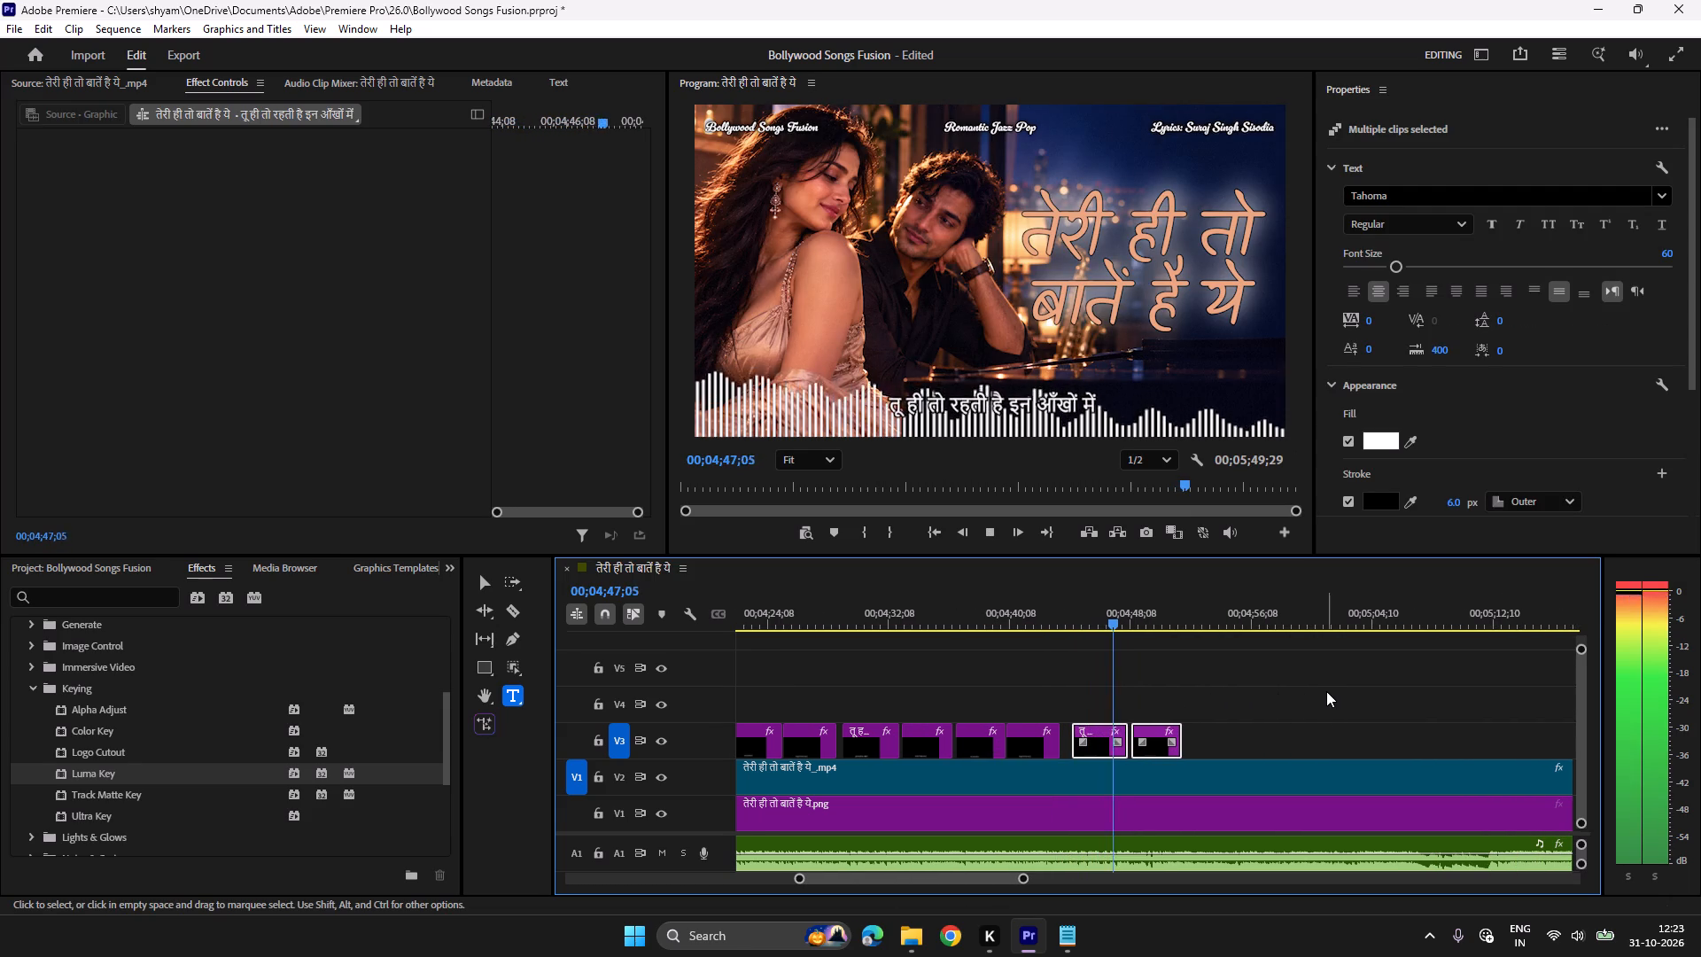
{"action": "scroll", "coordinate": [1326, 691], "scroll_direction": "down", "scroll_amount": 2}
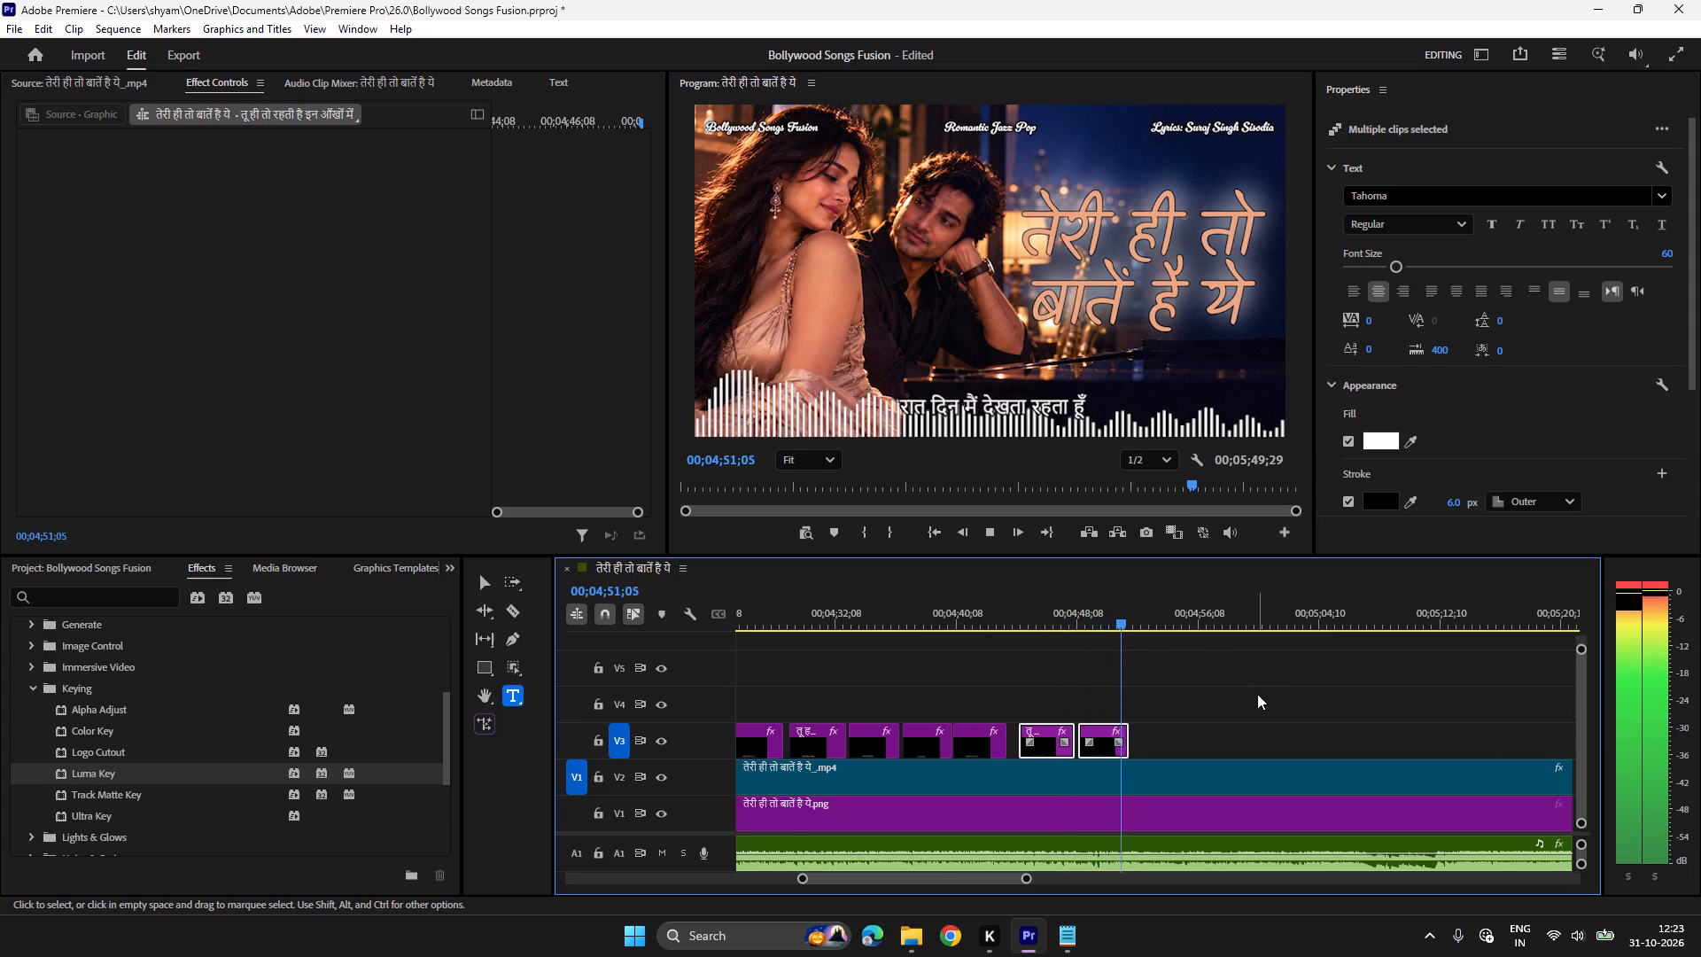
{"action": "key", "text": "space"}
{"action": "left_click", "coordinate": [1127, 608]}
{"action": "key", "text": "space"}
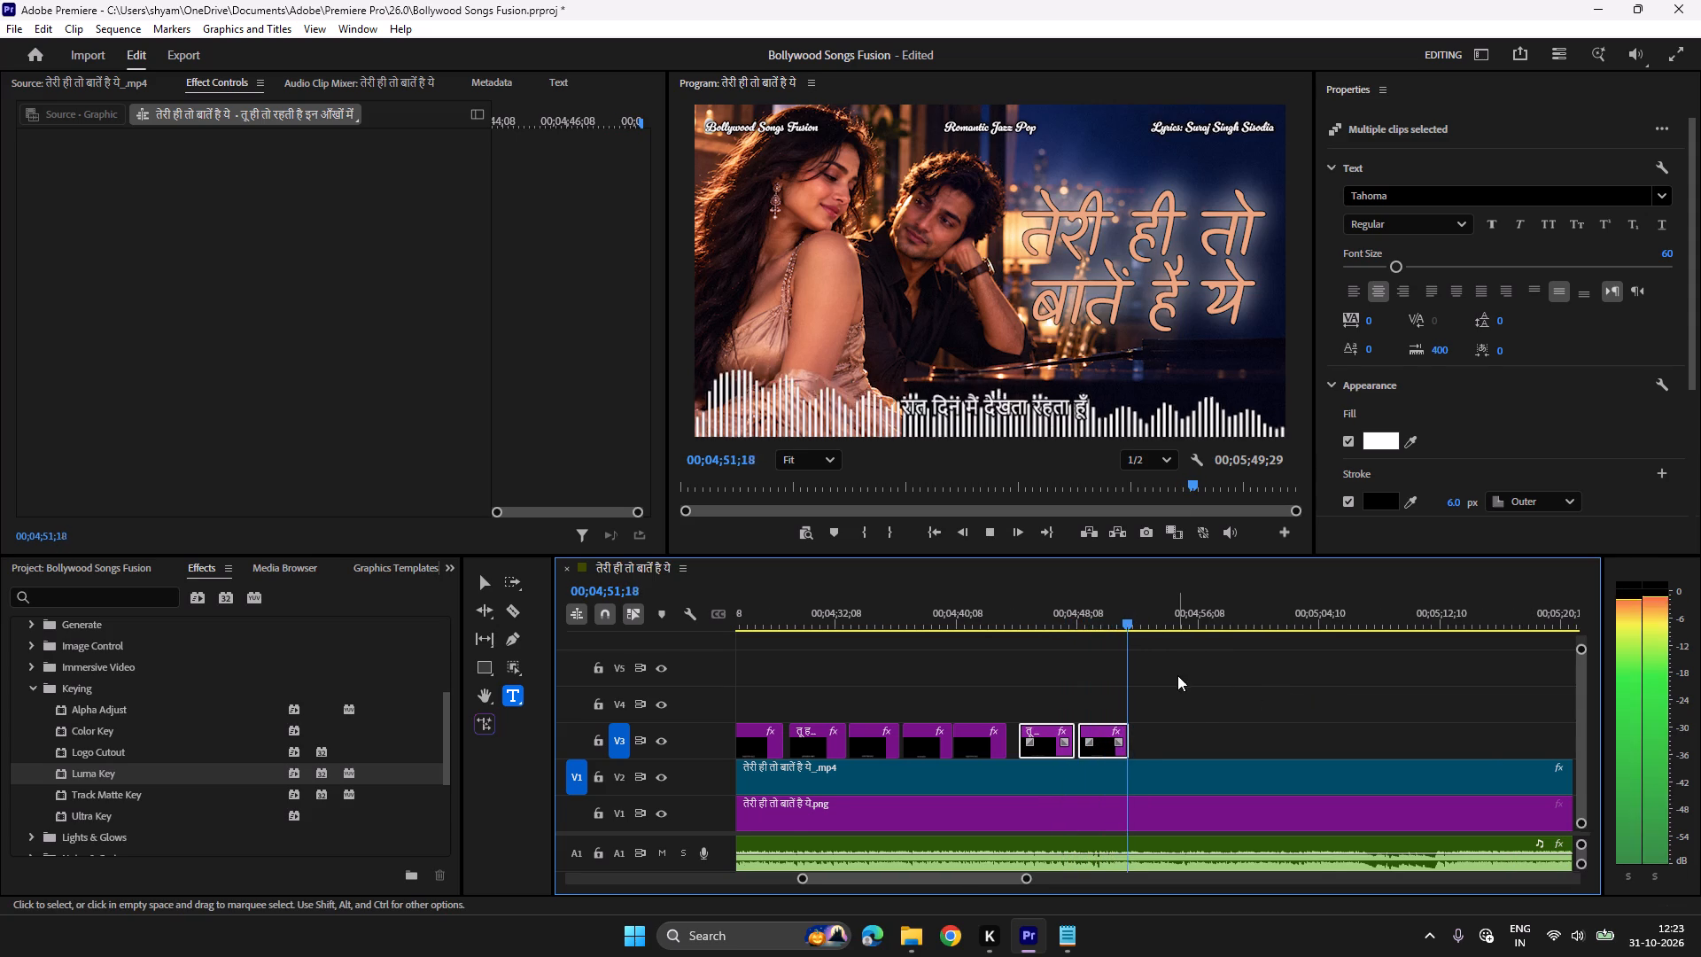
{"action": "key", "text": "space"}
{"action": "left_click", "coordinate": [1195, 707]}
{"action": "left_click", "coordinate": [1114, 619]}
{"action": "key", "text": "space"}
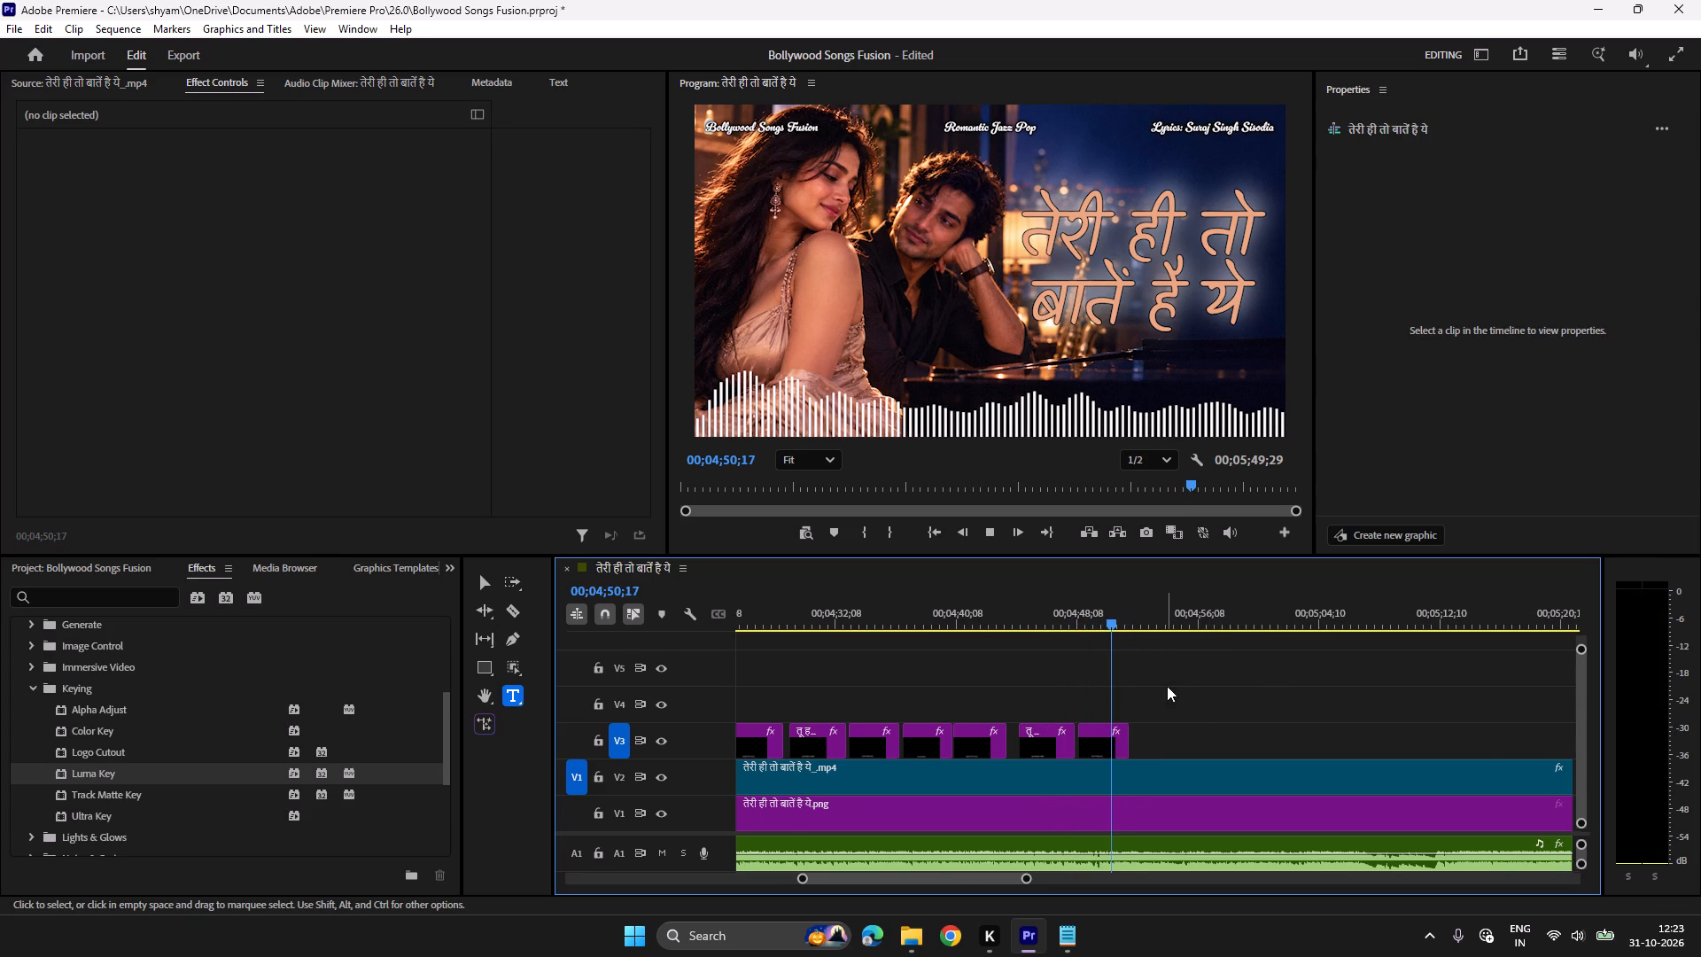
{"action": "key", "text": "space"}
Copy the five earlier V3 titles from मिल जाएं हम दोनों to बस यहीं मैं सोचता रहता हूँ and paste them at 00;04;51;17.
{"action": "scroll", "coordinate": [1189, 698], "scroll_direction": "up", "scroll_amount": 11}
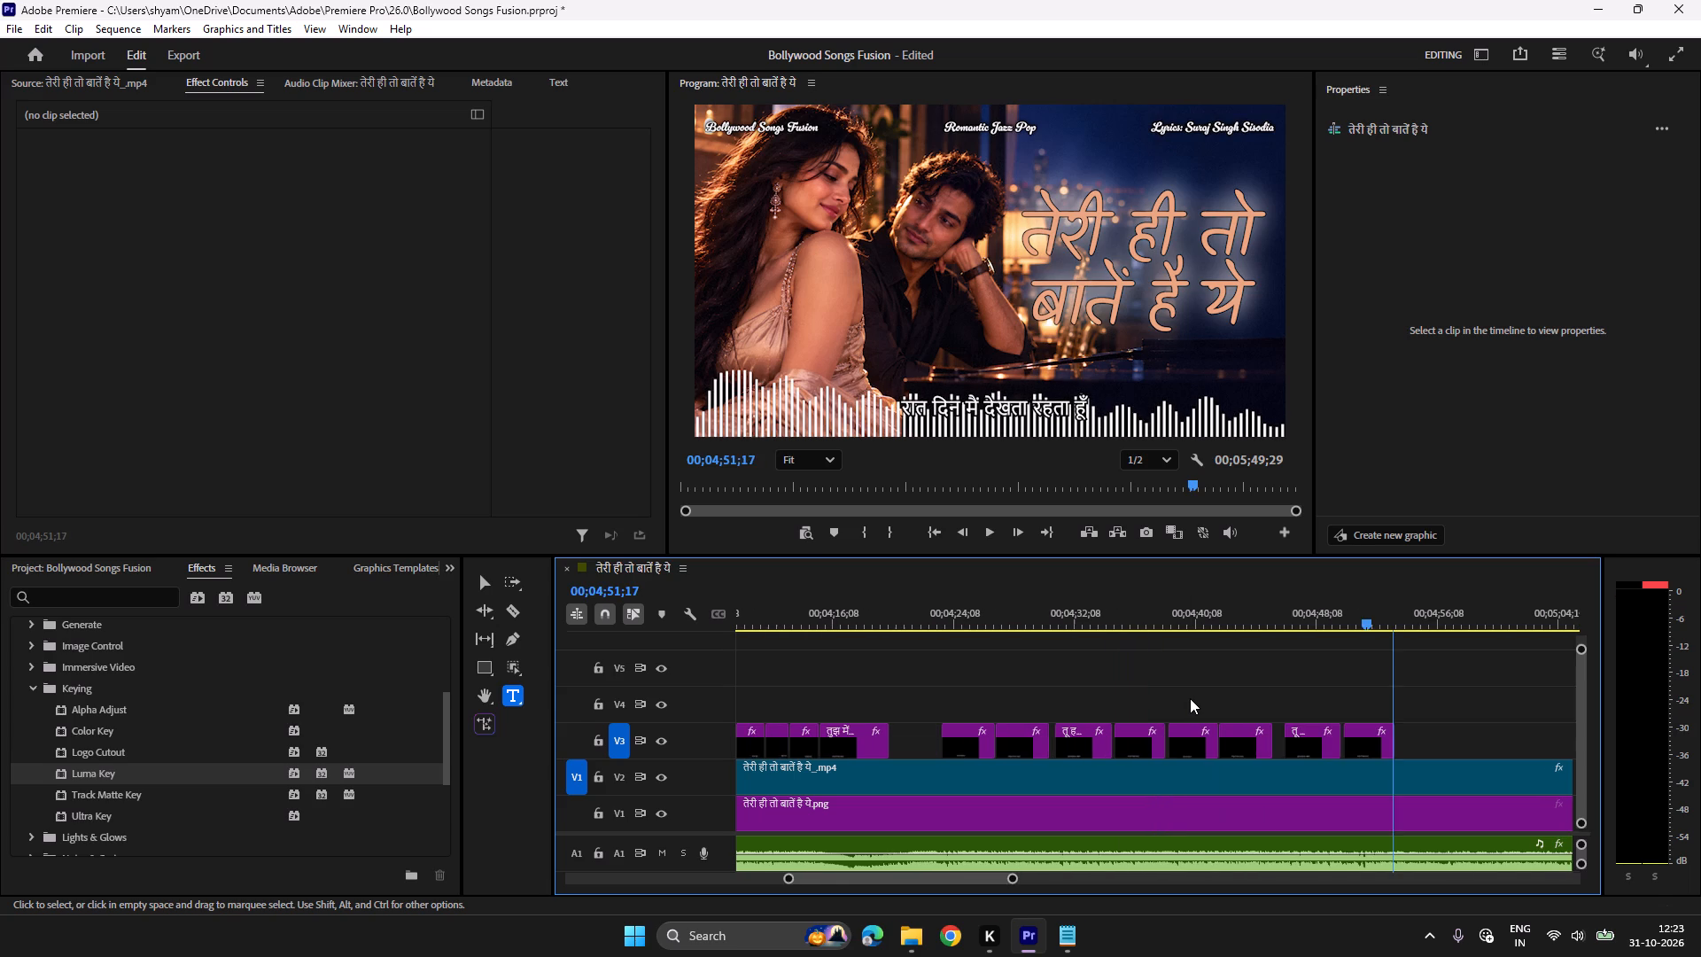
{"action": "left_click_drag", "start_coordinate": [973, 882], "coordinate": [787, 883]}
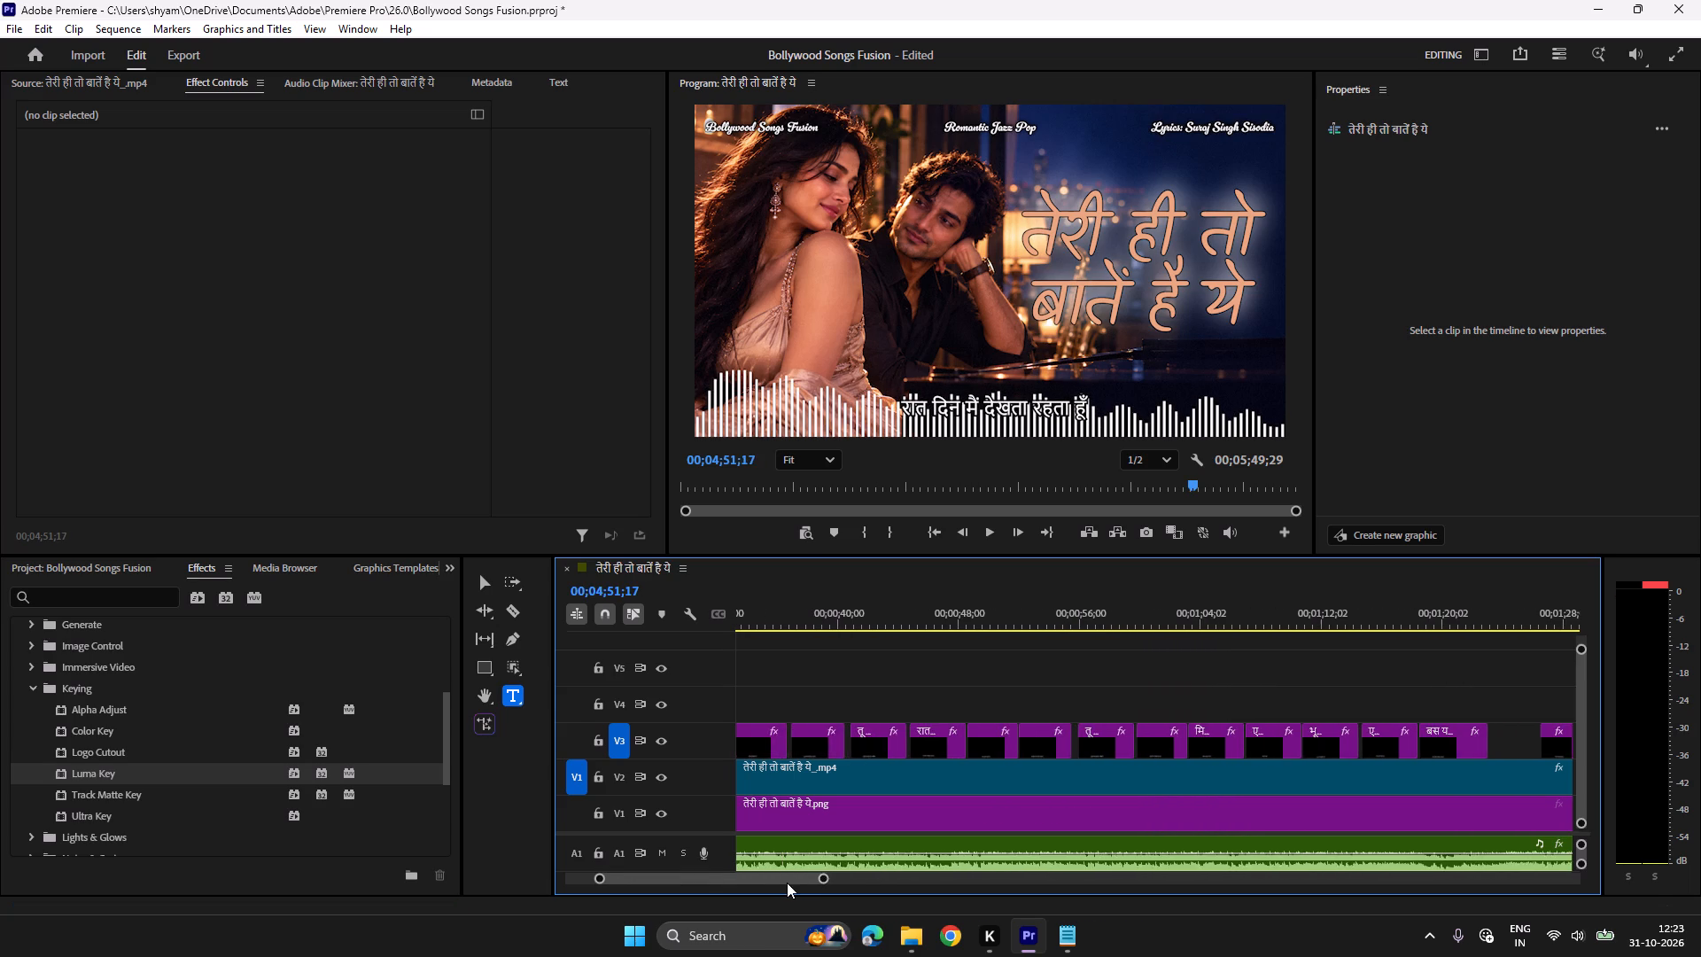
{"action": "left_click_drag", "start_coordinate": [787, 883], "coordinate": [785, 885]}
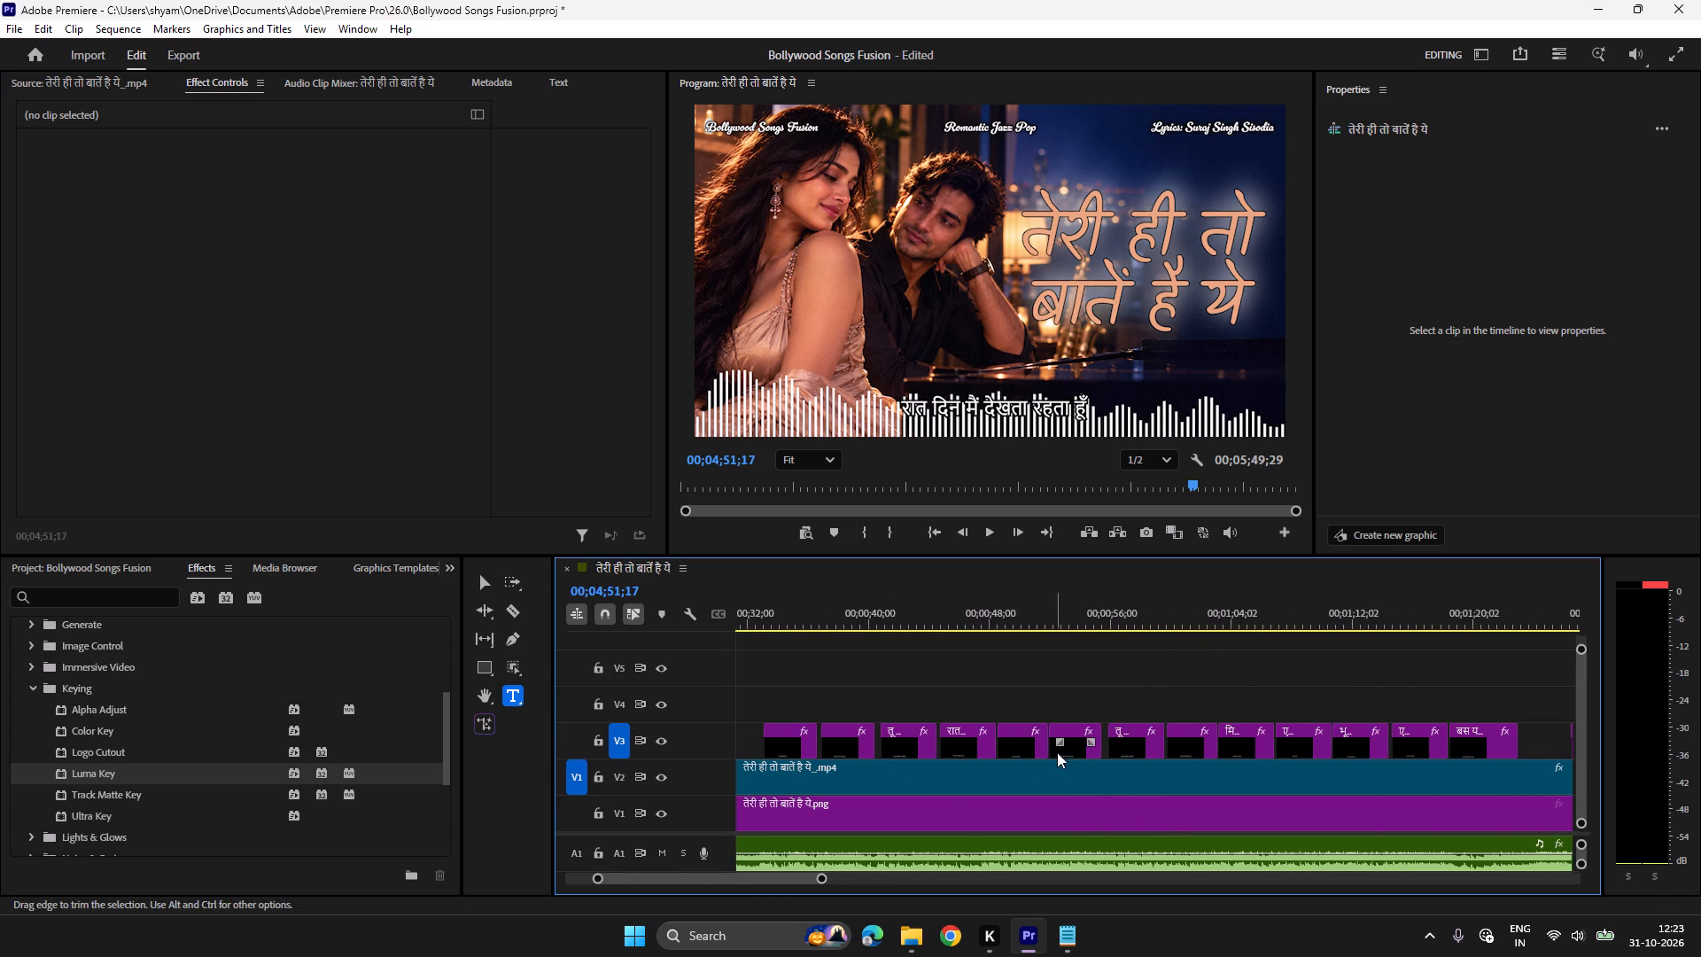
{"action": "scroll", "coordinate": [1225, 668], "scroll_direction": "down", "scroll_amount": 2}
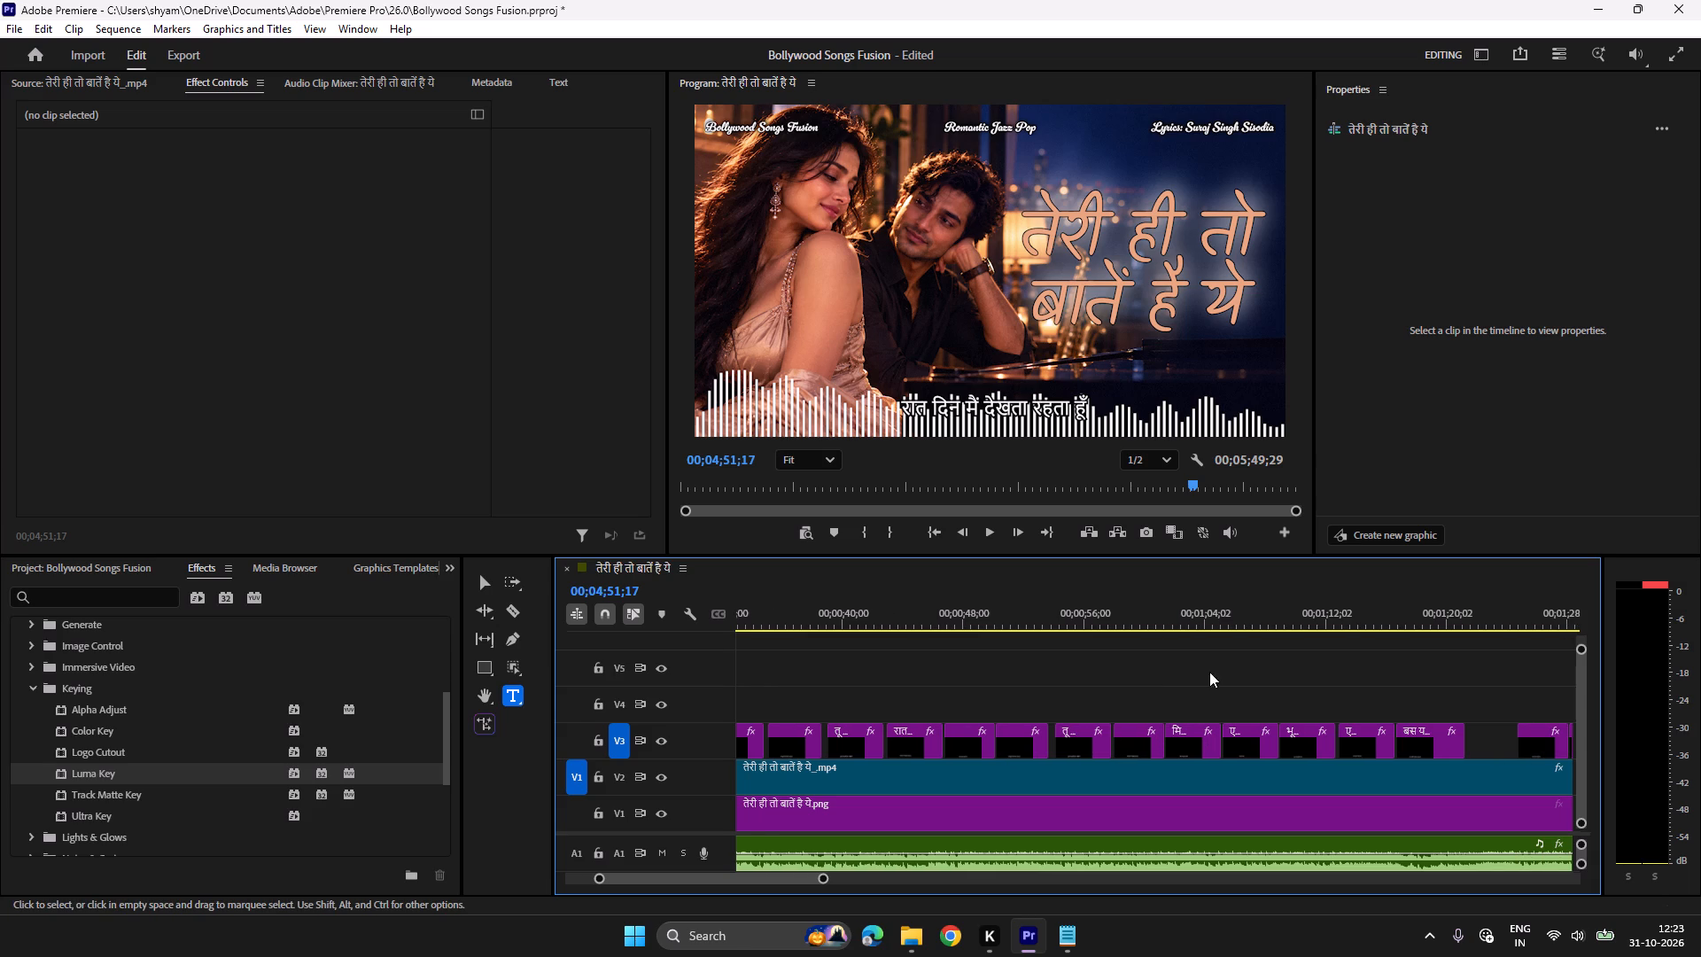
{"action": "left_click_drag", "start_coordinate": [1177, 673], "coordinate": [1399, 743]}
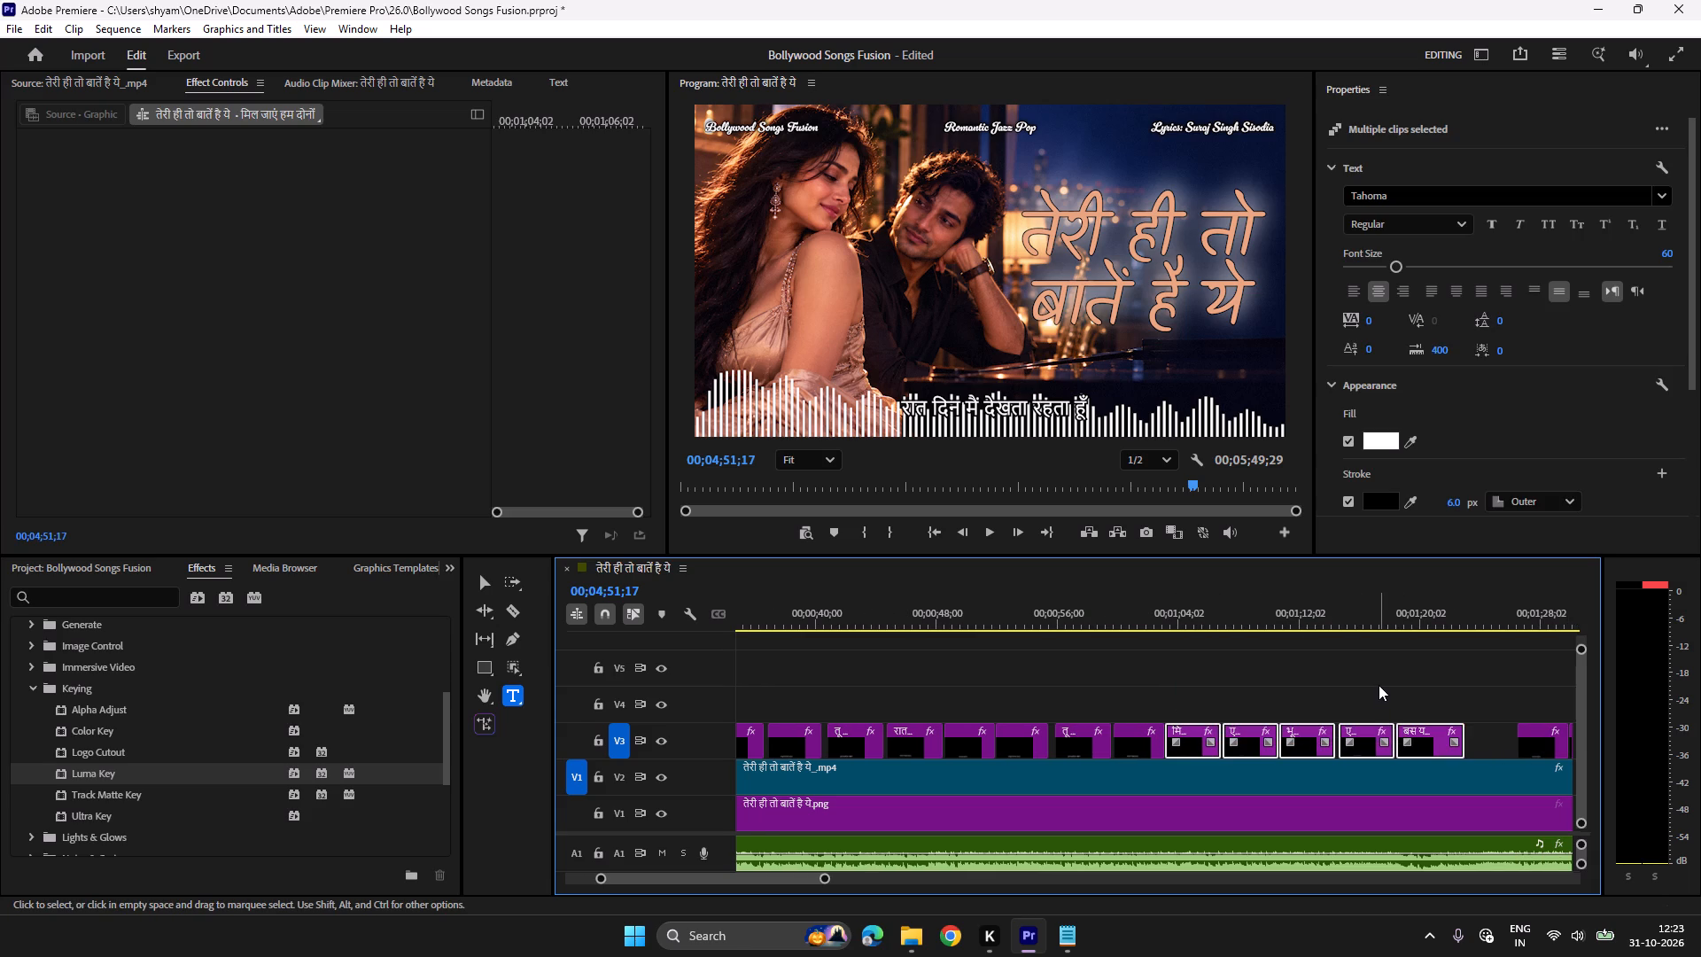
{"action": "key", "text": "ctrl+c"}
{"action": "key", "text": "ctrl+v"}
Play the five pasted titles against the song, rechecking the timing of the last line, बस यहीं मैं सोचता रहता हूँ.
{"action": "left_click", "coordinate": [857, 615]}
{"action": "key", "text": "space"}
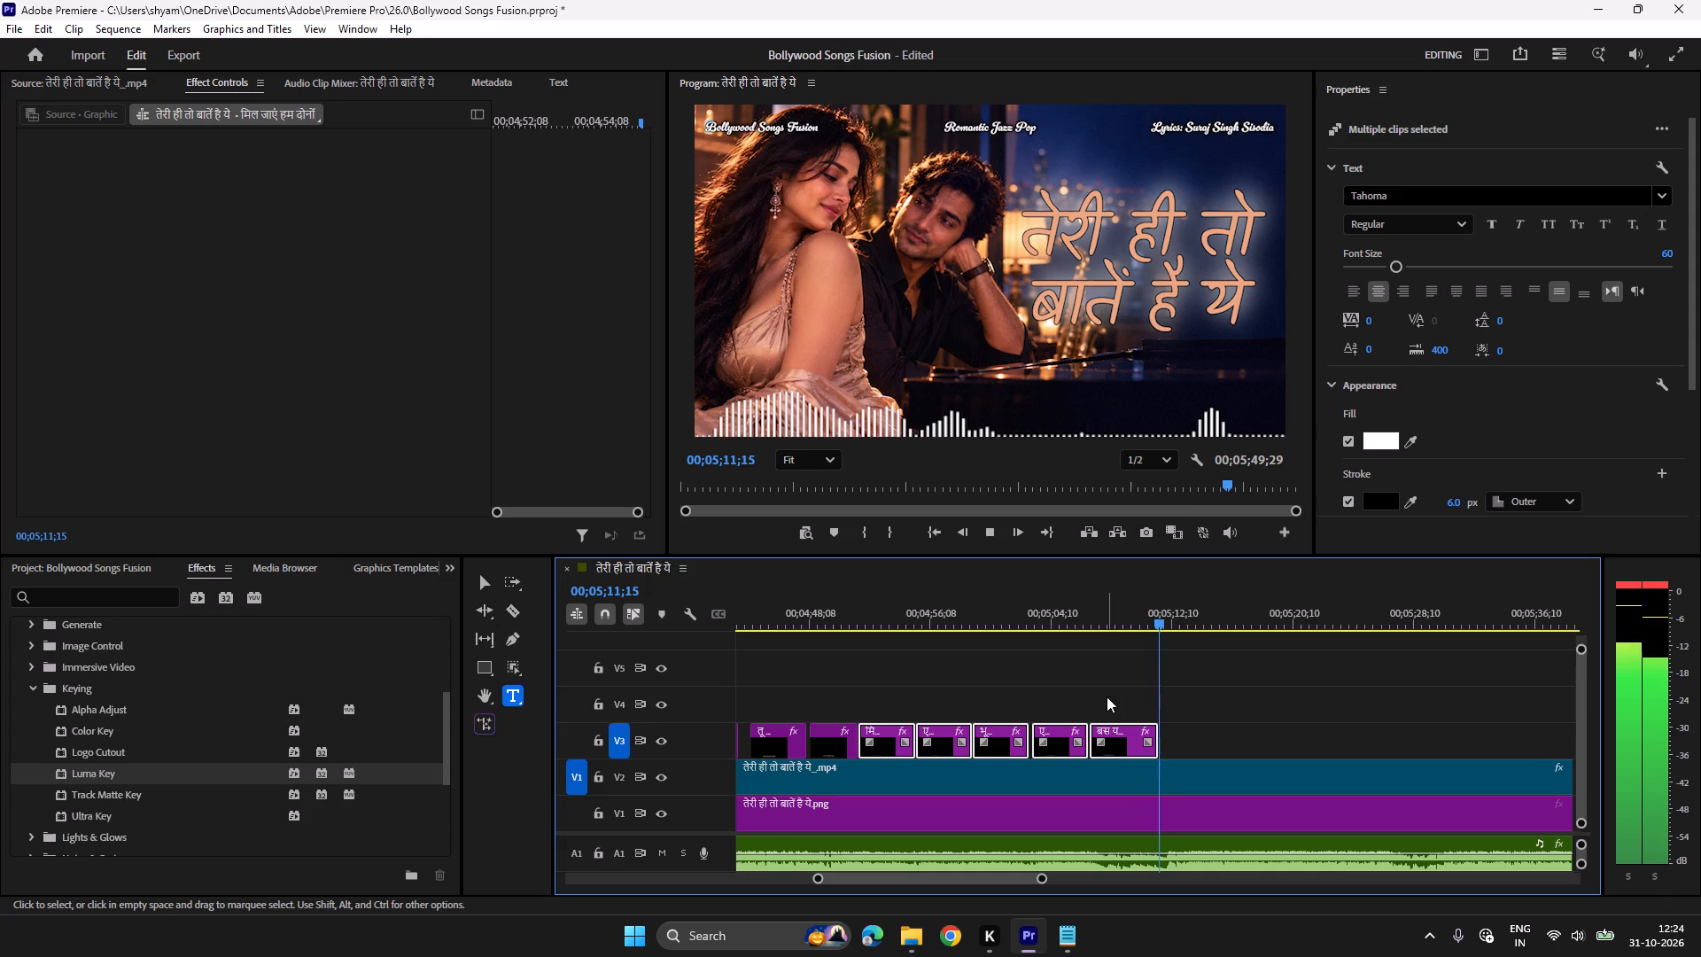
{"action": "key", "text": "space"}
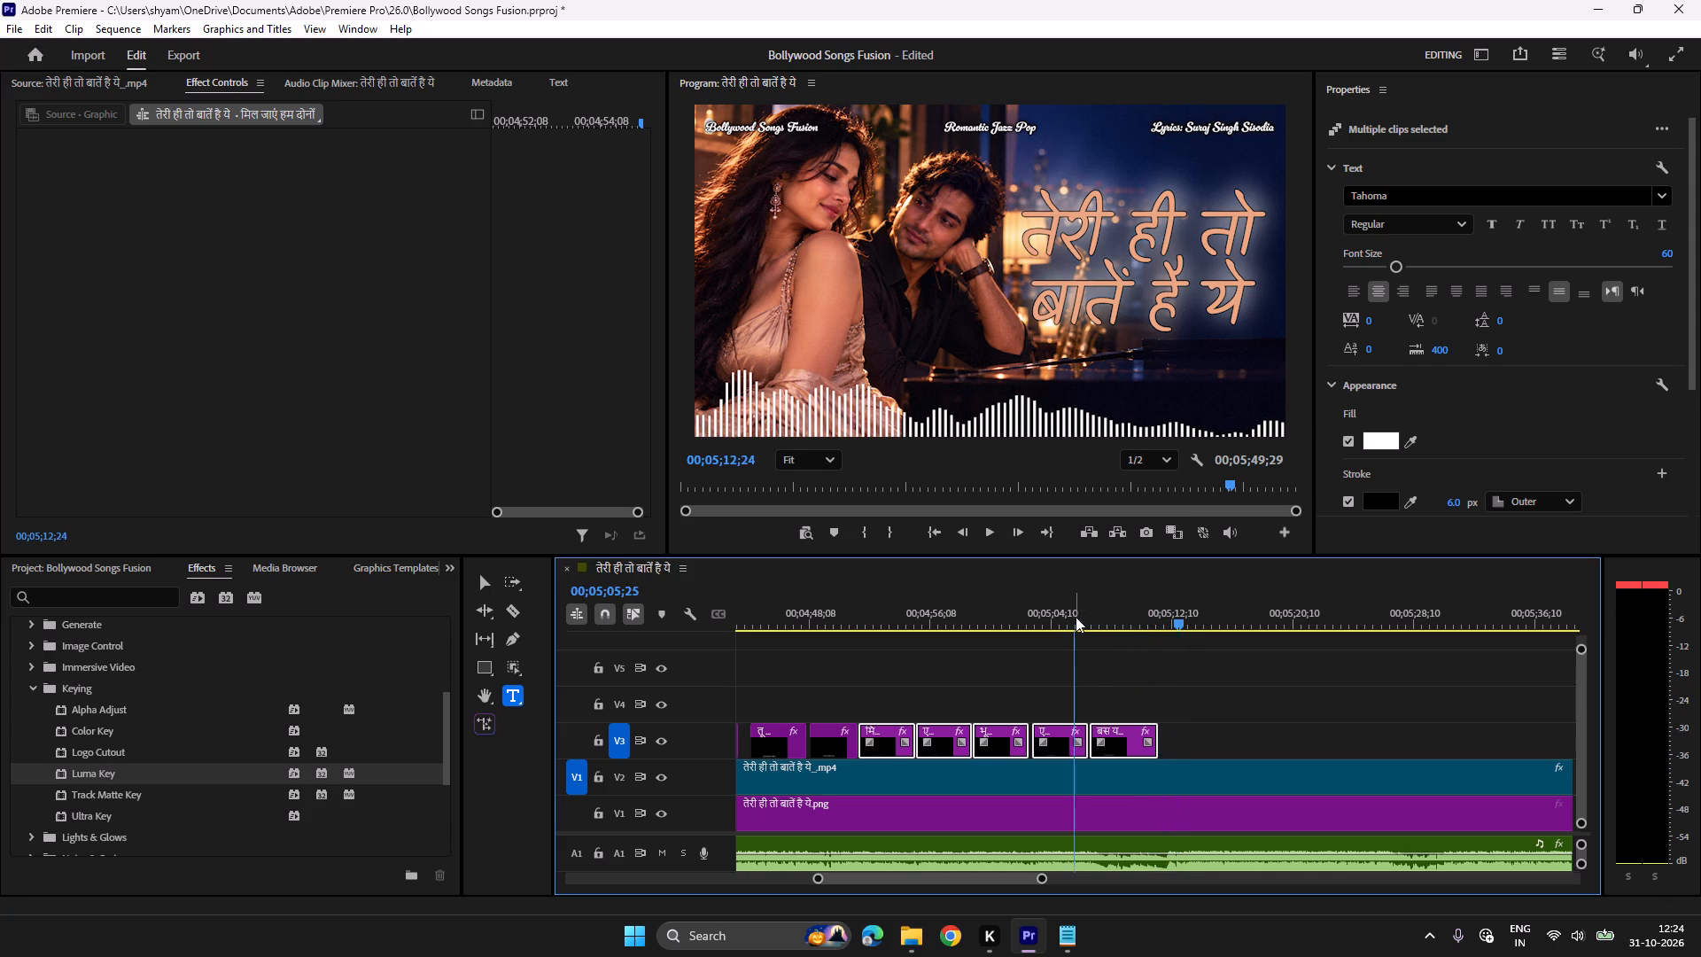
{"action": "left_click", "coordinate": [1076, 617]}
{"action": "key", "text": "space"}
{"action": "left_click", "coordinate": [1166, 666]}
{"action": "left_click", "coordinate": [1124, 614]}
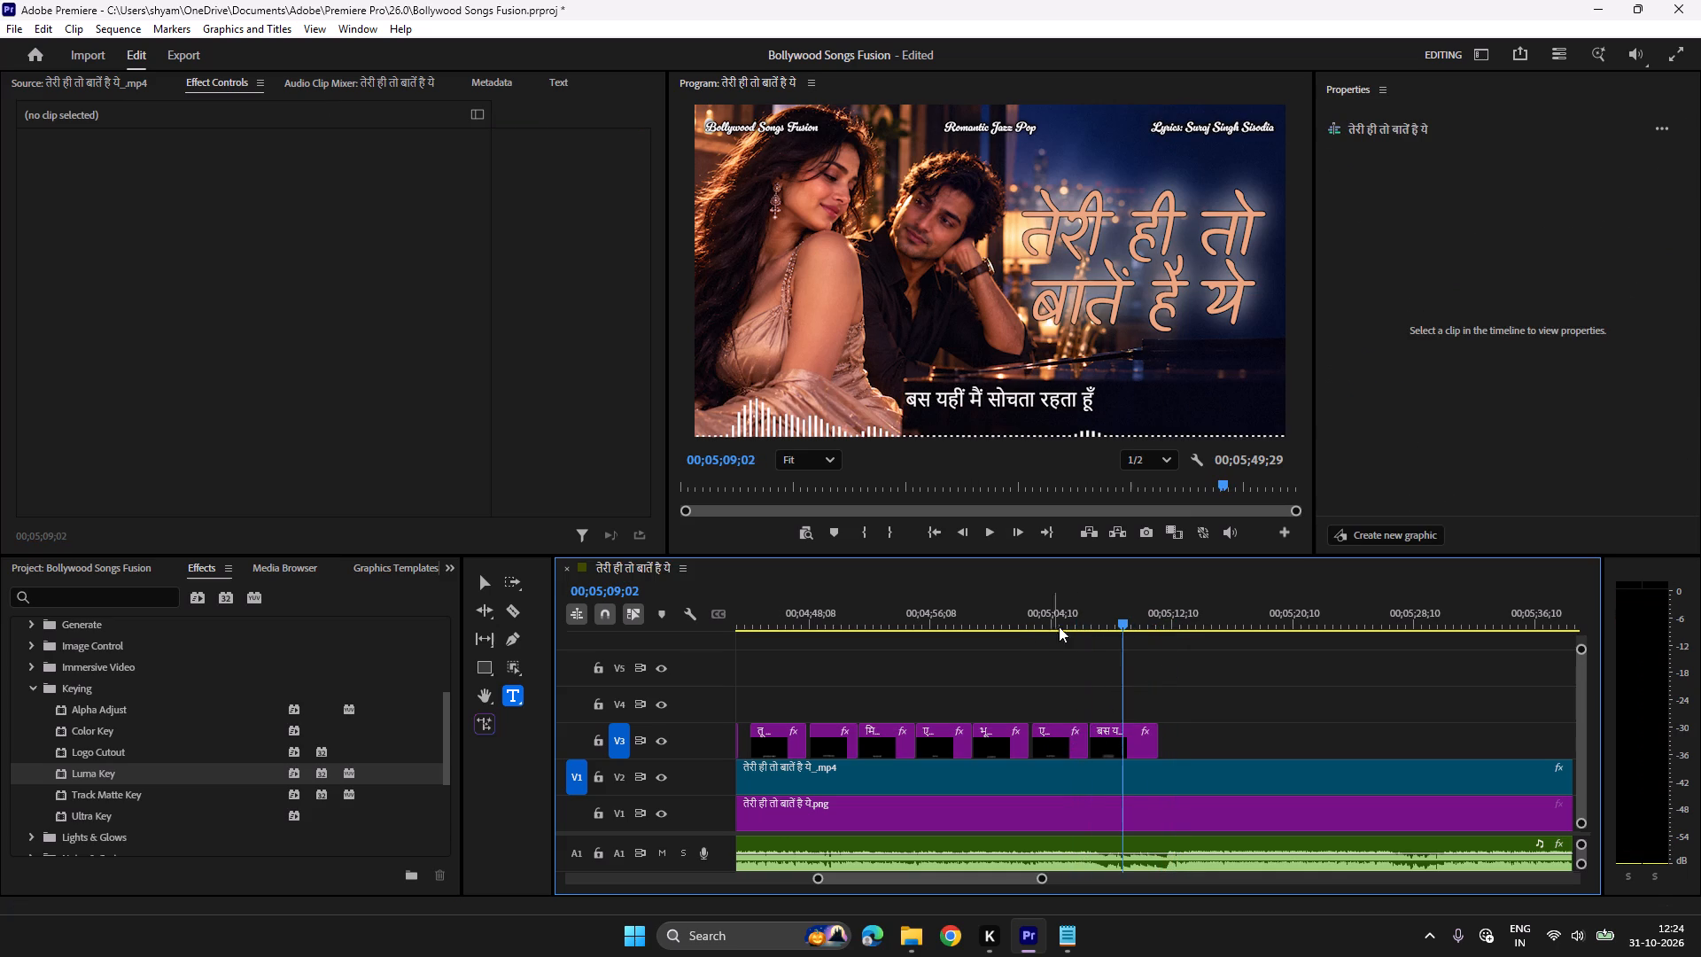
{"action": "left_click", "coordinate": [1088, 604]}
{"action": "key", "text": "space"}
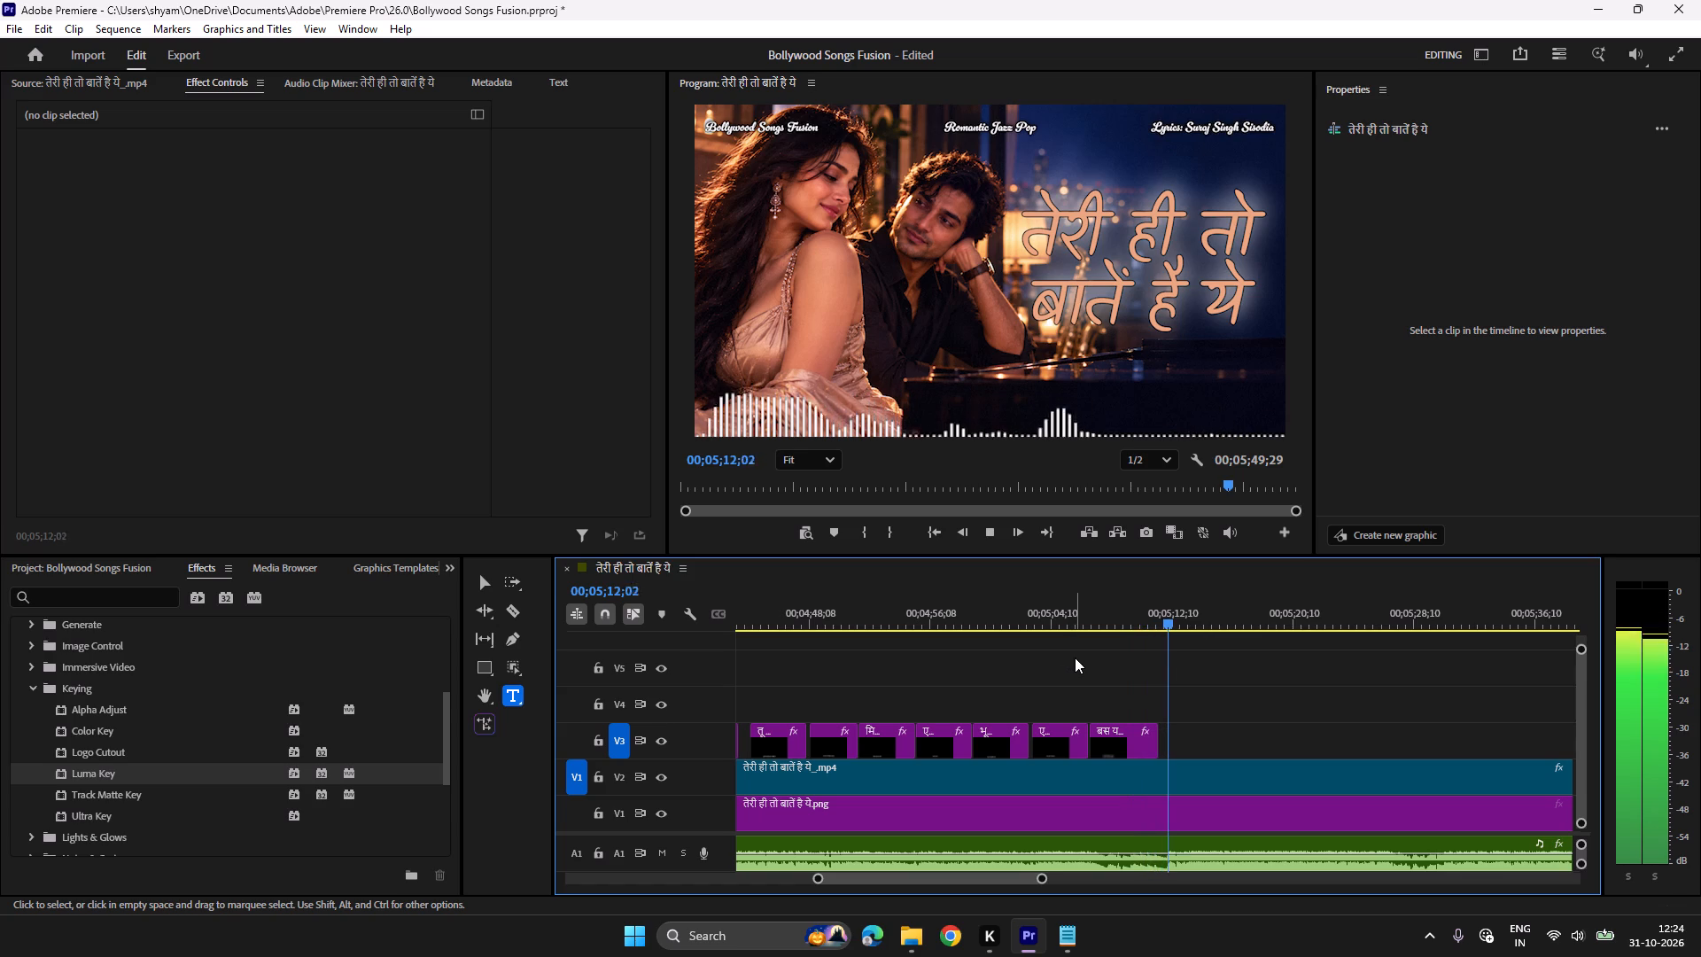
Duplicate the last title, बस यहीं मैं सोचता रहता हूँ, on V3 at 00;05;12;10.
{"action": "key", "text": "space"}
{"action": "left_click", "coordinate": [1120, 741]}
{"action": "key", "text": "ctrl+c"}
{"action": "key", "text": "ctrl+v"}
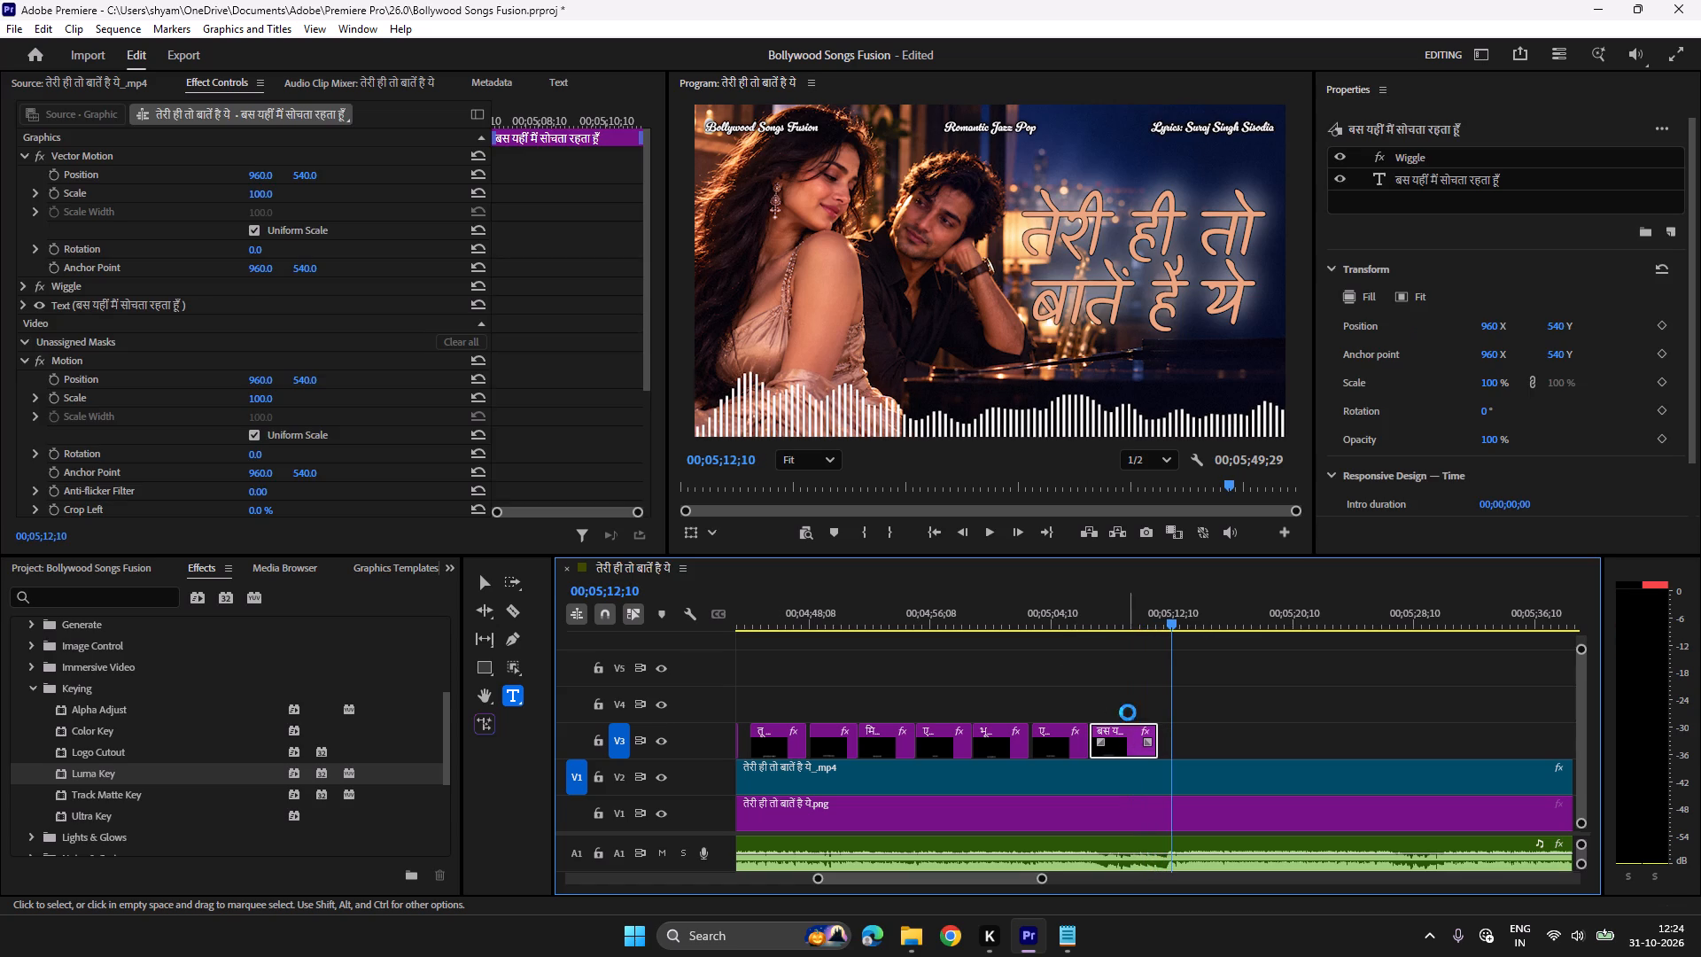
Shorten the text of the first of the two closing titles to बस यहीं मैं सोचता...
{"action": "left_click", "coordinate": [1115, 611]}
{"action": "left_click", "coordinate": [1044, 411]}
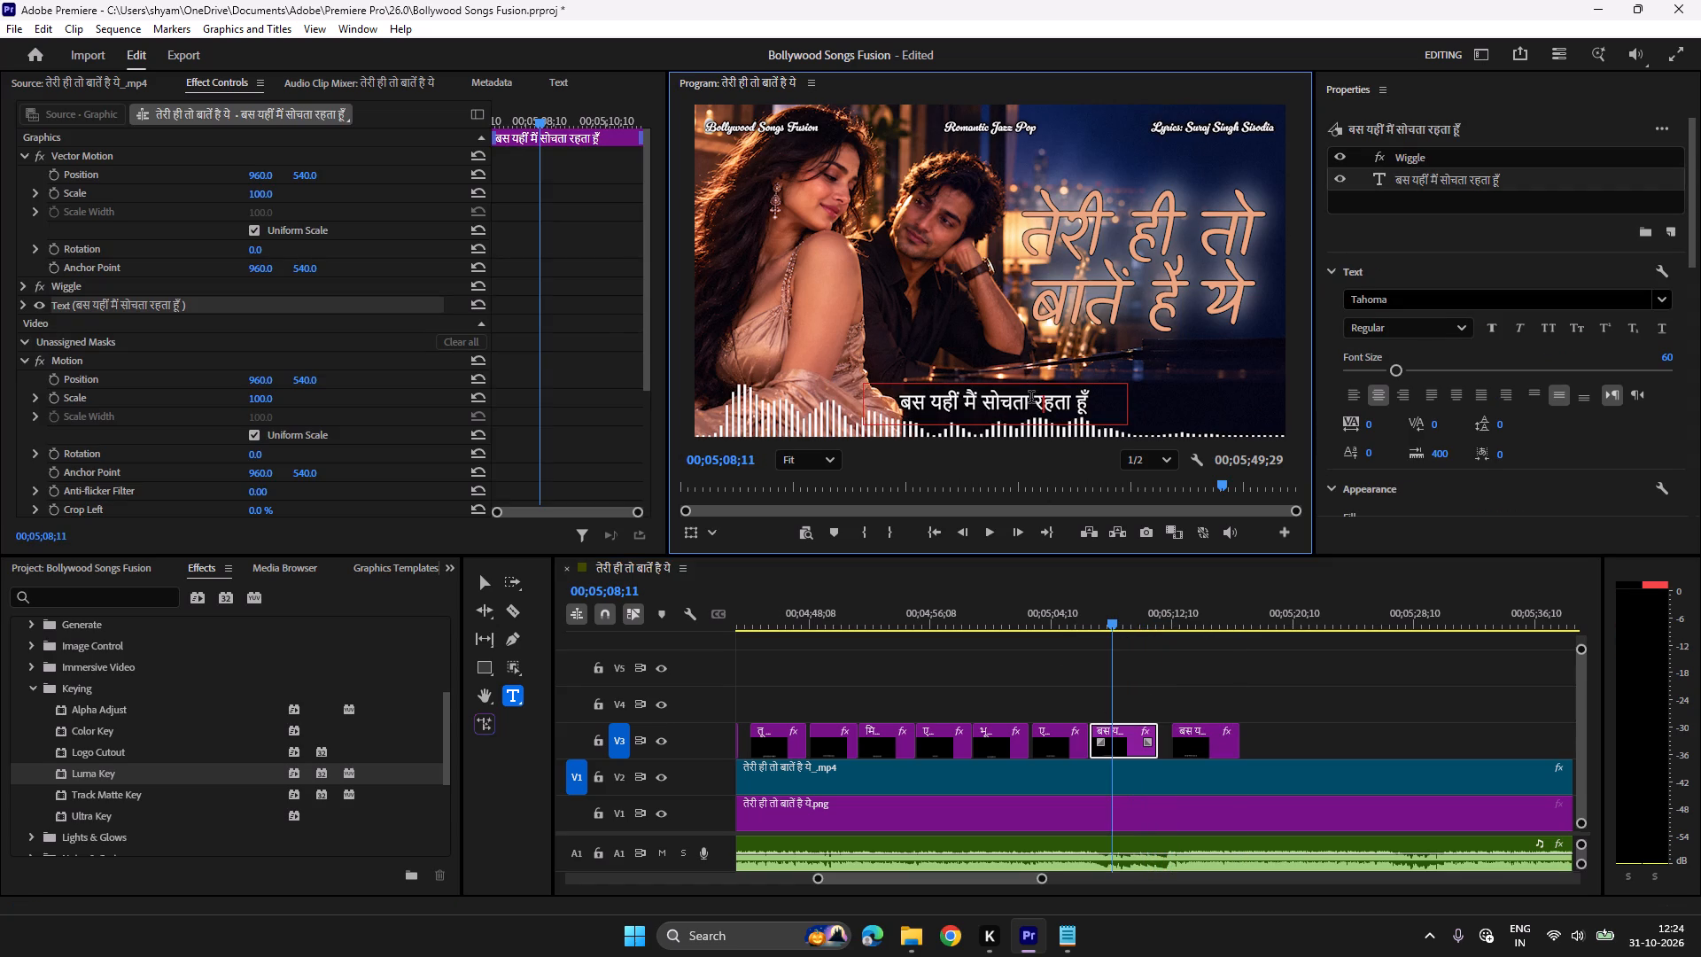
{"action": "left_click_drag", "start_coordinate": [1033, 399], "coordinate": [1100, 406]}
{"action": "key", "text": "BackSpace"}
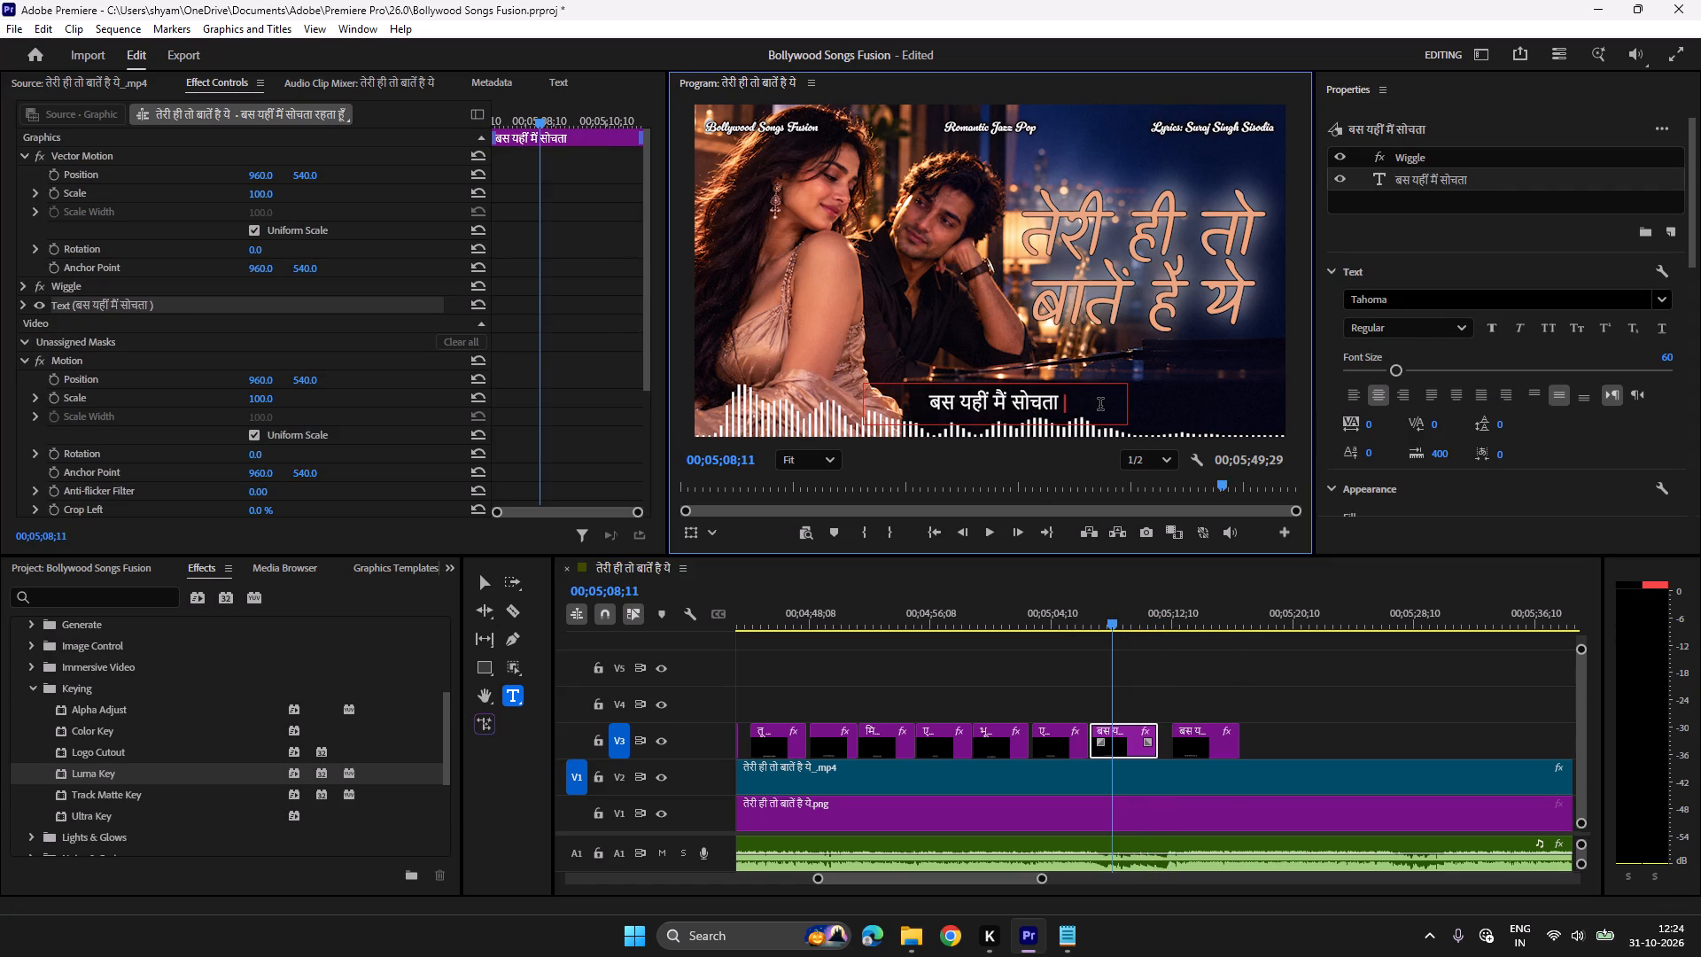
{"action": "key", "text": "BackSpace"}
{"action": "type", "text": "..."}
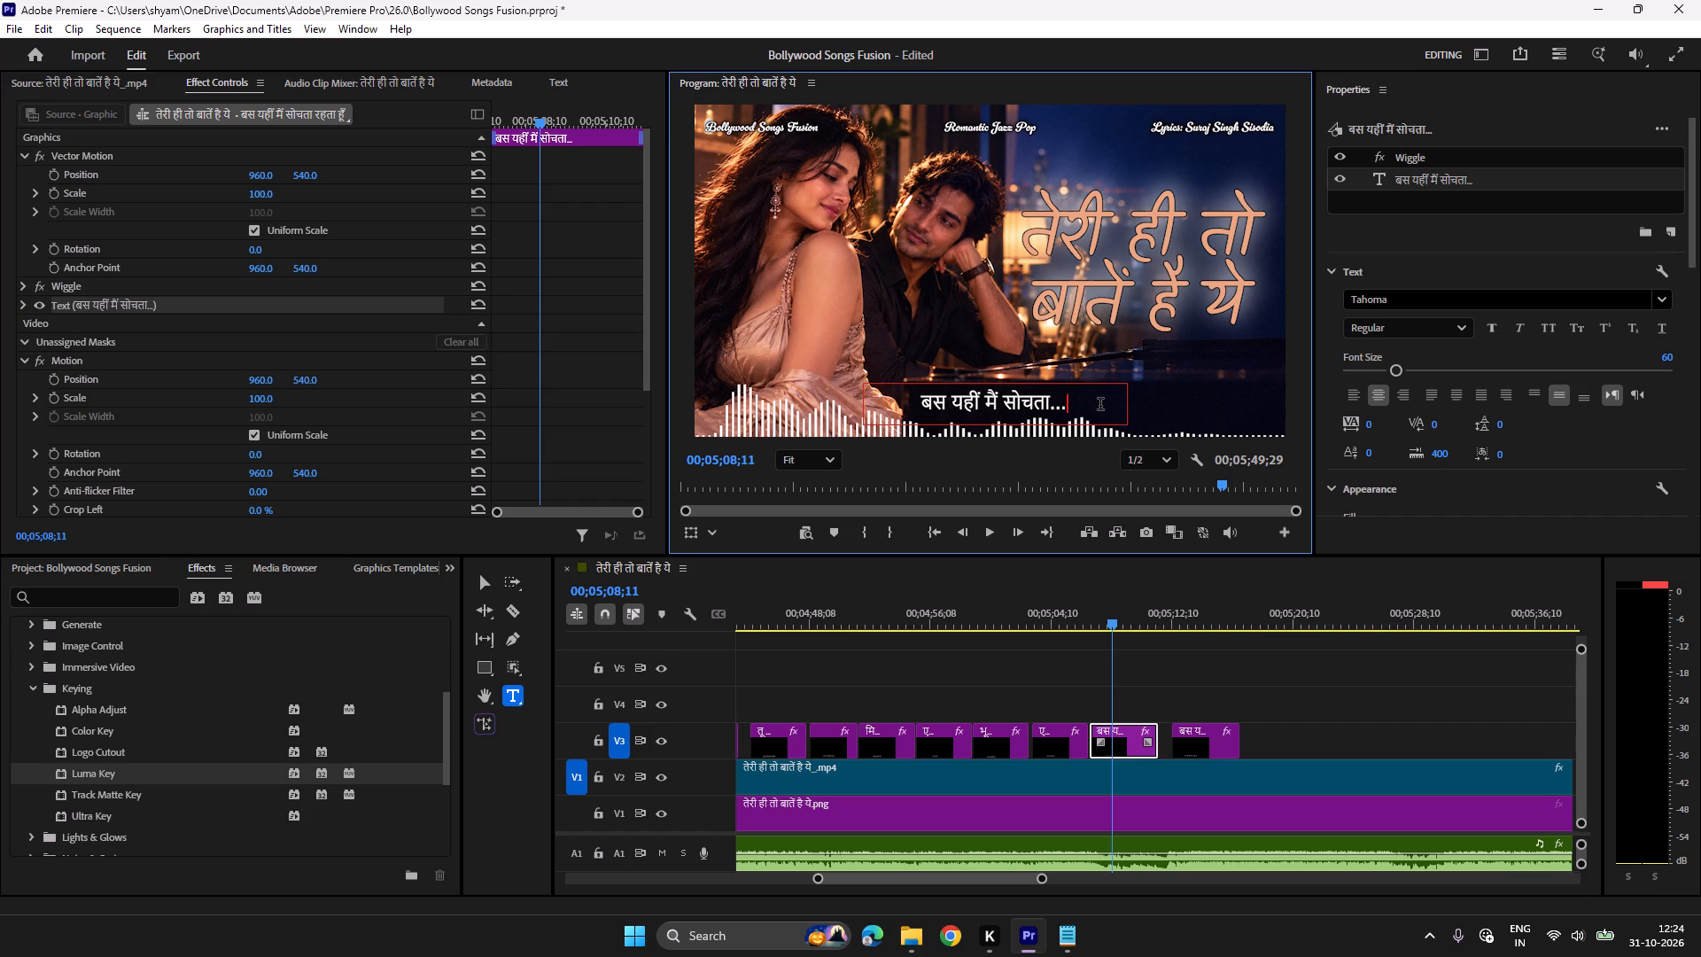
Check the बस यहीं मैं सोचता... title against the vocal and trim its end back to 00;05;10;07.
{"action": "left_click", "coordinate": [1137, 619]}
{"action": "key", "text": "space"}
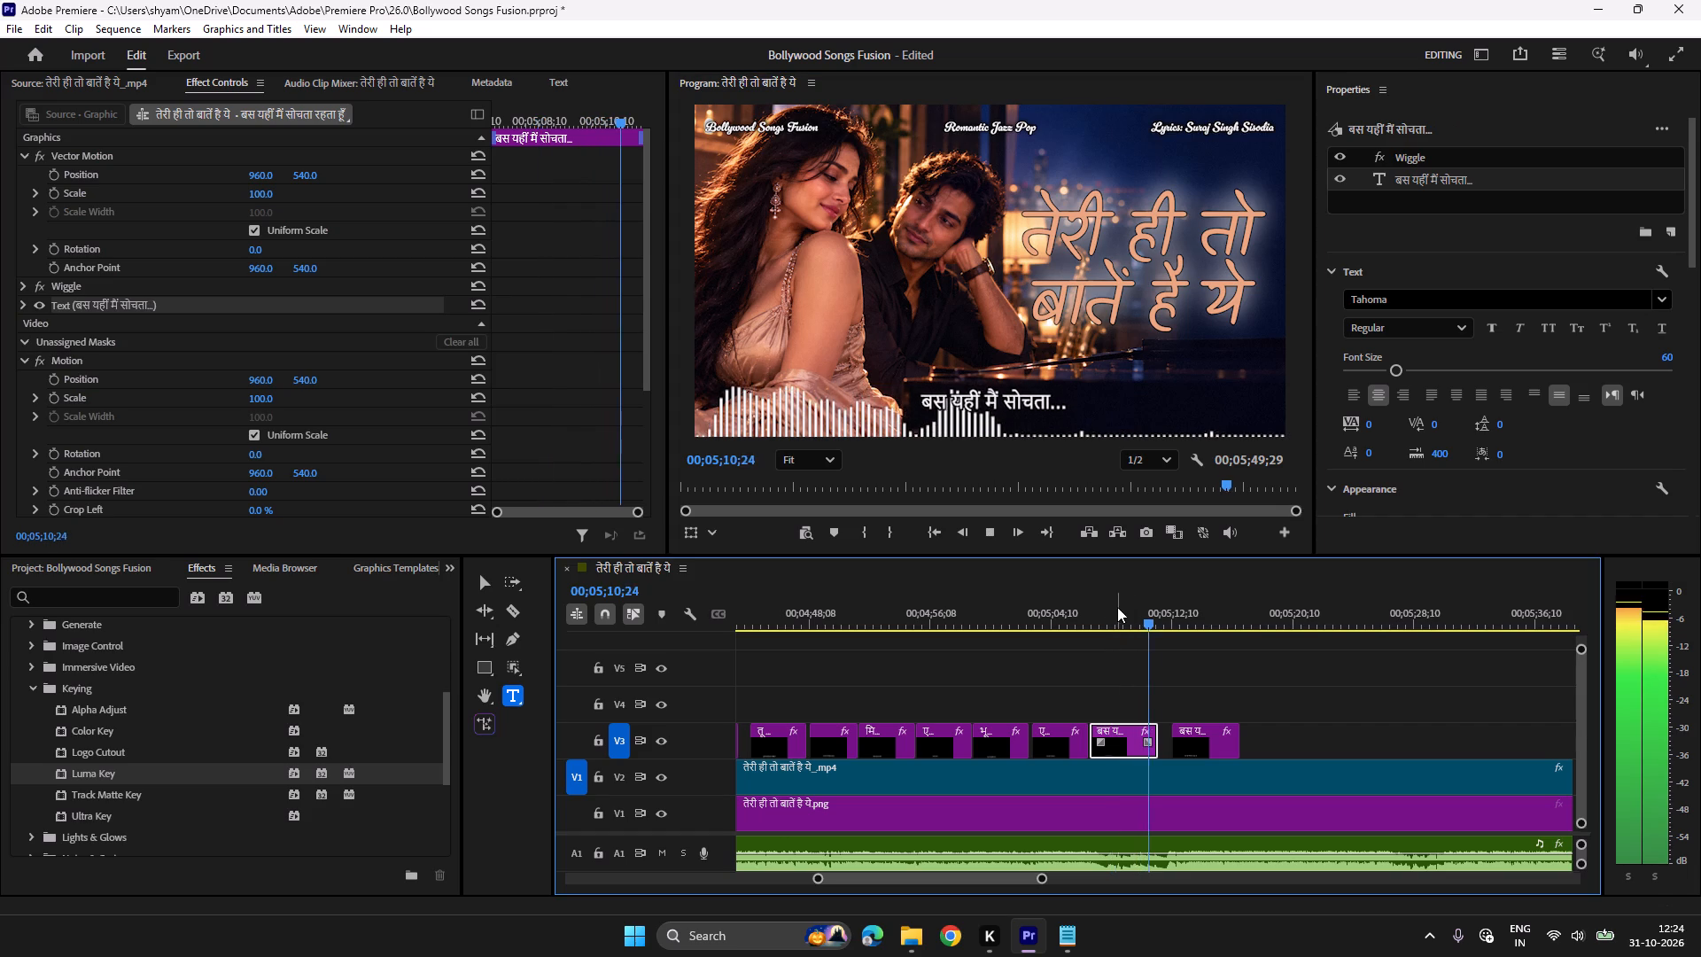
{"action": "left_click", "coordinate": [1117, 607]}
{"action": "key", "text": "space"}
{"action": "key", "text": "space"}
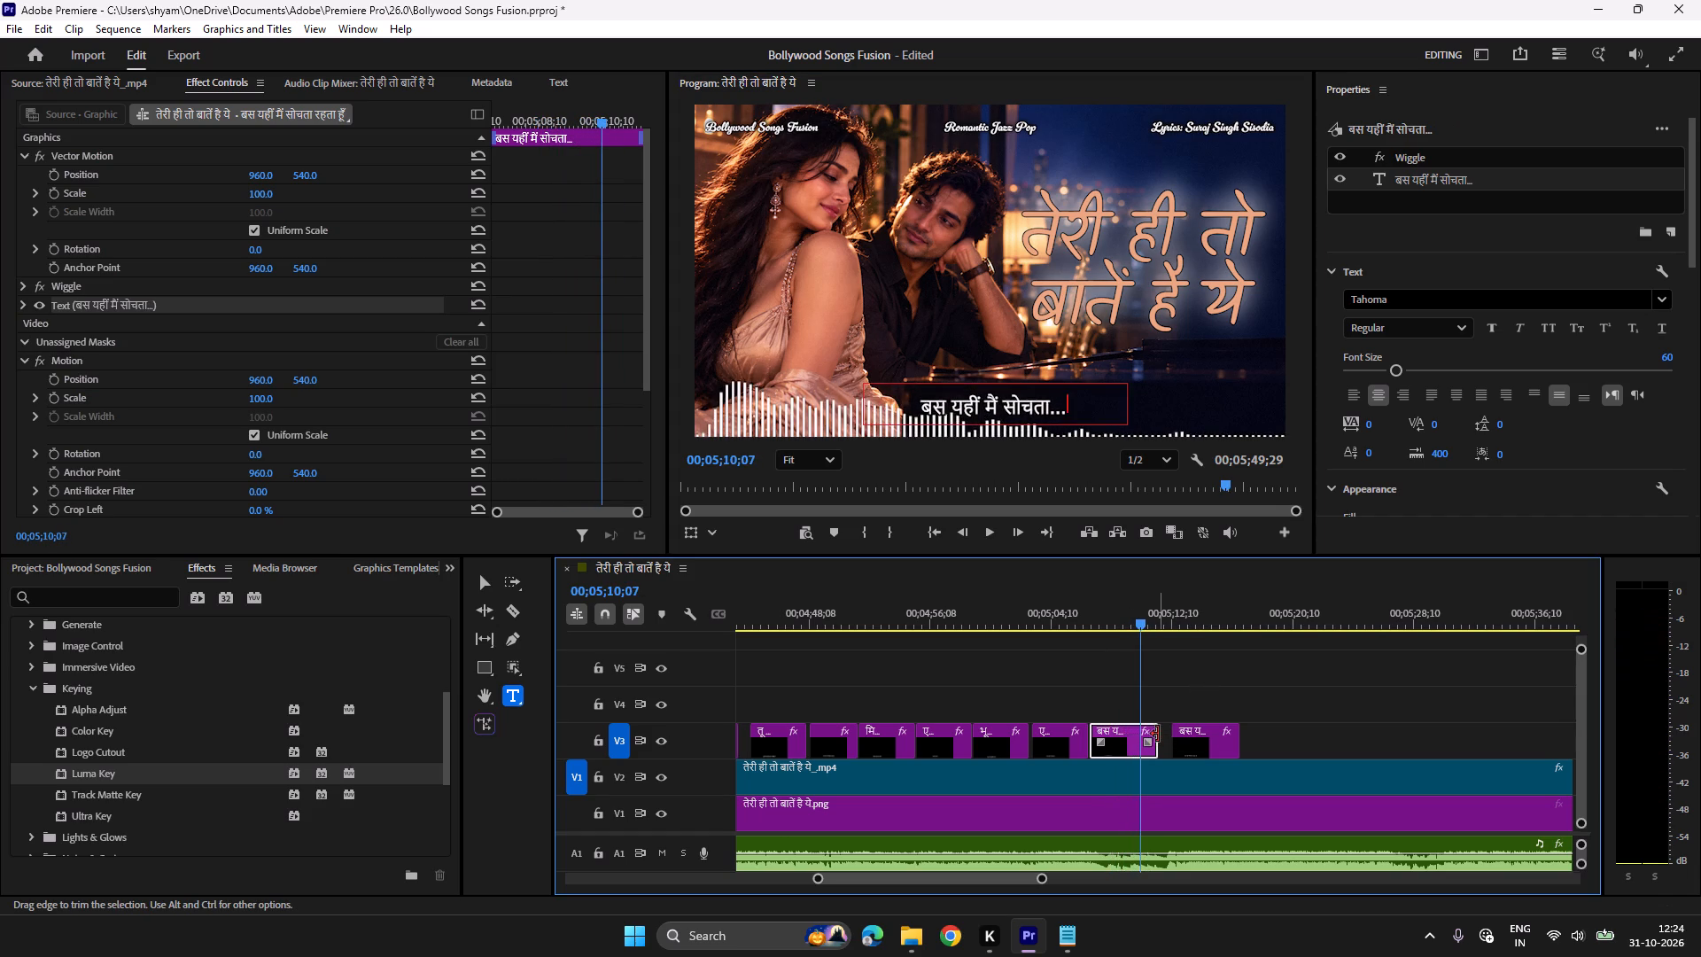
{"action": "left_click_drag", "start_coordinate": [1158, 733], "coordinate": [1145, 735]}
Play on through the duplicated closing title and trim its end back to 00;05;14;11.
{"action": "key", "text": "space"}
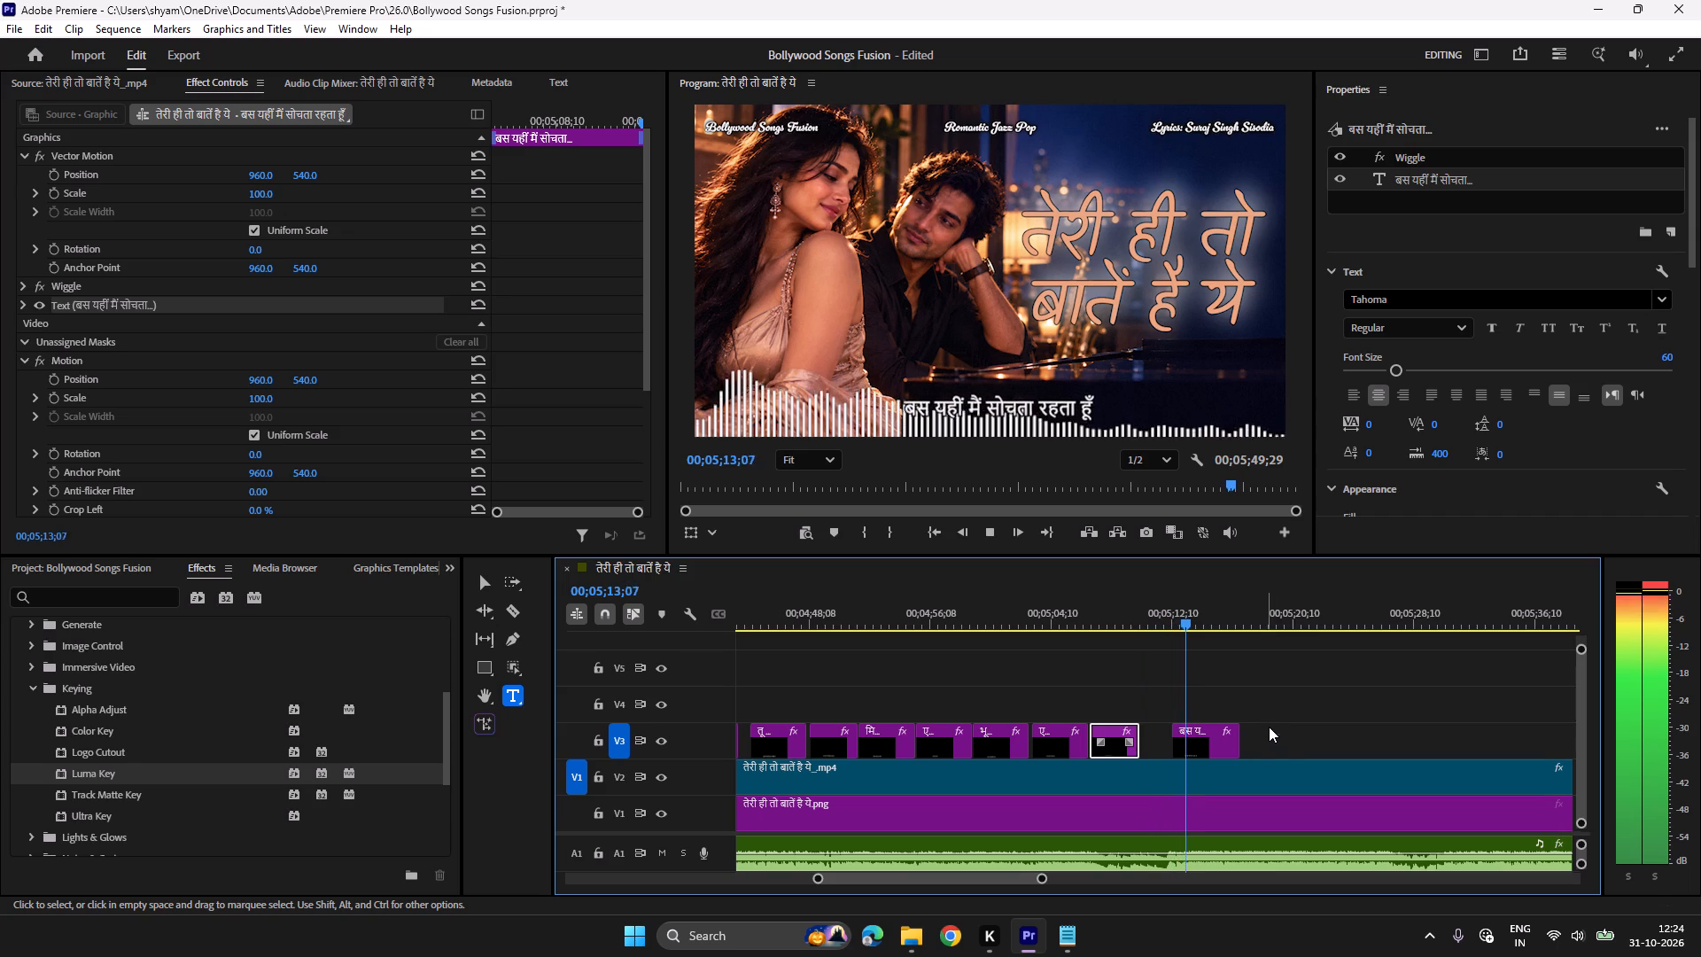
{"action": "key", "text": "space"}
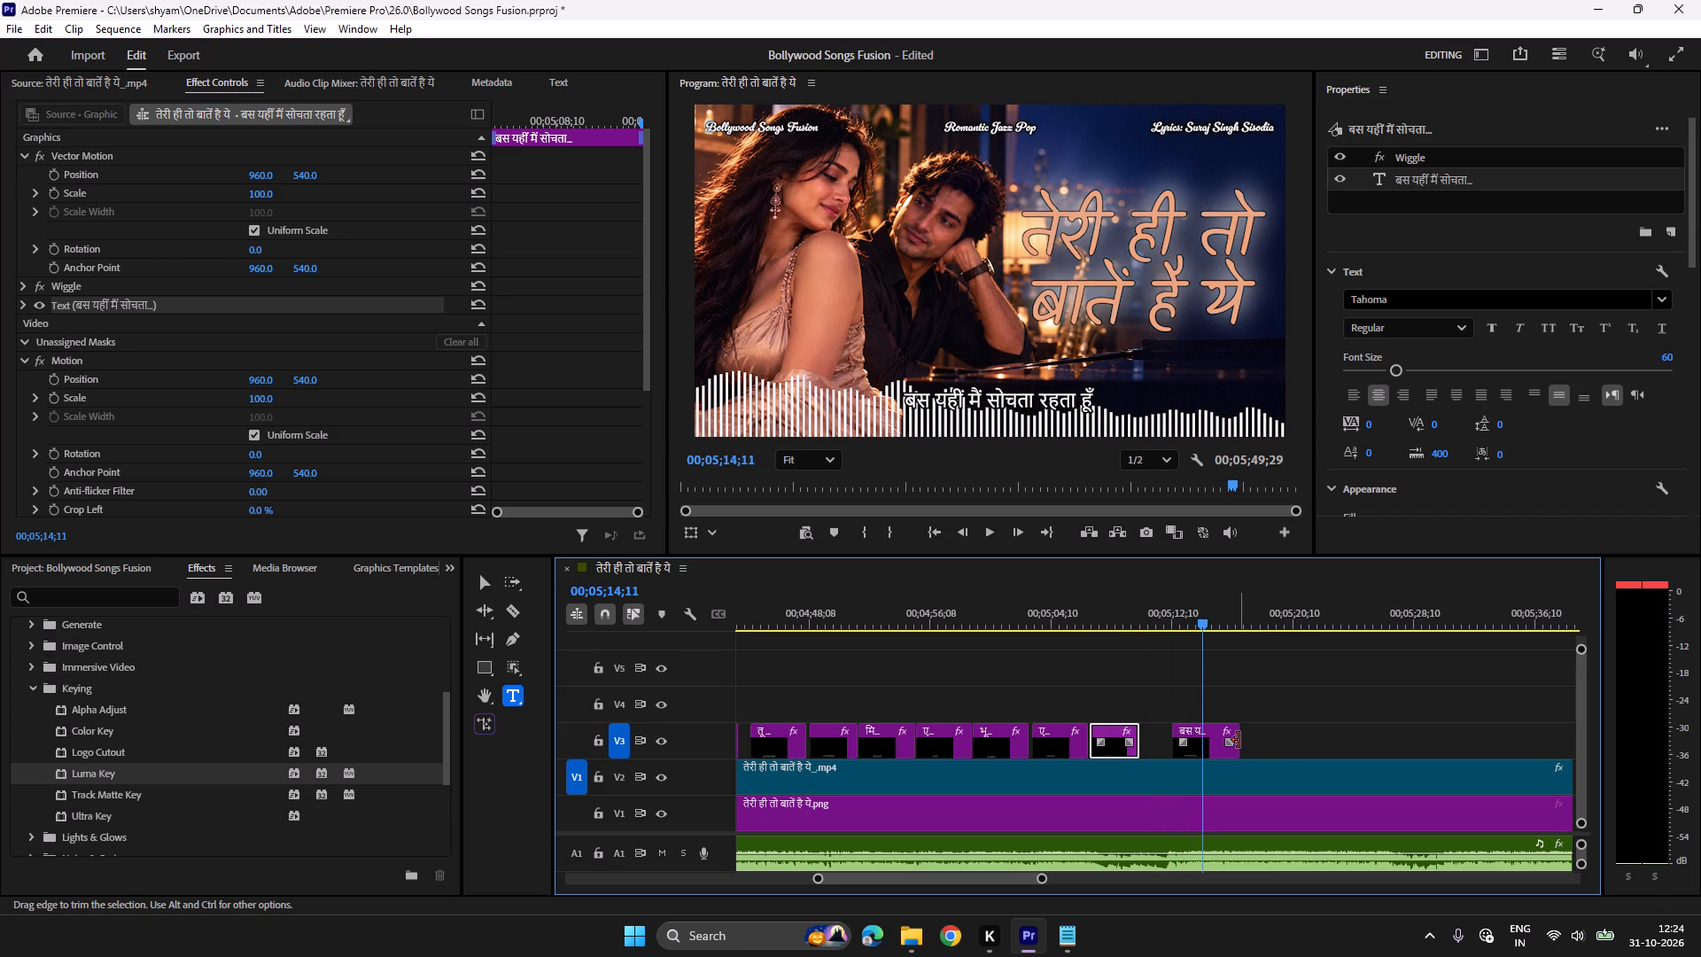
{"action": "left_click_drag", "start_coordinate": [1239, 738], "coordinate": [1208, 742]}
Change the text of the duplicated closing title to ...रहता हूँ.
{"action": "left_click", "coordinate": [1188, 614]}
{"action": "left_click", "coordinate": [1021, 399]}
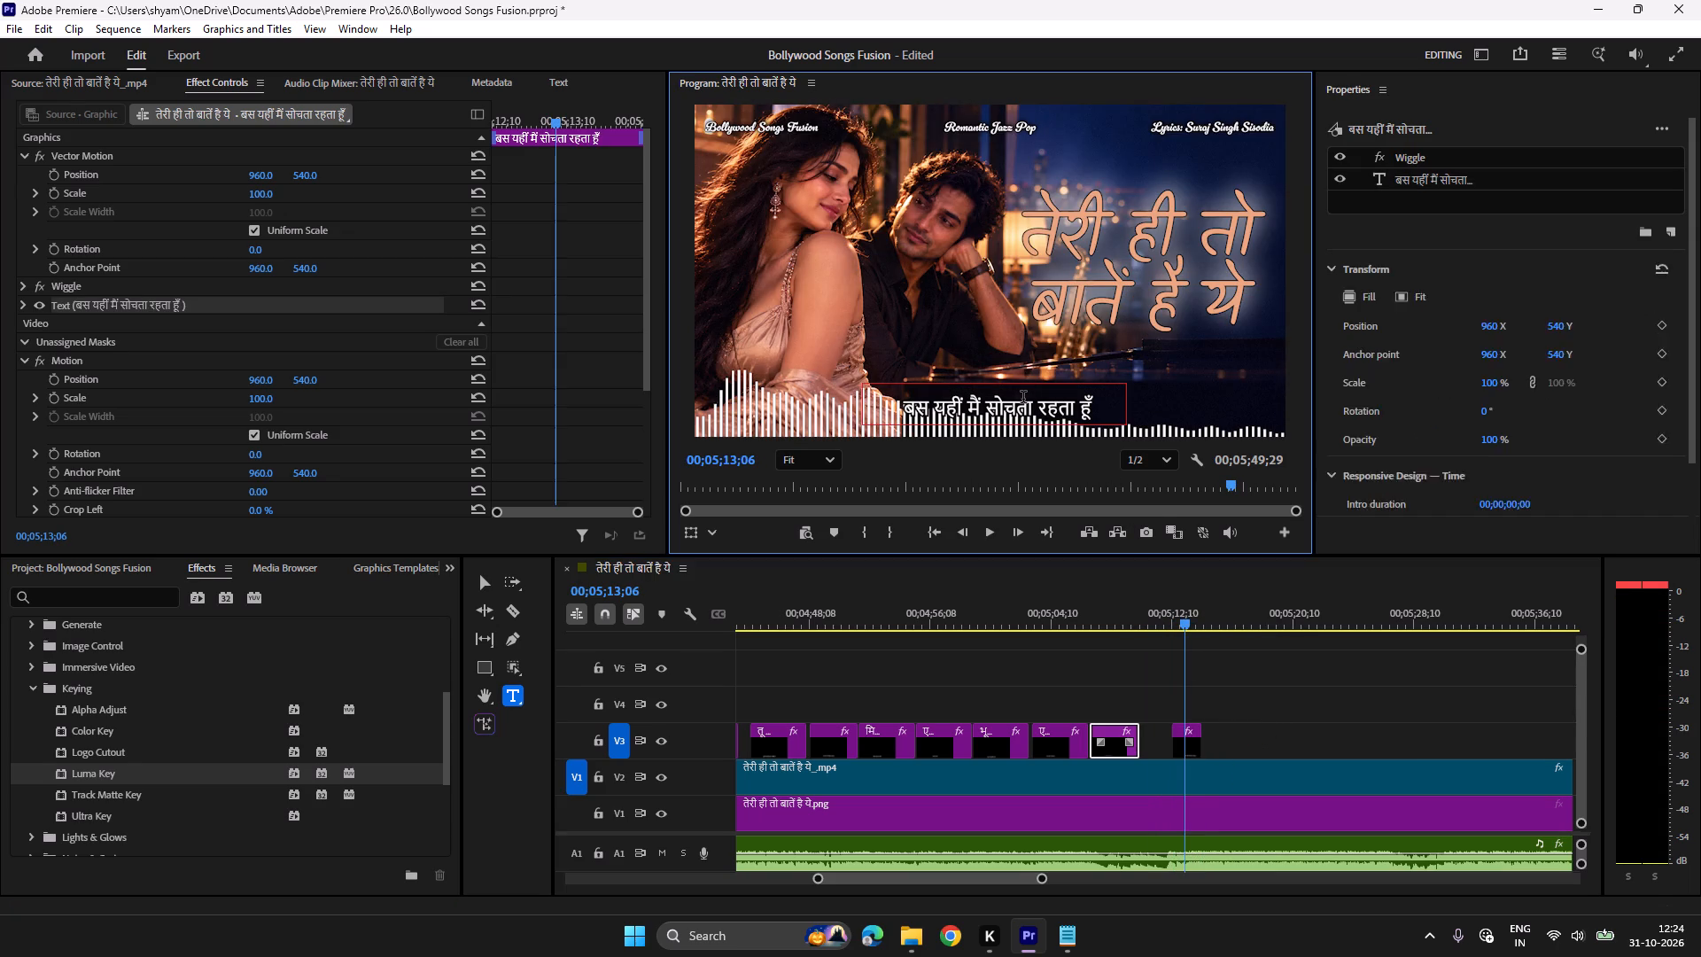
{"action": "left_click_drag", "start_coordinate": [1042, 401], "coordinate": [900, 401]}
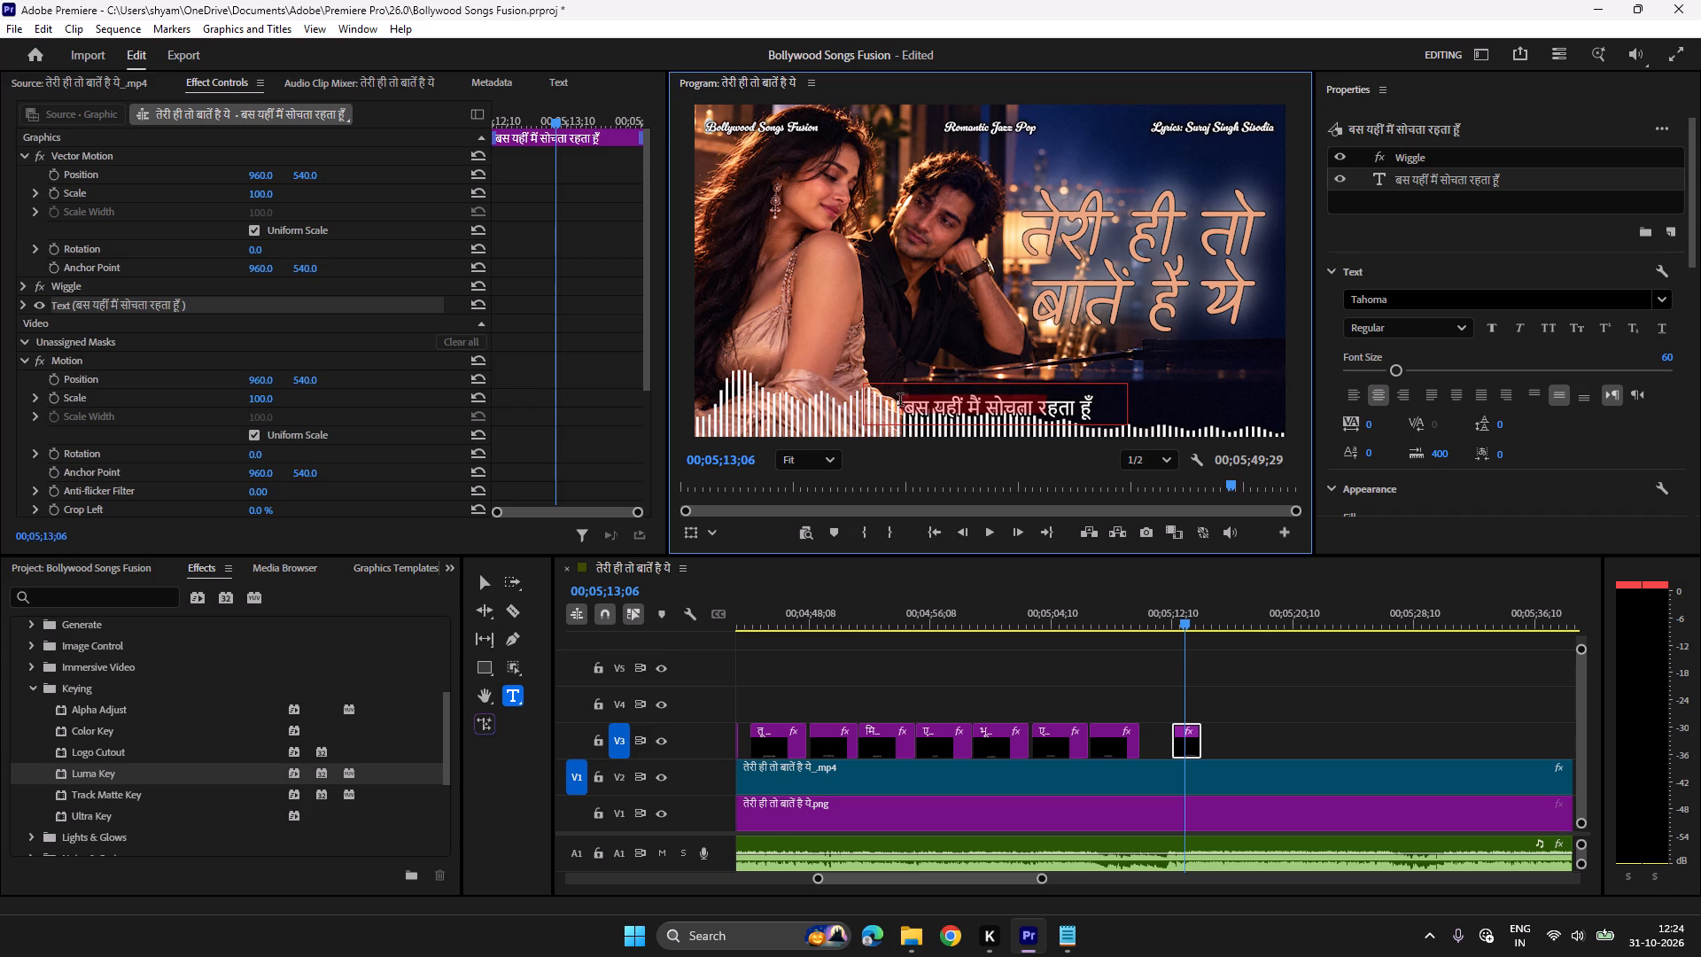
{"action": "type", "text": "..."}
{"action": "key", "text": "ctrl+z"}
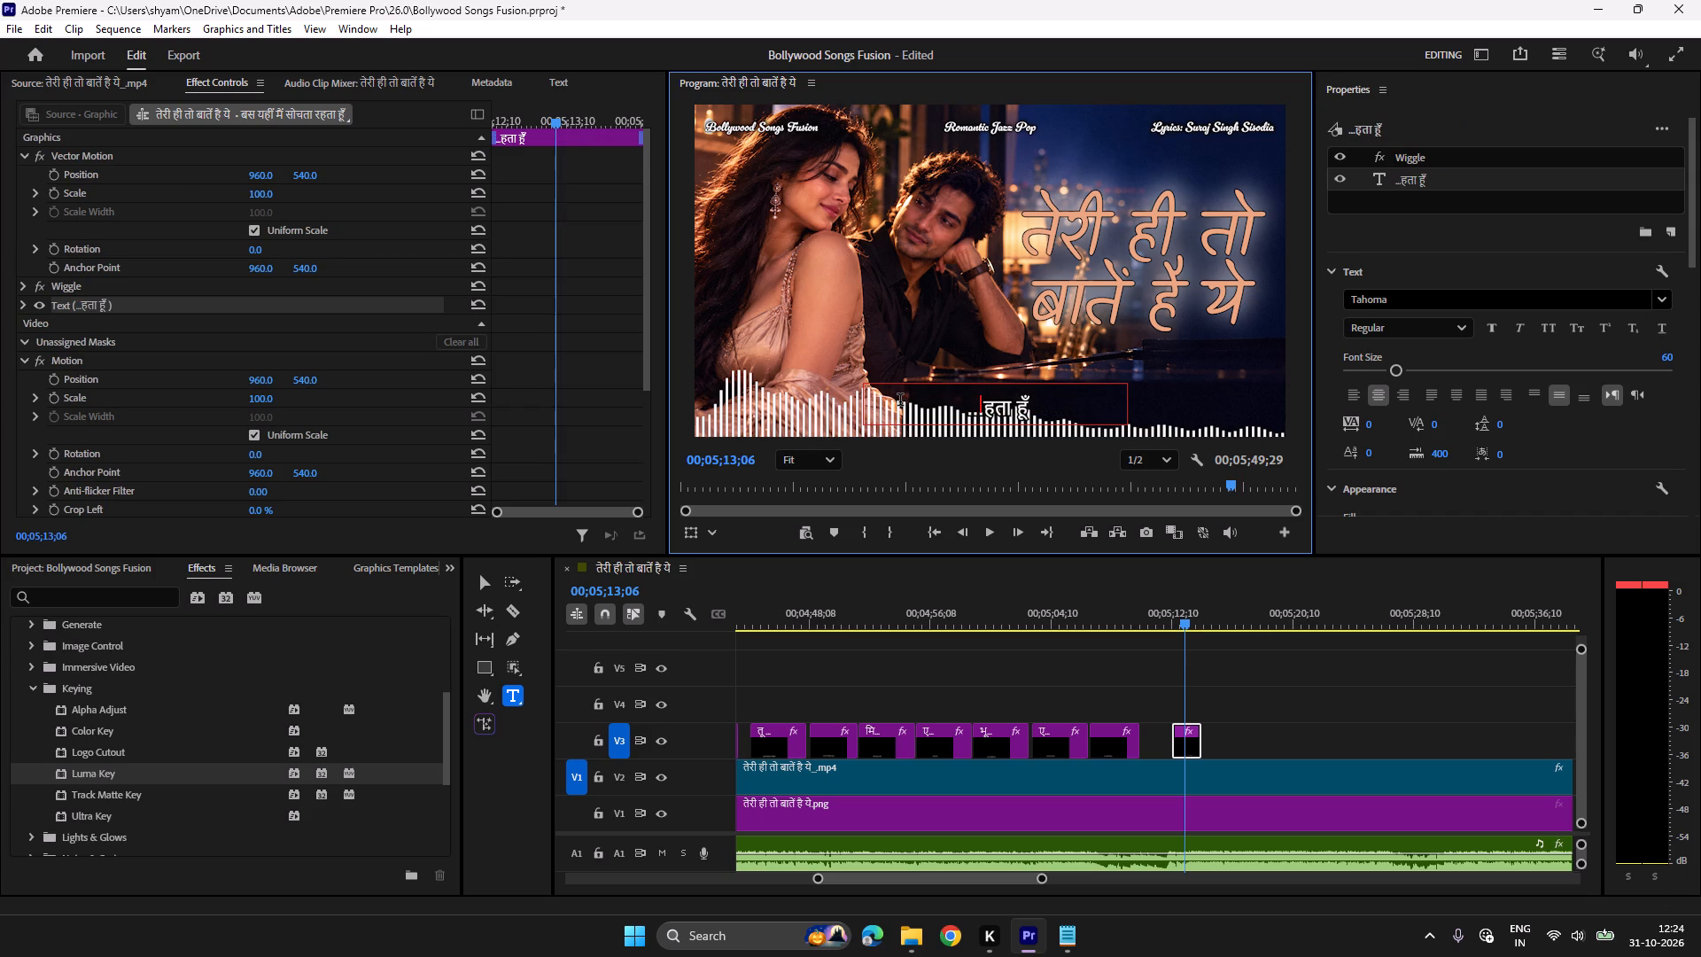
{"action": "key", "text": "Left"}
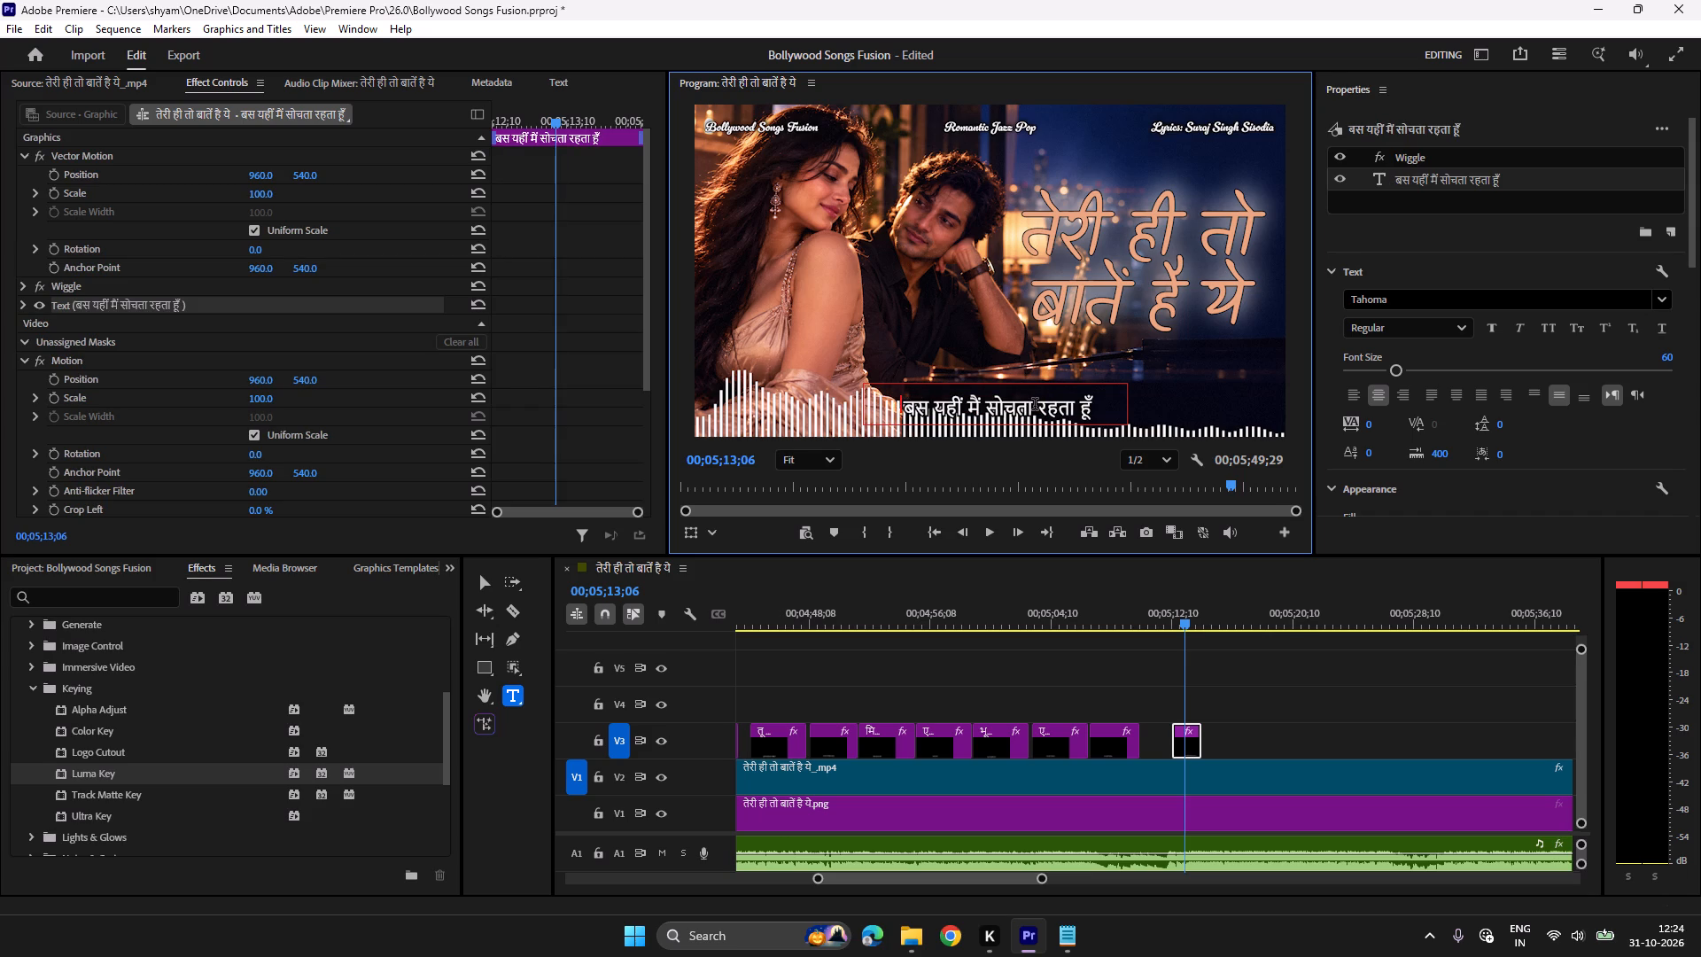
{"action": "left_click_drag", "start_coordinate": [1035, 406], "coordinate": [882, 397]}
{"action": "key", "text": "BackSpace"}
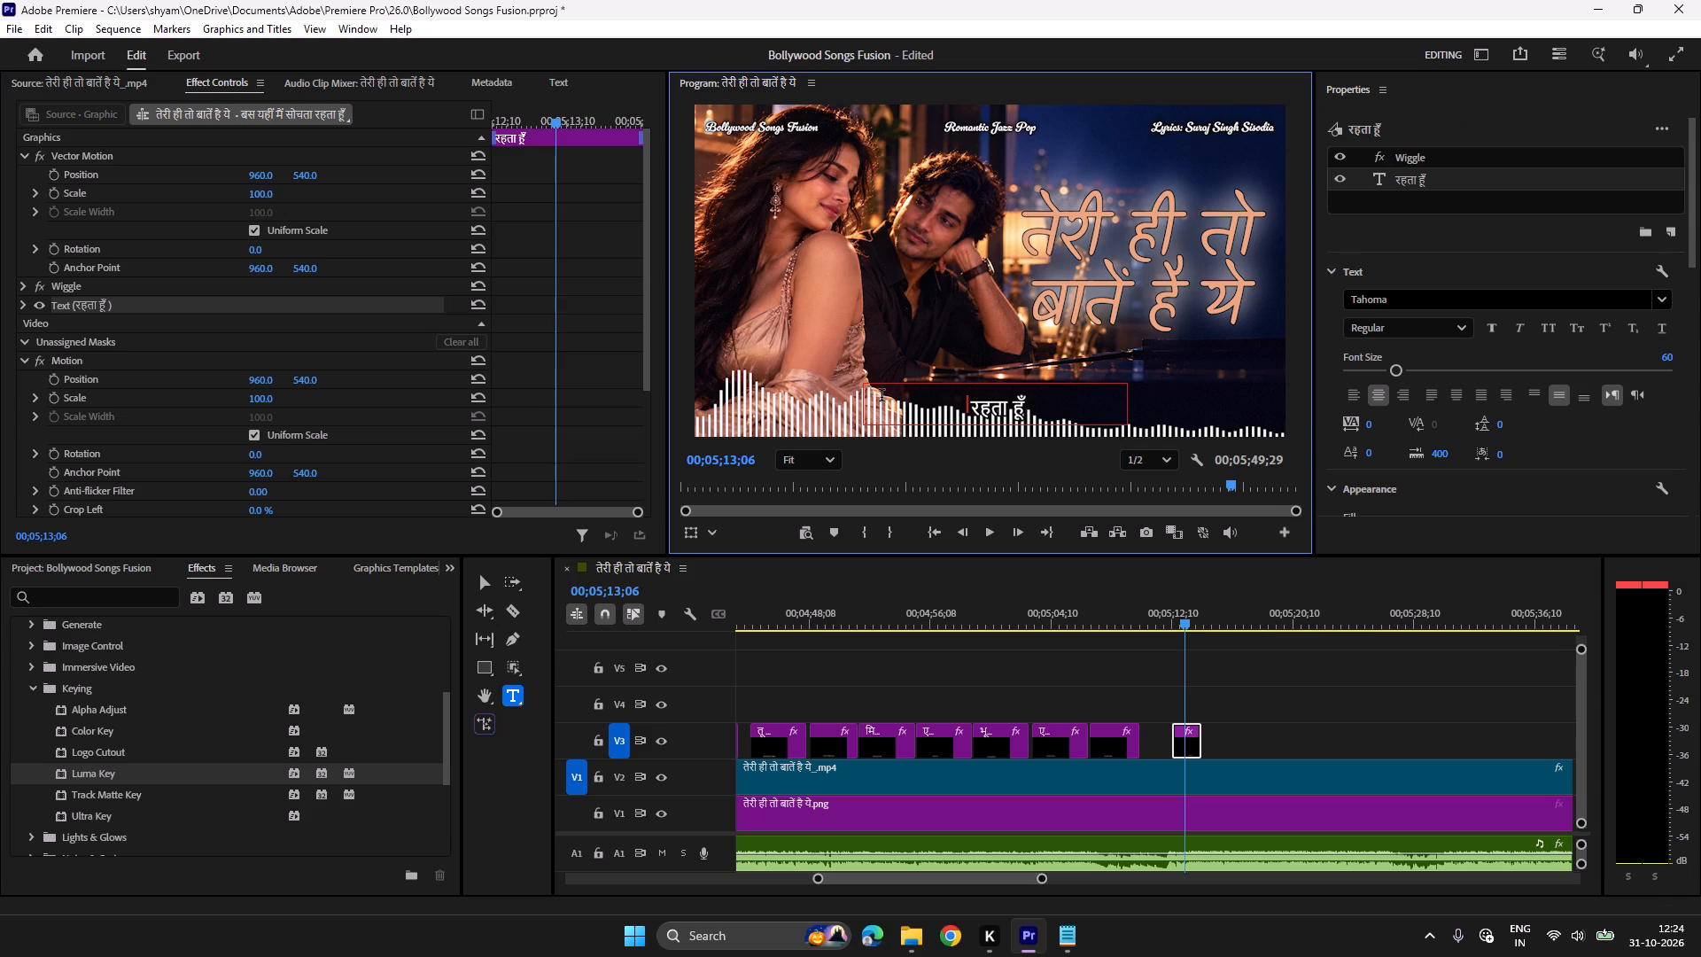
{"action": "key", "text": "Right"}
{"action": "key", "text": "period"}
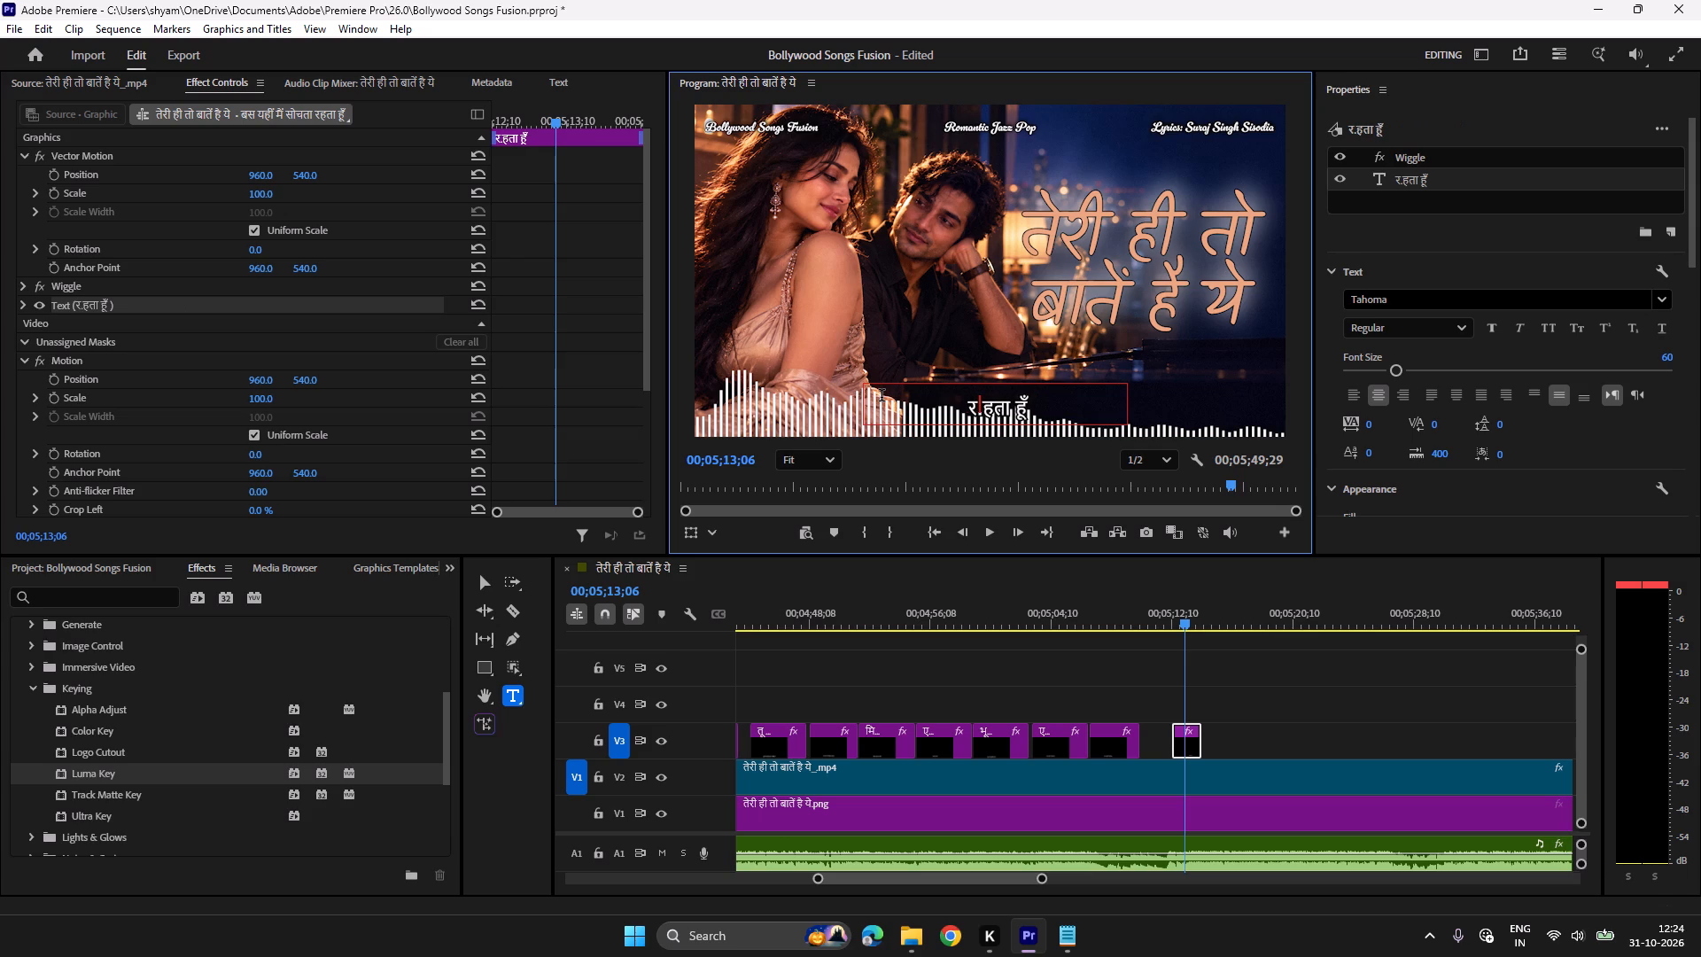
{"action": "key", "text": "BackSpace"}
{"action": "key", "text": "Left"}
{"action": "type", "text": "..."}
Play the ending of the song to check the ...रहता हूँ title's timing and the music just after it.
{"action": "left_click", "coordinate": [1149, 608]}
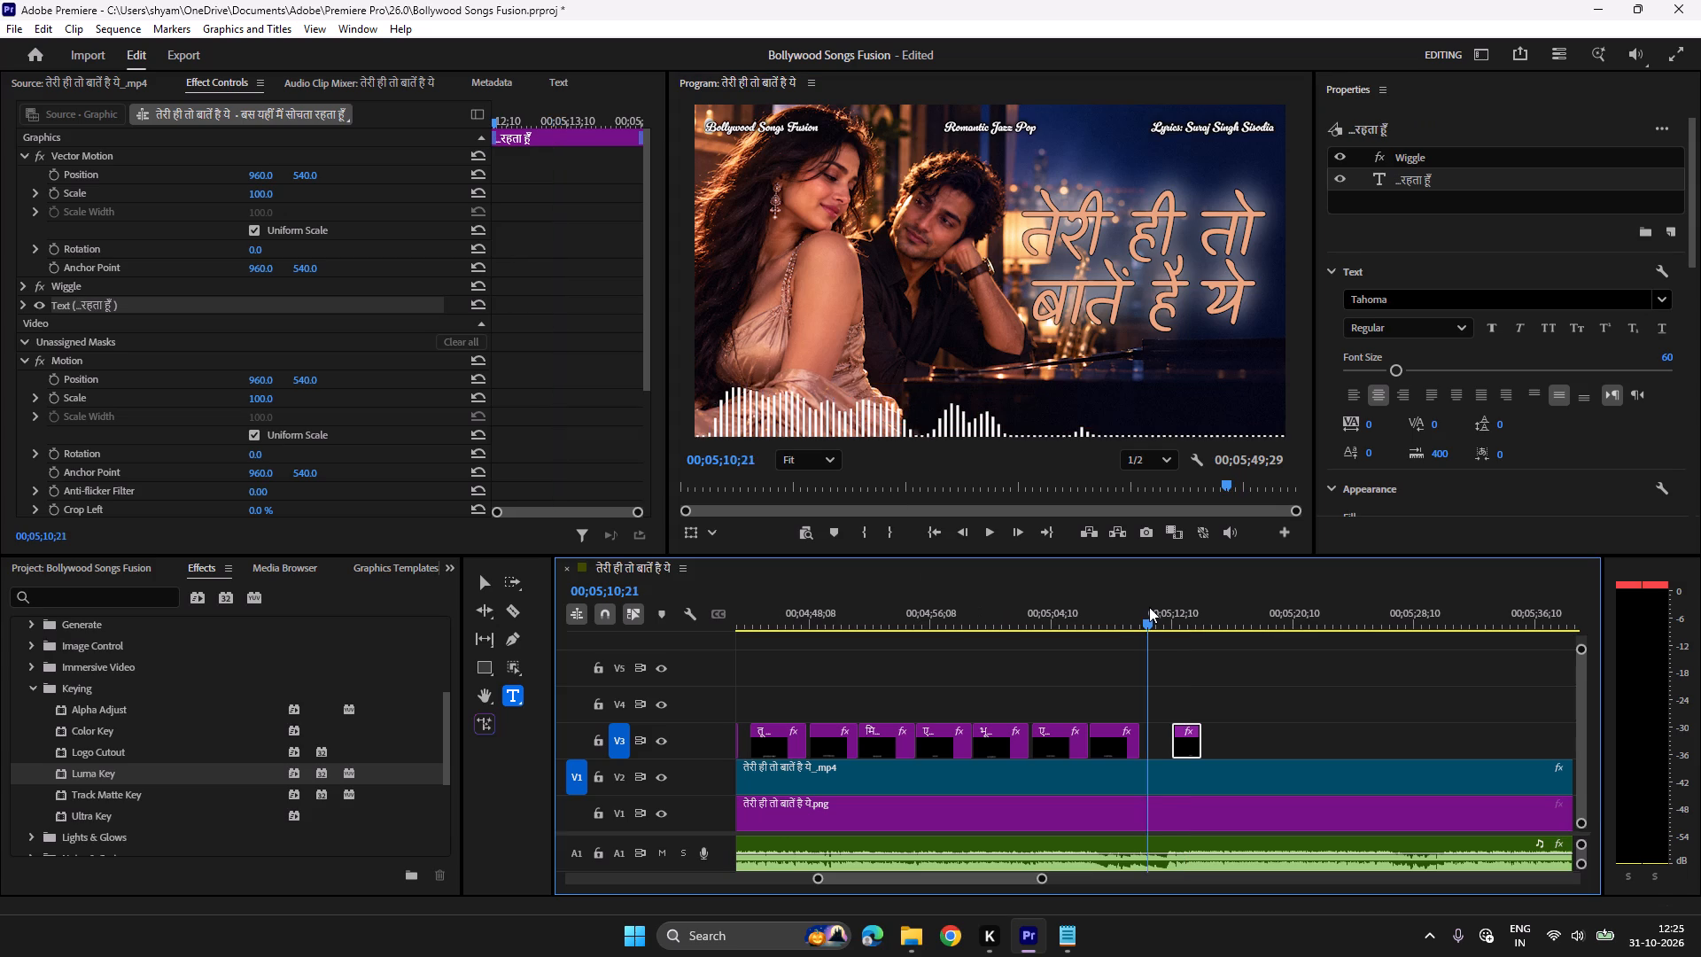
{"action": "key", "text": "space"}
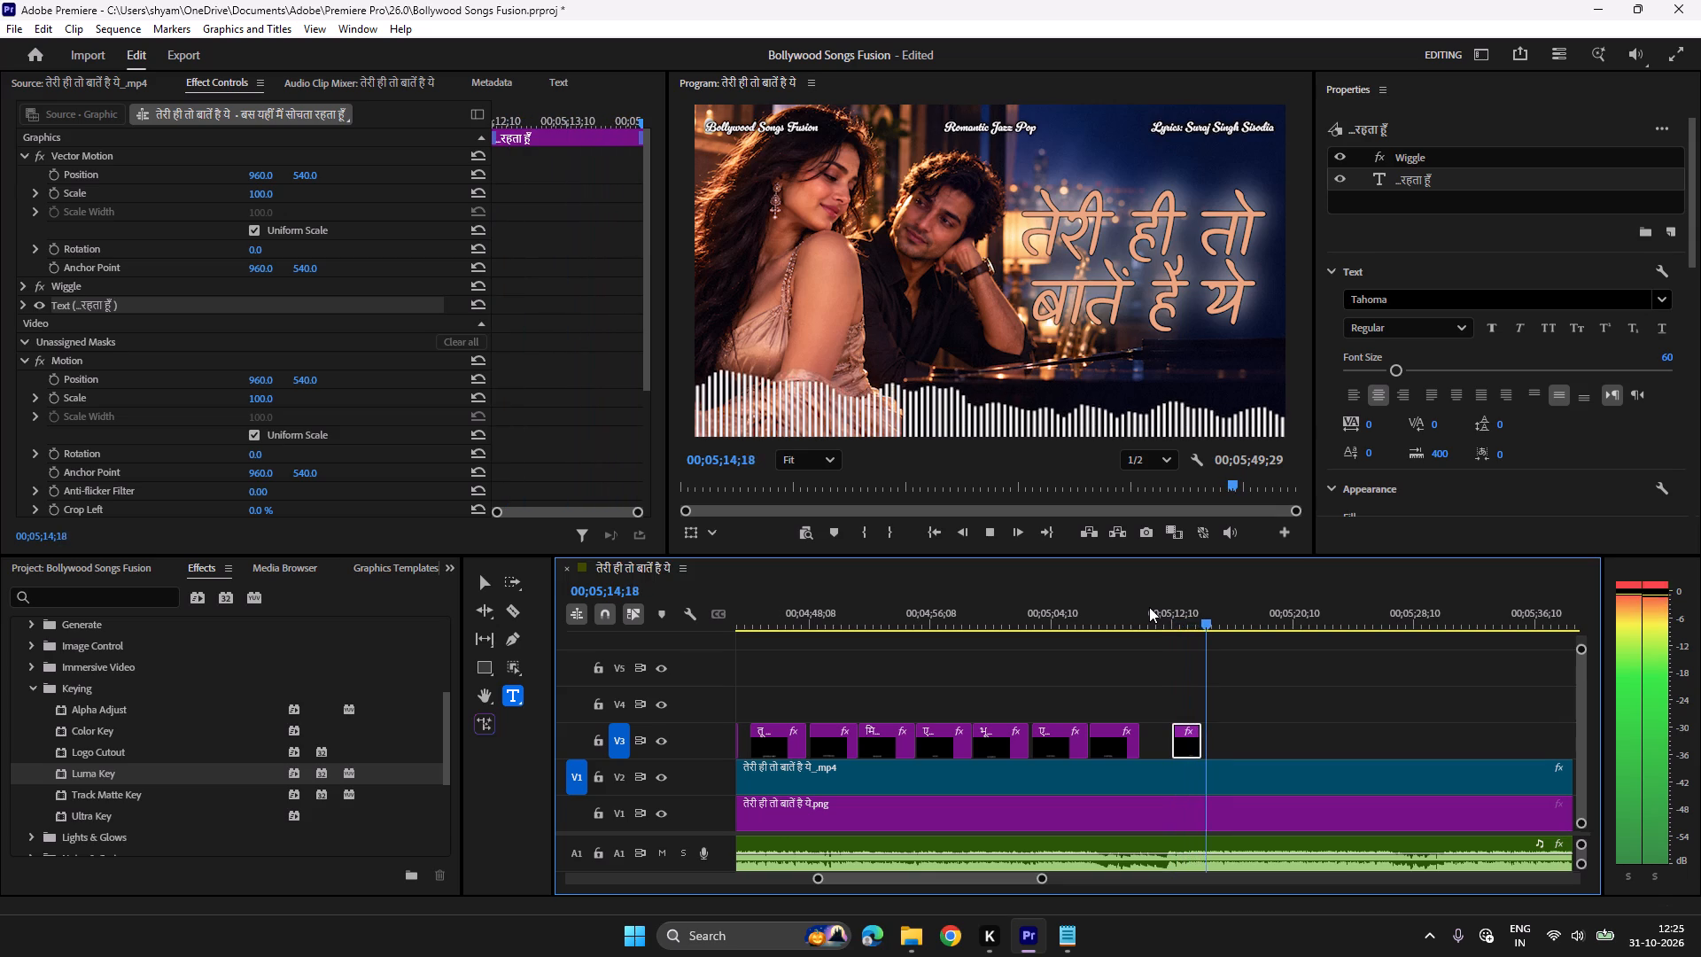
{"action": "key", "text": "space"}
{"action": "left_click", "coordinate": [1209, 609]}
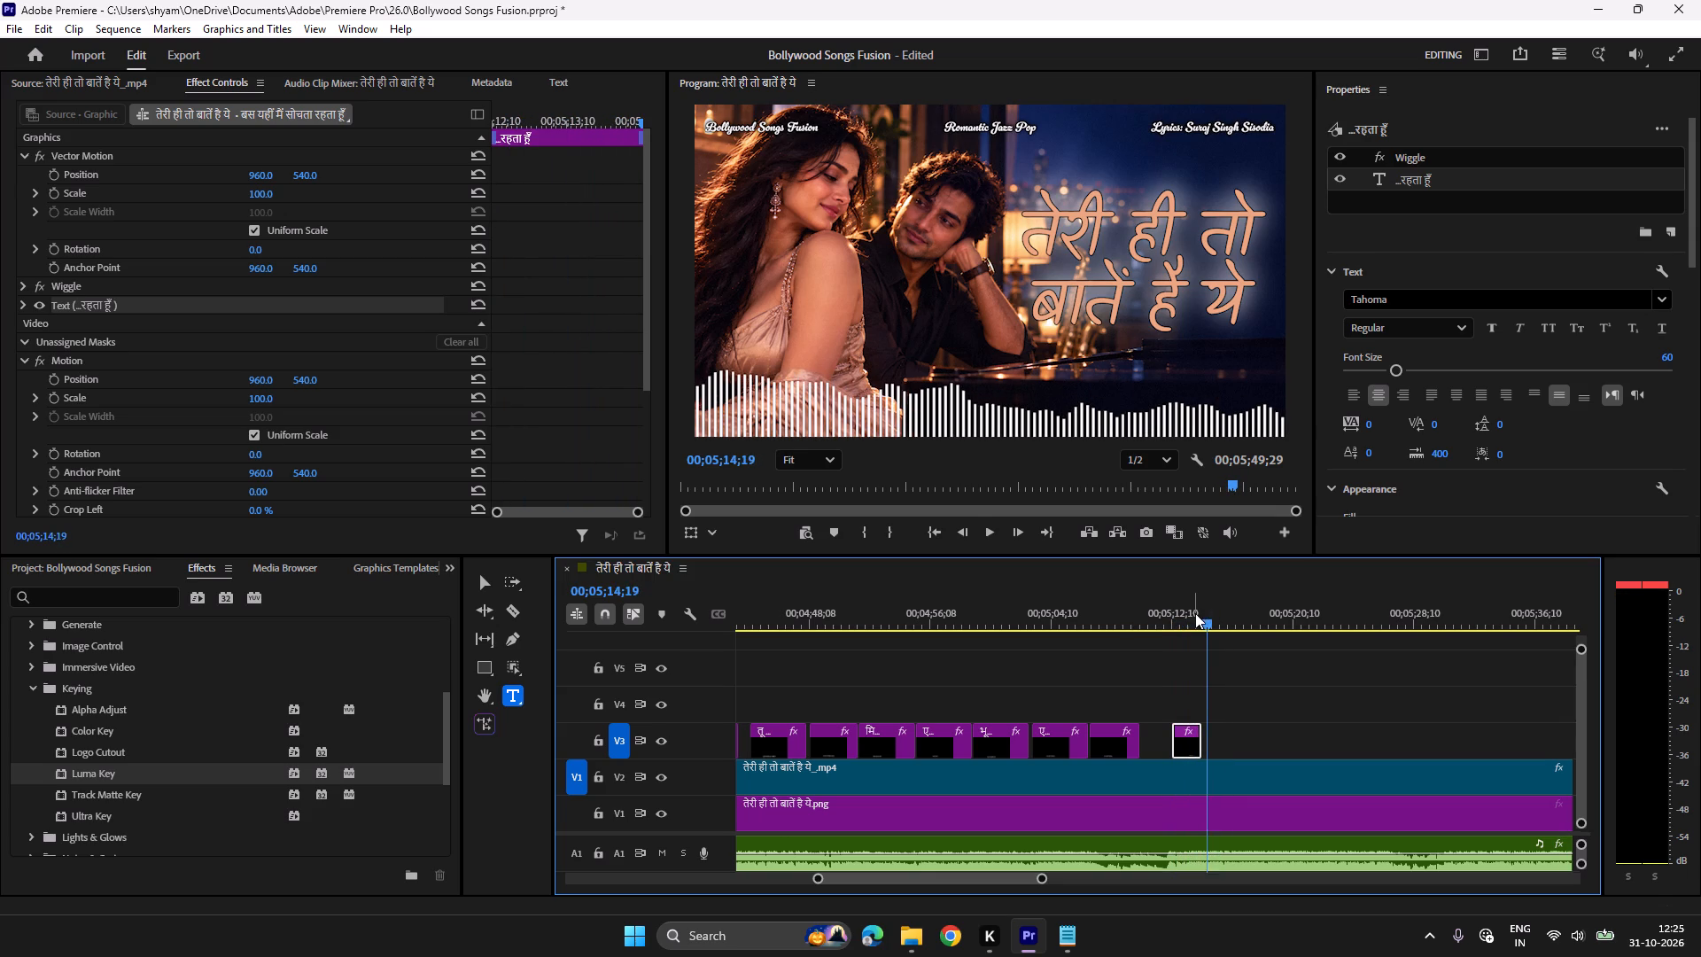
{"action": "left_click", "coordinate": [1195, 613]}
{"action": "key", "text": "space"}
{"action": "key", "text": "space"}
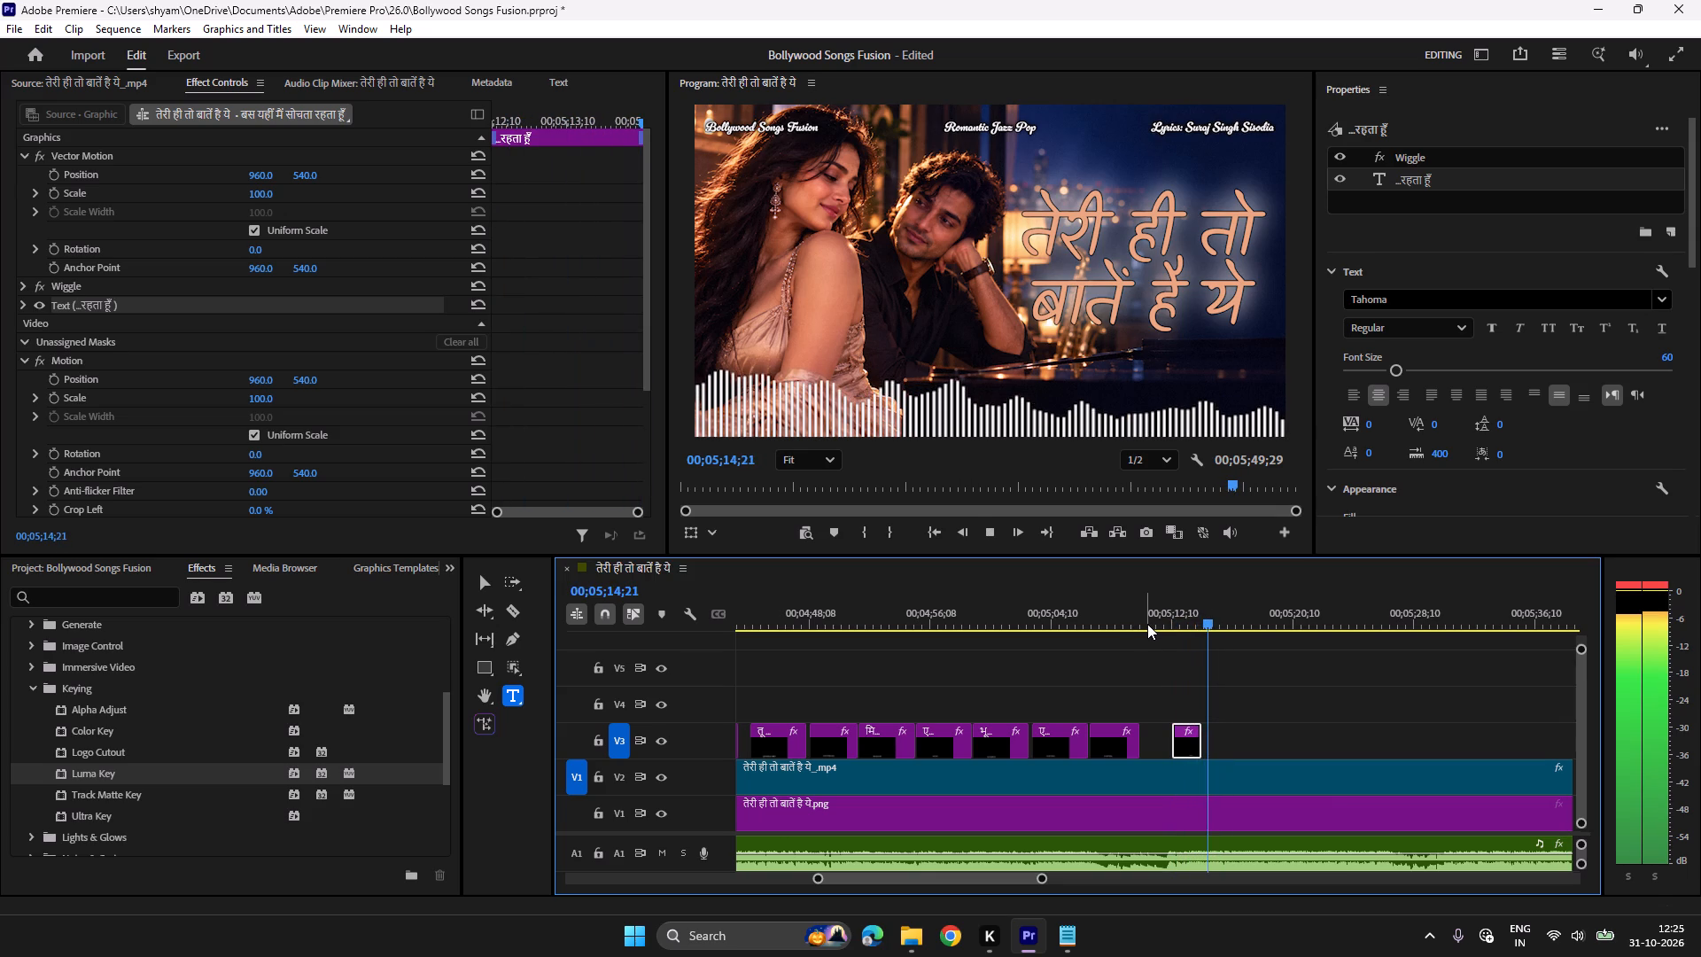
{"action": "key", "text": "space"}
{"action": "key", "text": "space"}
{"action": "left_click", "coordinate": [1137, 654]}
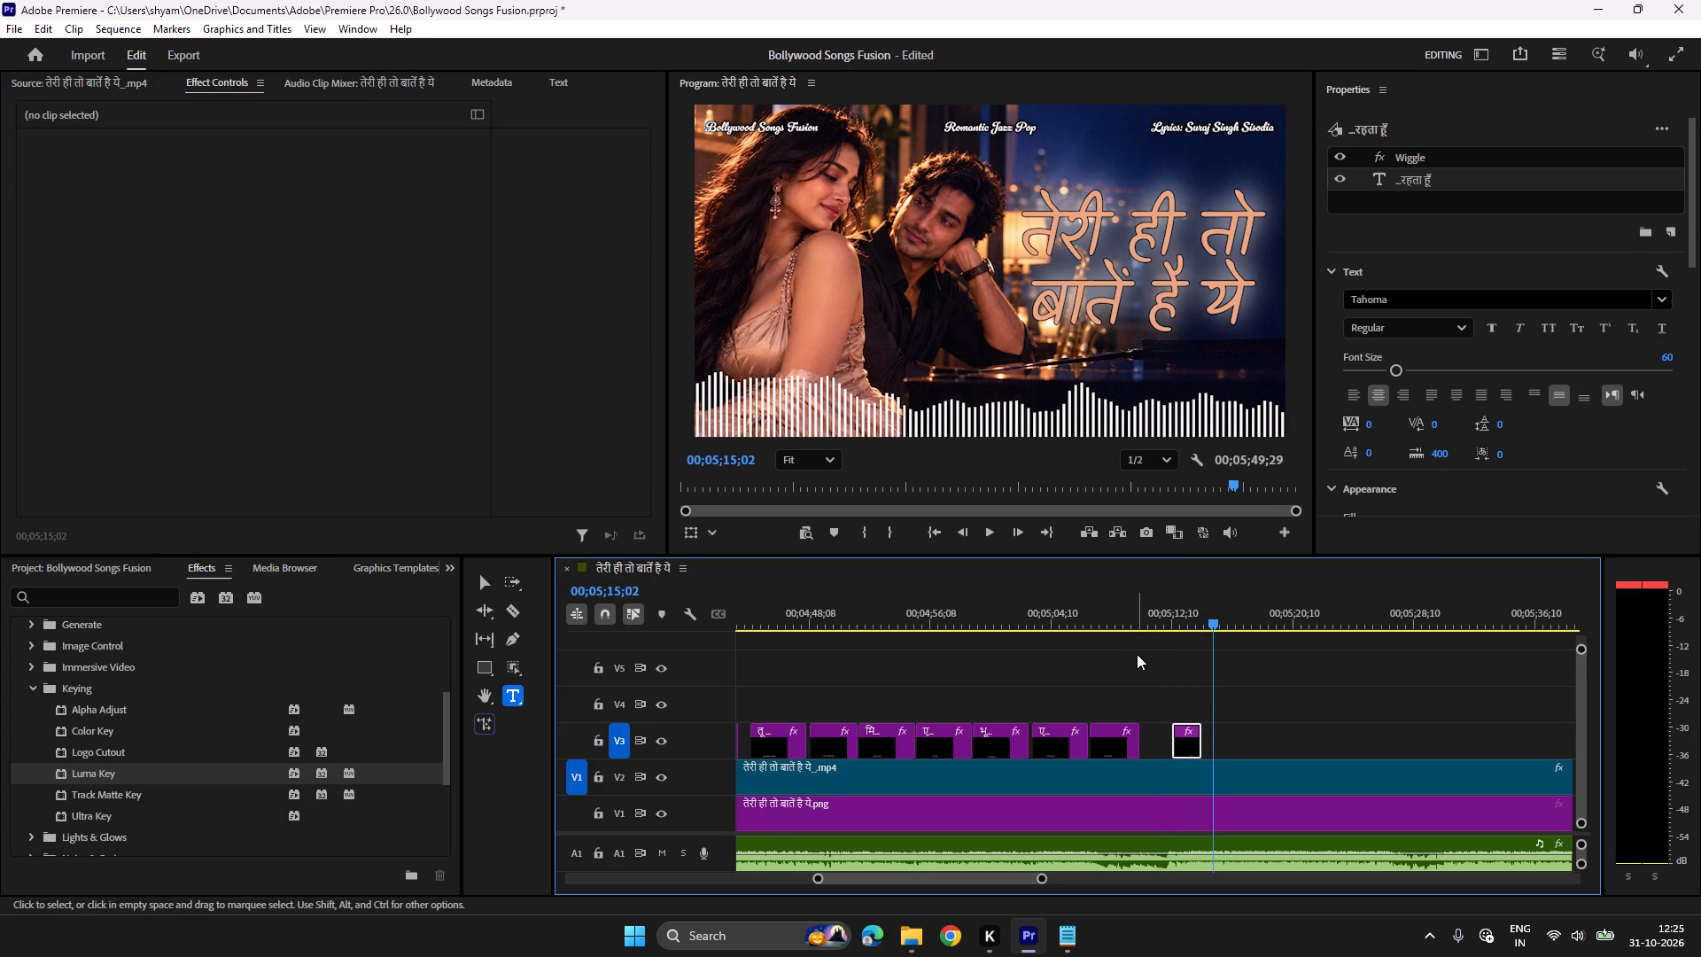
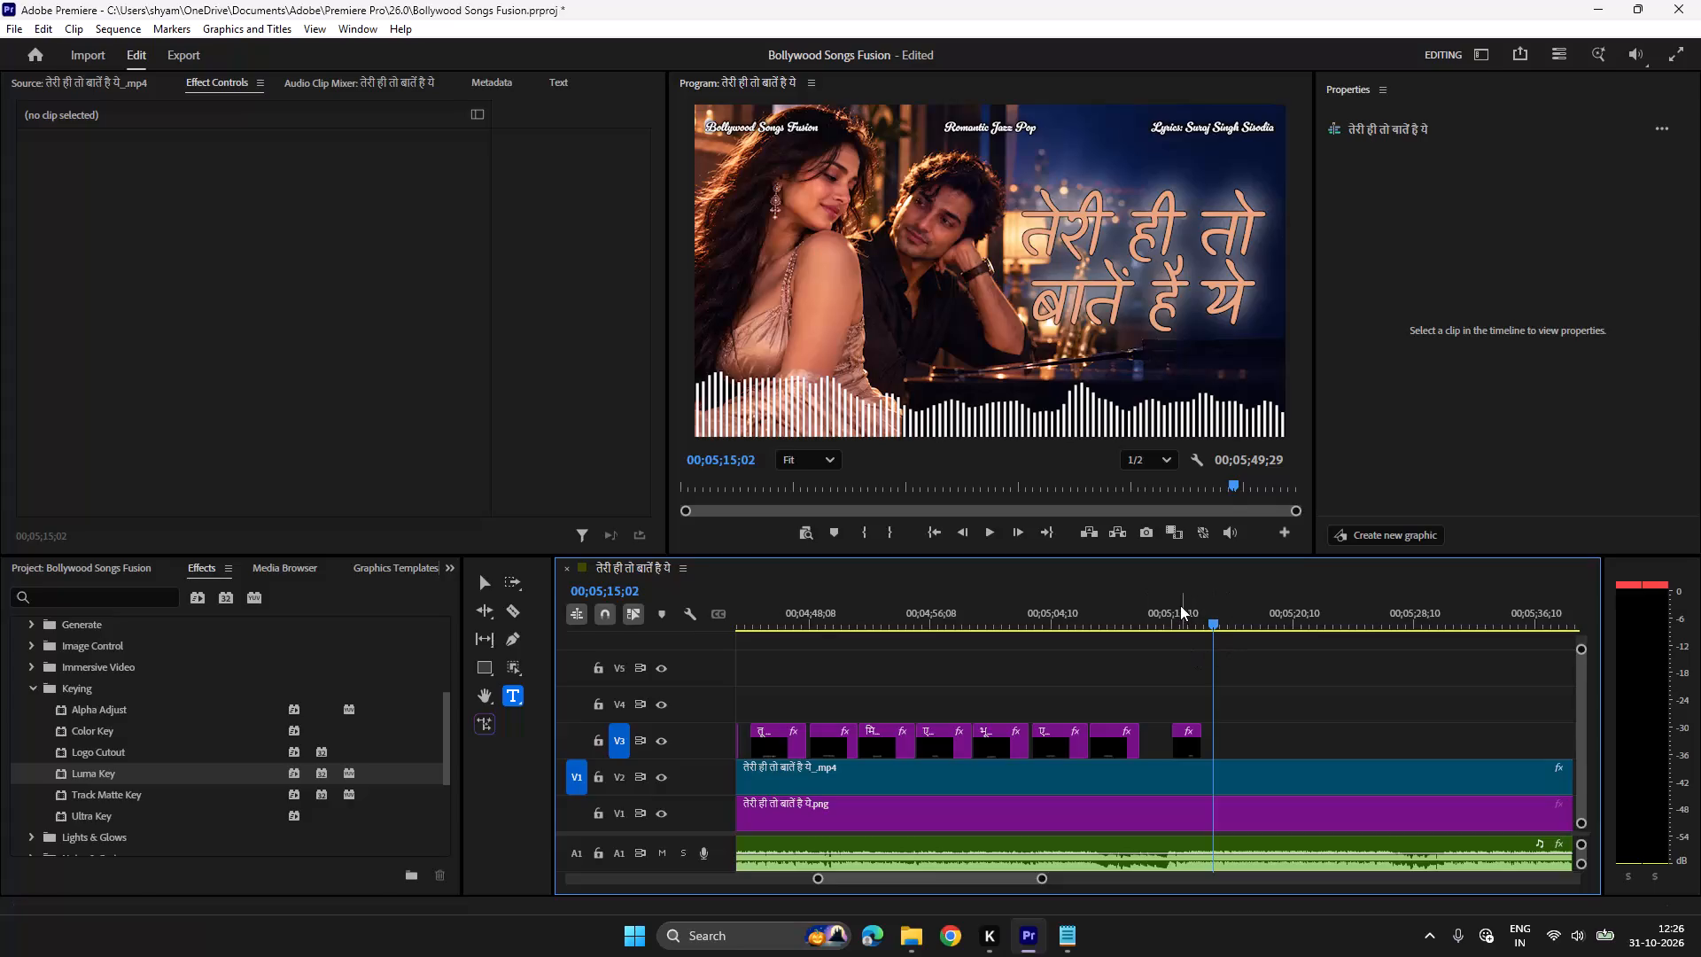
Replay from about 00;05;12;00 to check the ...रहता हूँ title against the vocal and hear what follows it.
{"action": "left_click", "coordinate": [1180, 605]}
{"action": "left_click", "coordinate": [1169, 611]}
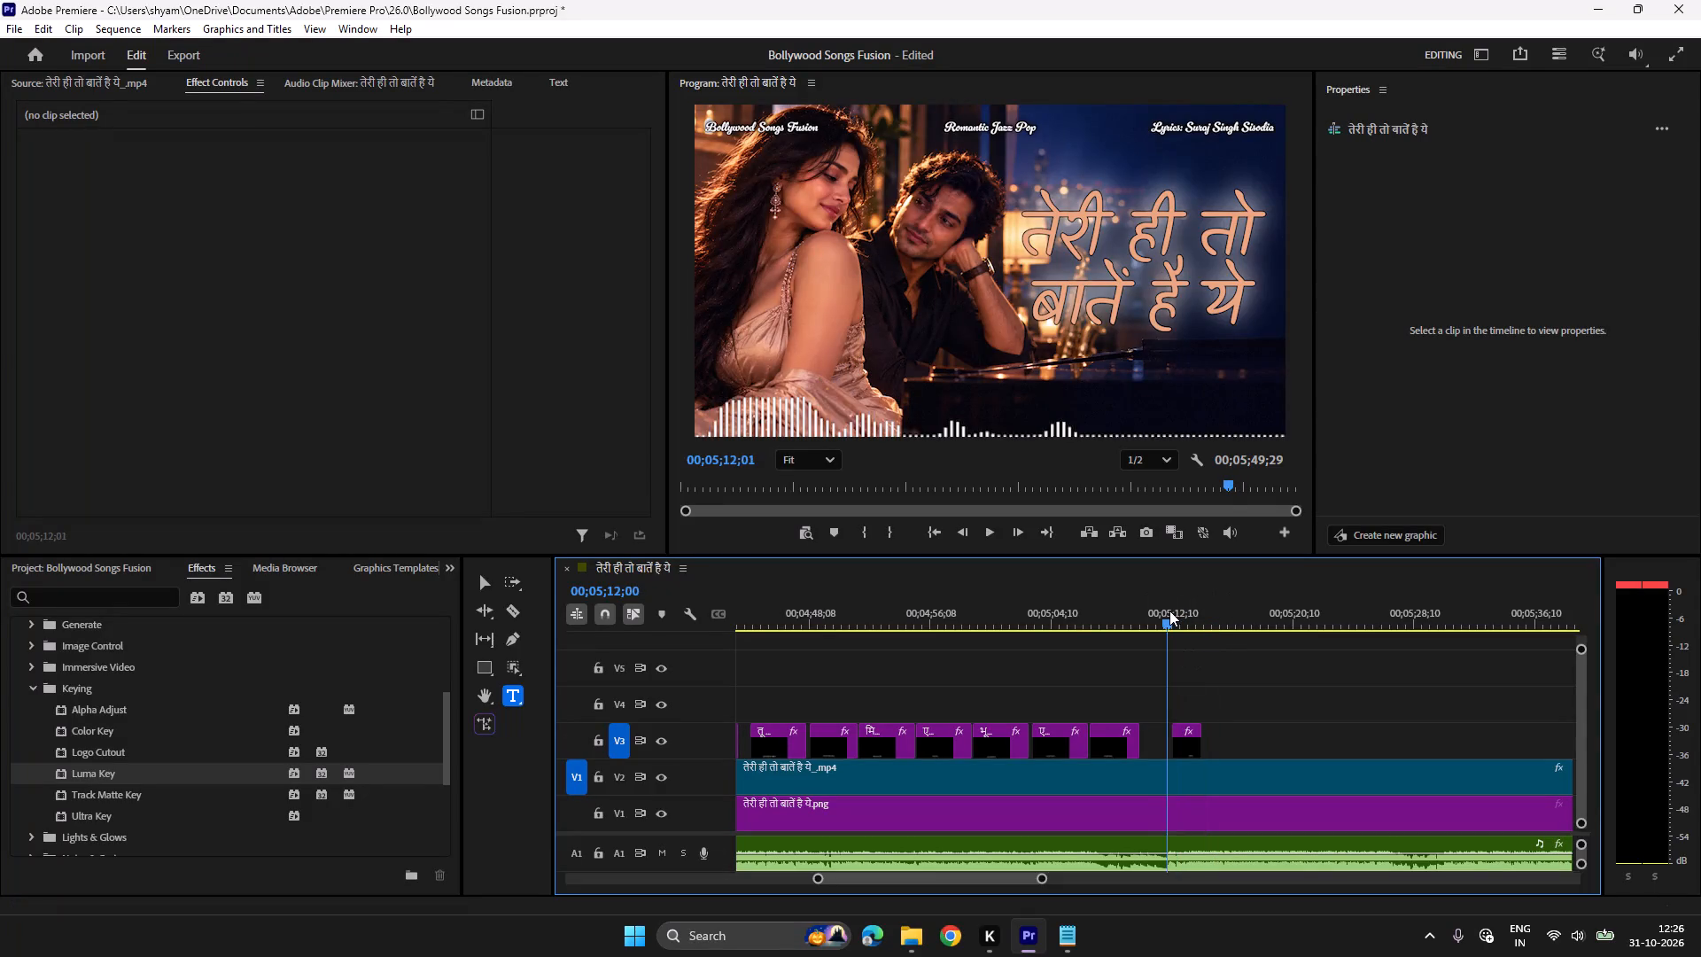
{"action": "key", "text": "space"}
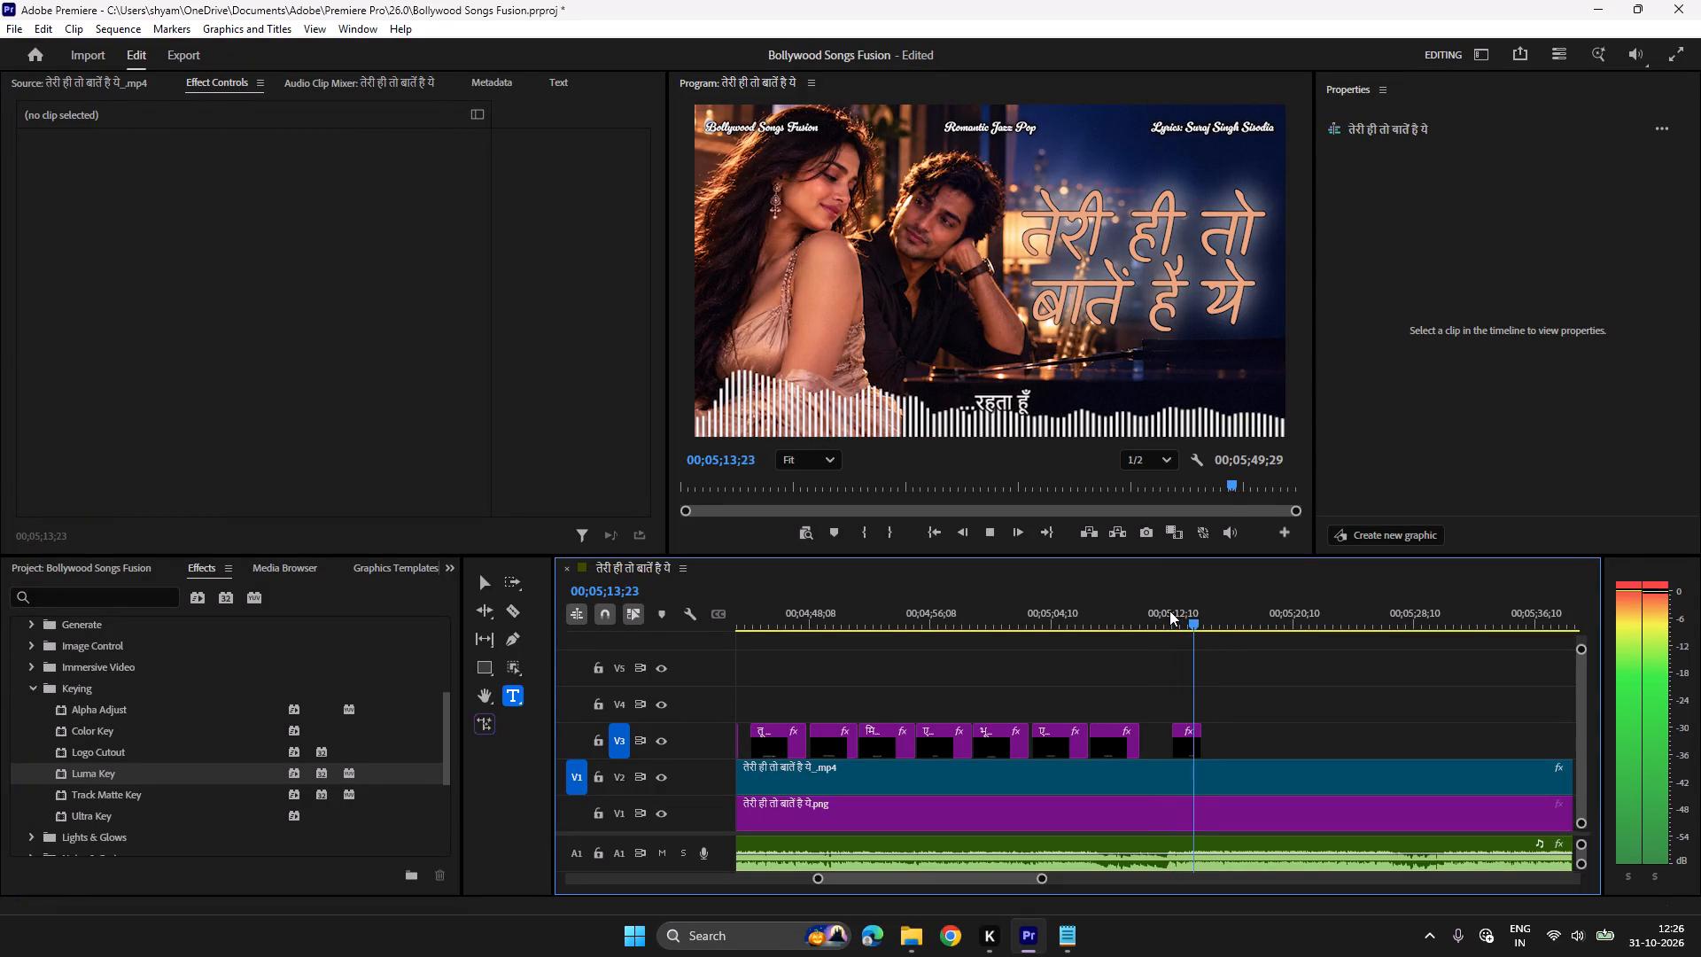
{"action": "scroll", "coordinate": [1226, 681], "scroll_direction": "down", "scroll_amount": 8}
{"action": "key", "text": "space"}
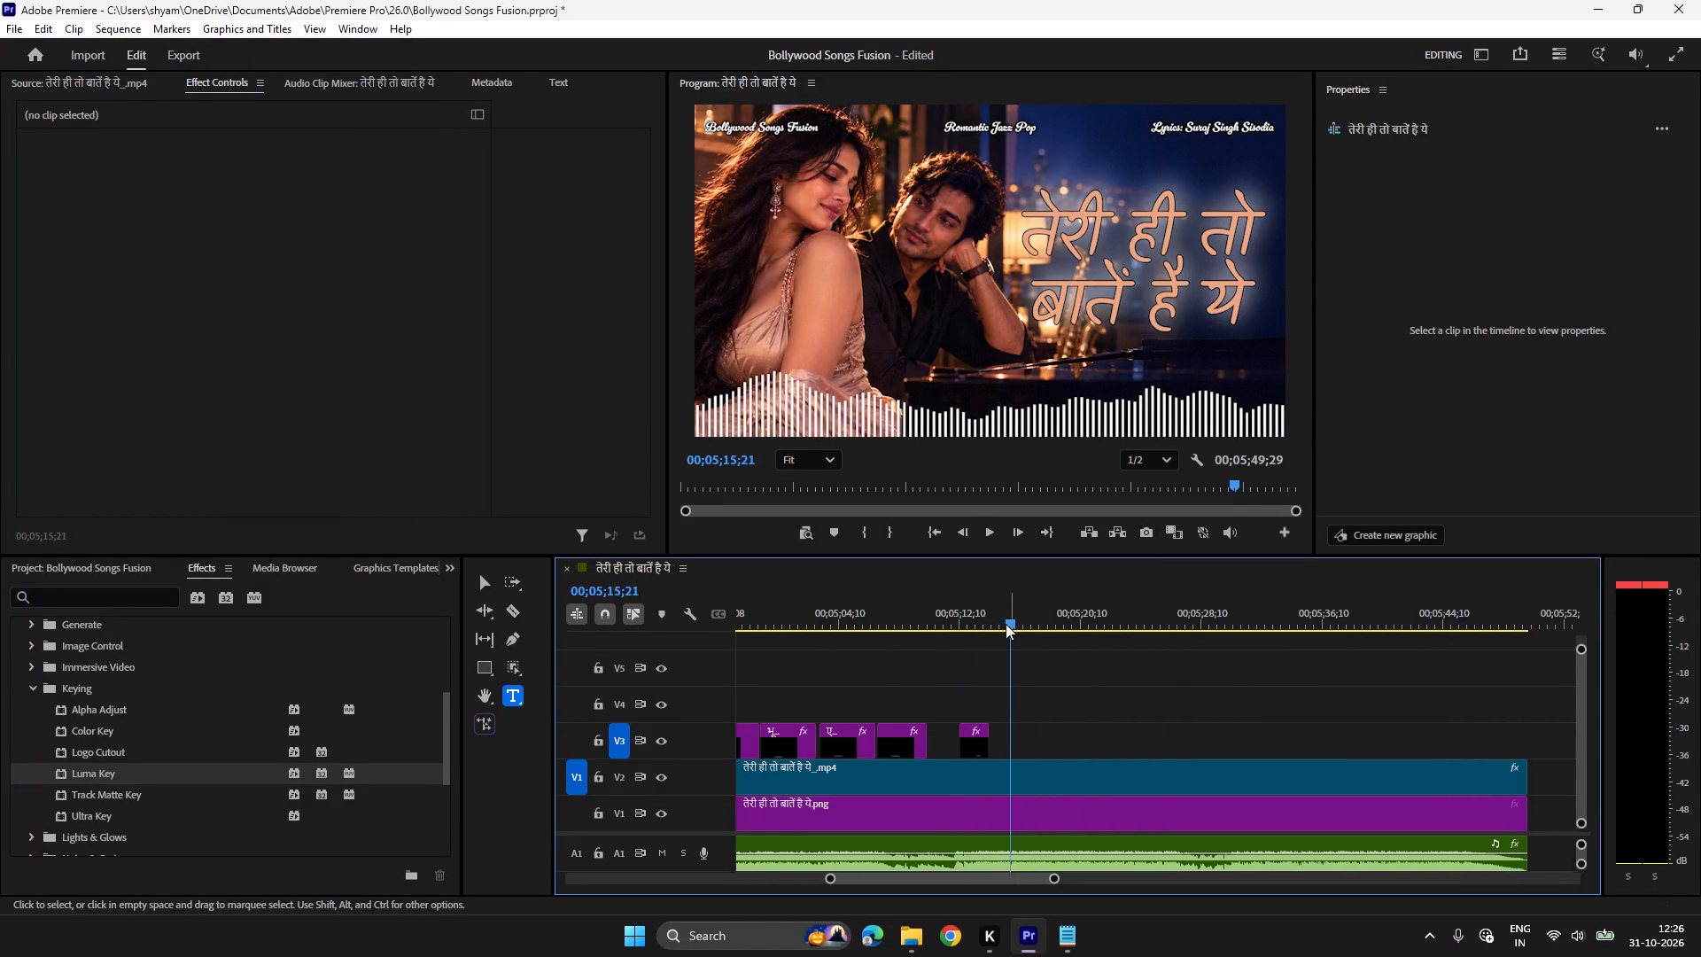
Duplicate the four V3 chorus titles that start at about 00;04;21 and place the copies from 00;05;15;00.
{"action": "left_click", "coordinate": [987, 610]}
{"action": "key", "text": "space"}
{"action": "key", "text": "space"}
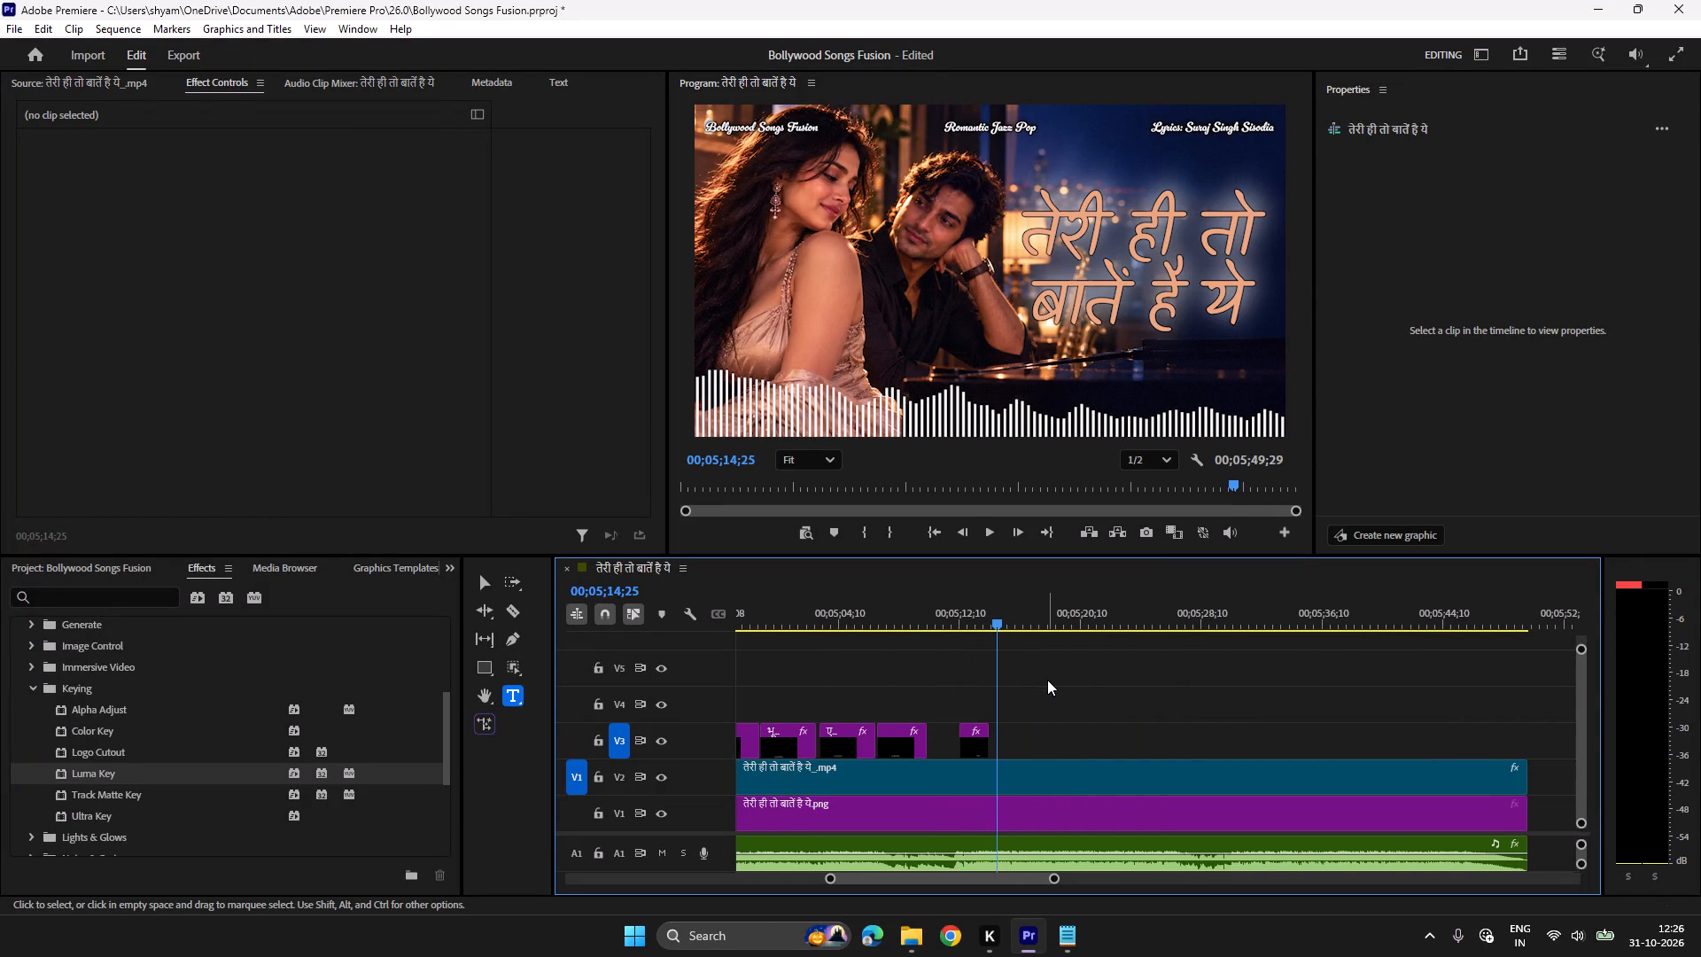
{"action": "key", "text": "space"}
{"action": "key", "text": "space"}
{"action": "scroll", "coordinate": [1047, 680], "scroll_direction": "up", "scroll_amount": 10}
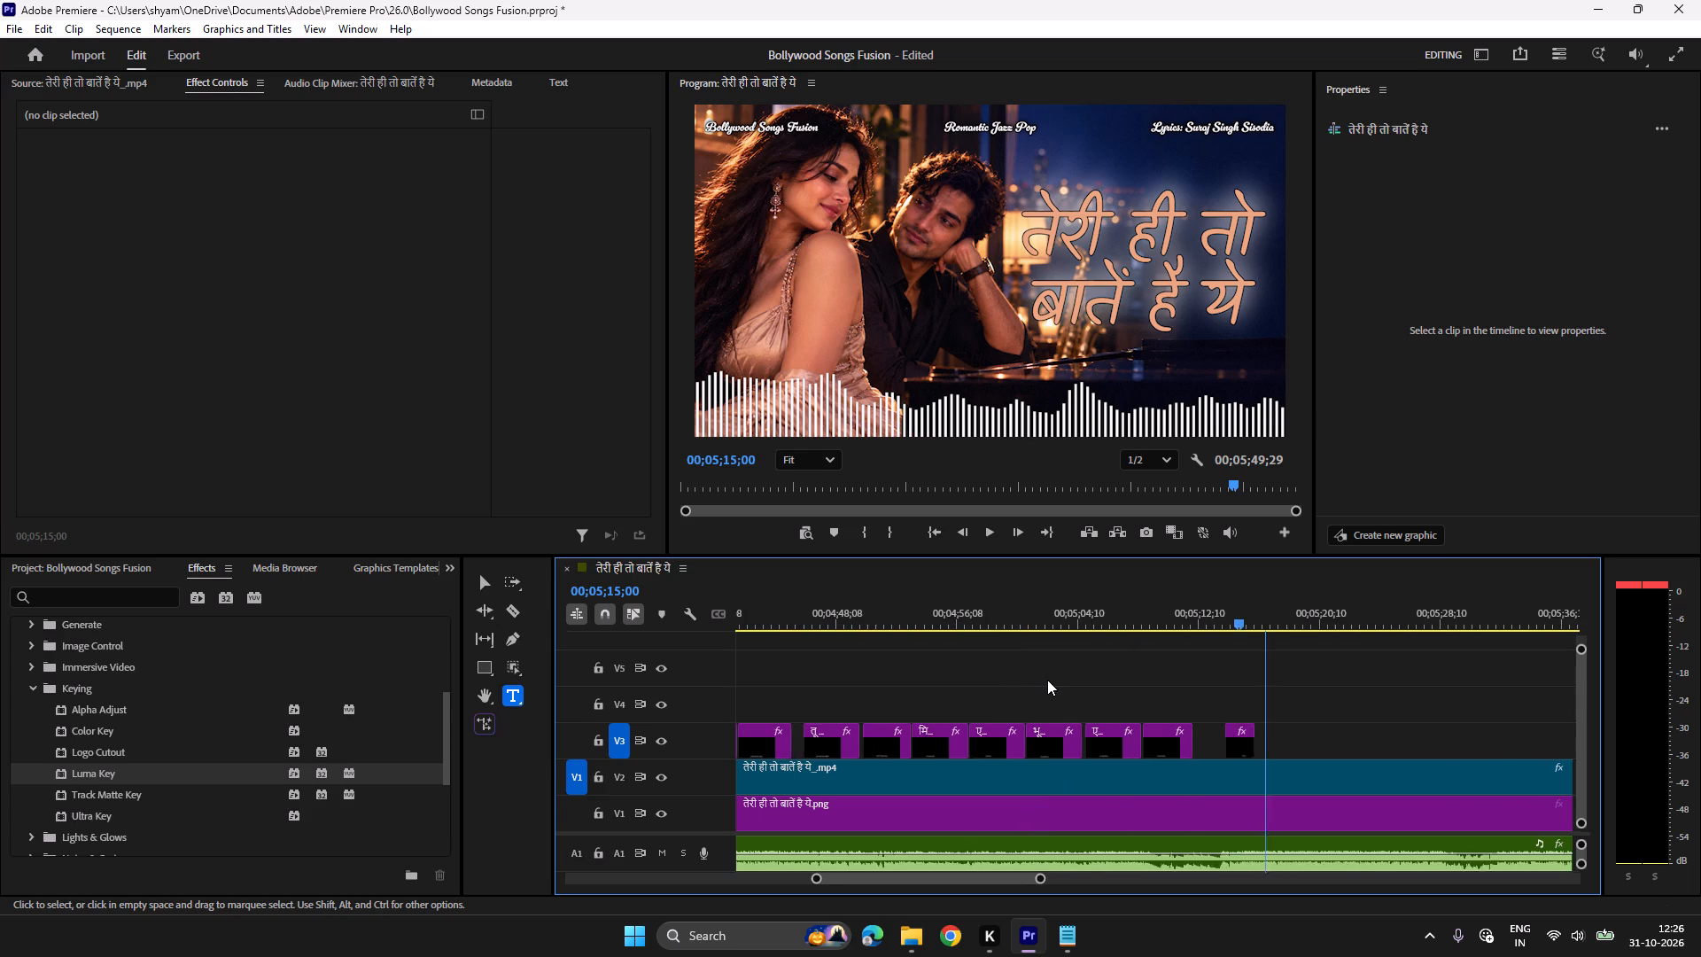
{"action": "scroll", "coordinate": [1047, 680], "scroll_direction": "up", "scroll_amount": 14}
{"action": "left_click_drag", "start_coordinate": [850, 667], "coordinate": [852, 681]}
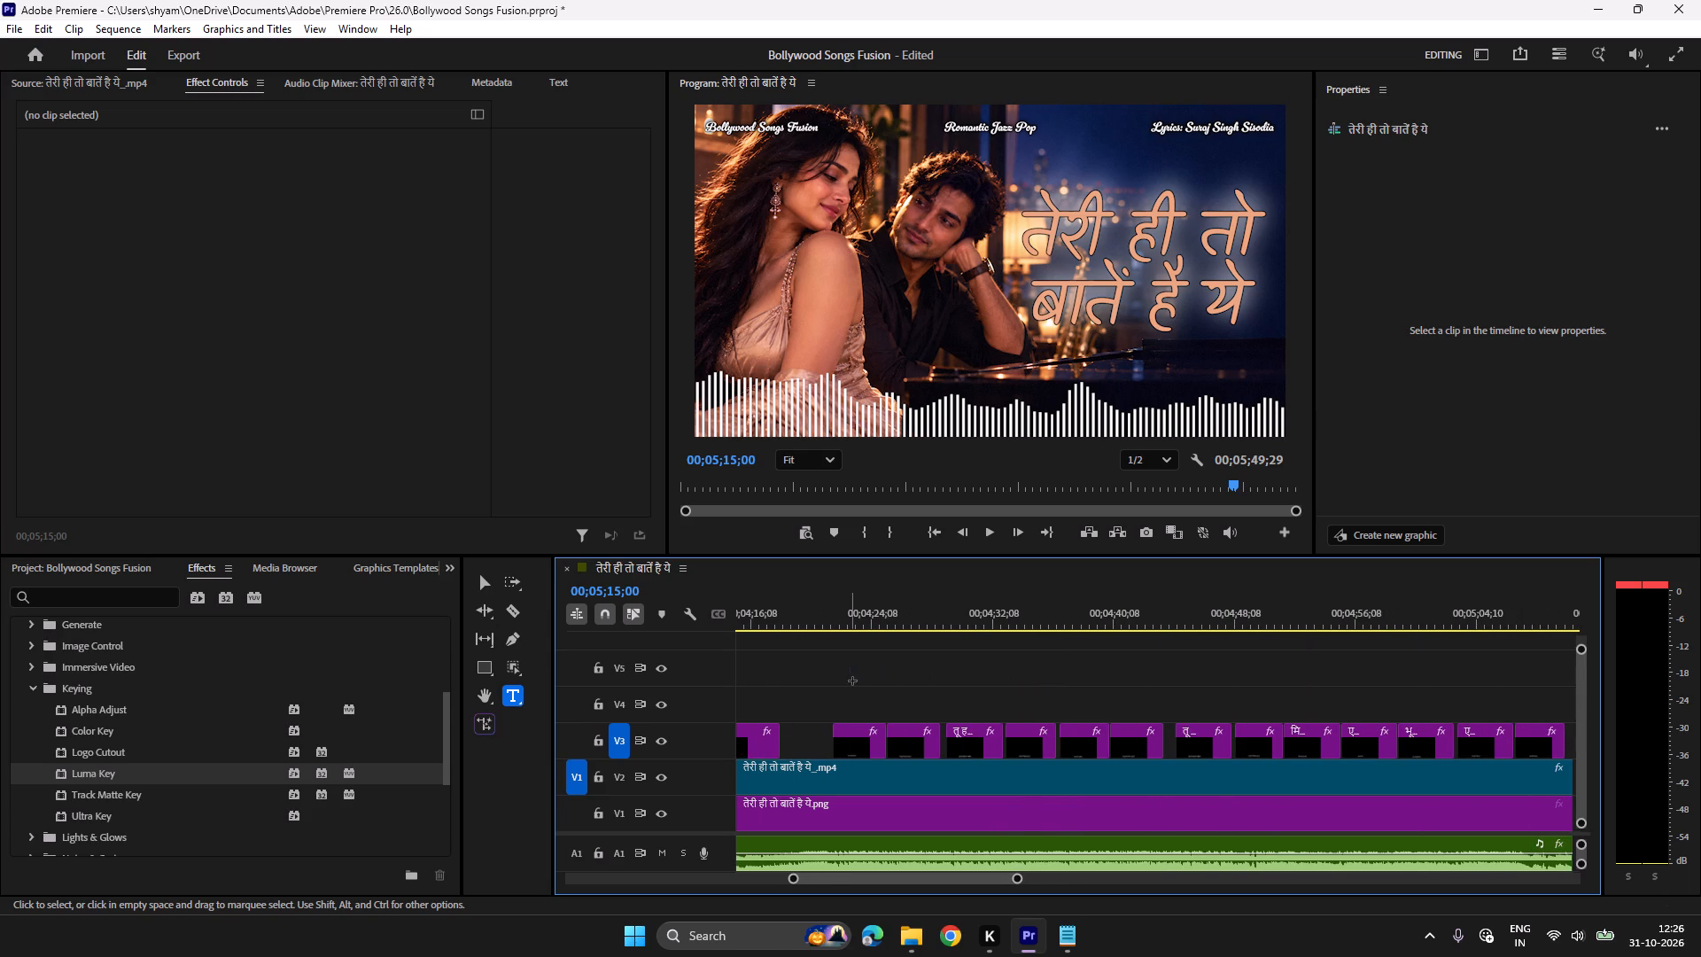
{"action": "left_click_drag", "start_coordinate": [852, 681], "coordinate": [1015, 744]}
{"action": "key", "text": "ctrl+c"}
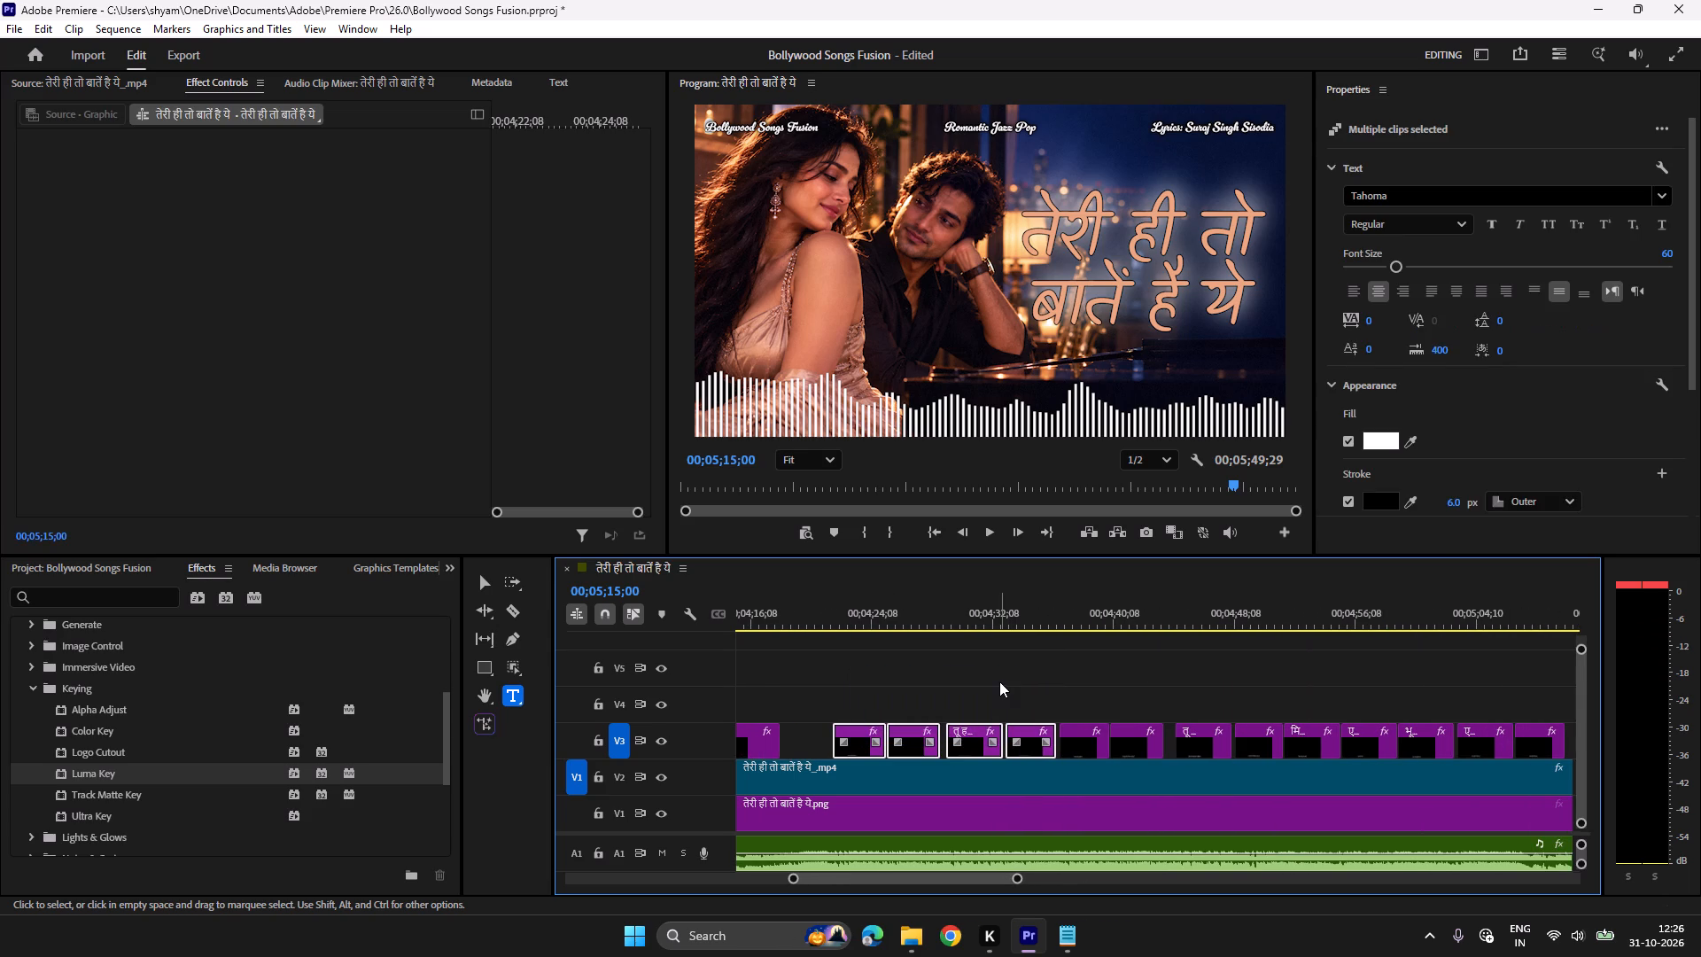
{"action": "key", "text": "ctrl+v"}
Check the four duplicated chorus titles against the vocal and shift them together about half a second later.
{"action": "left_click", "coordinate": [934, 619]}
{"action": "key", "text": "space"}
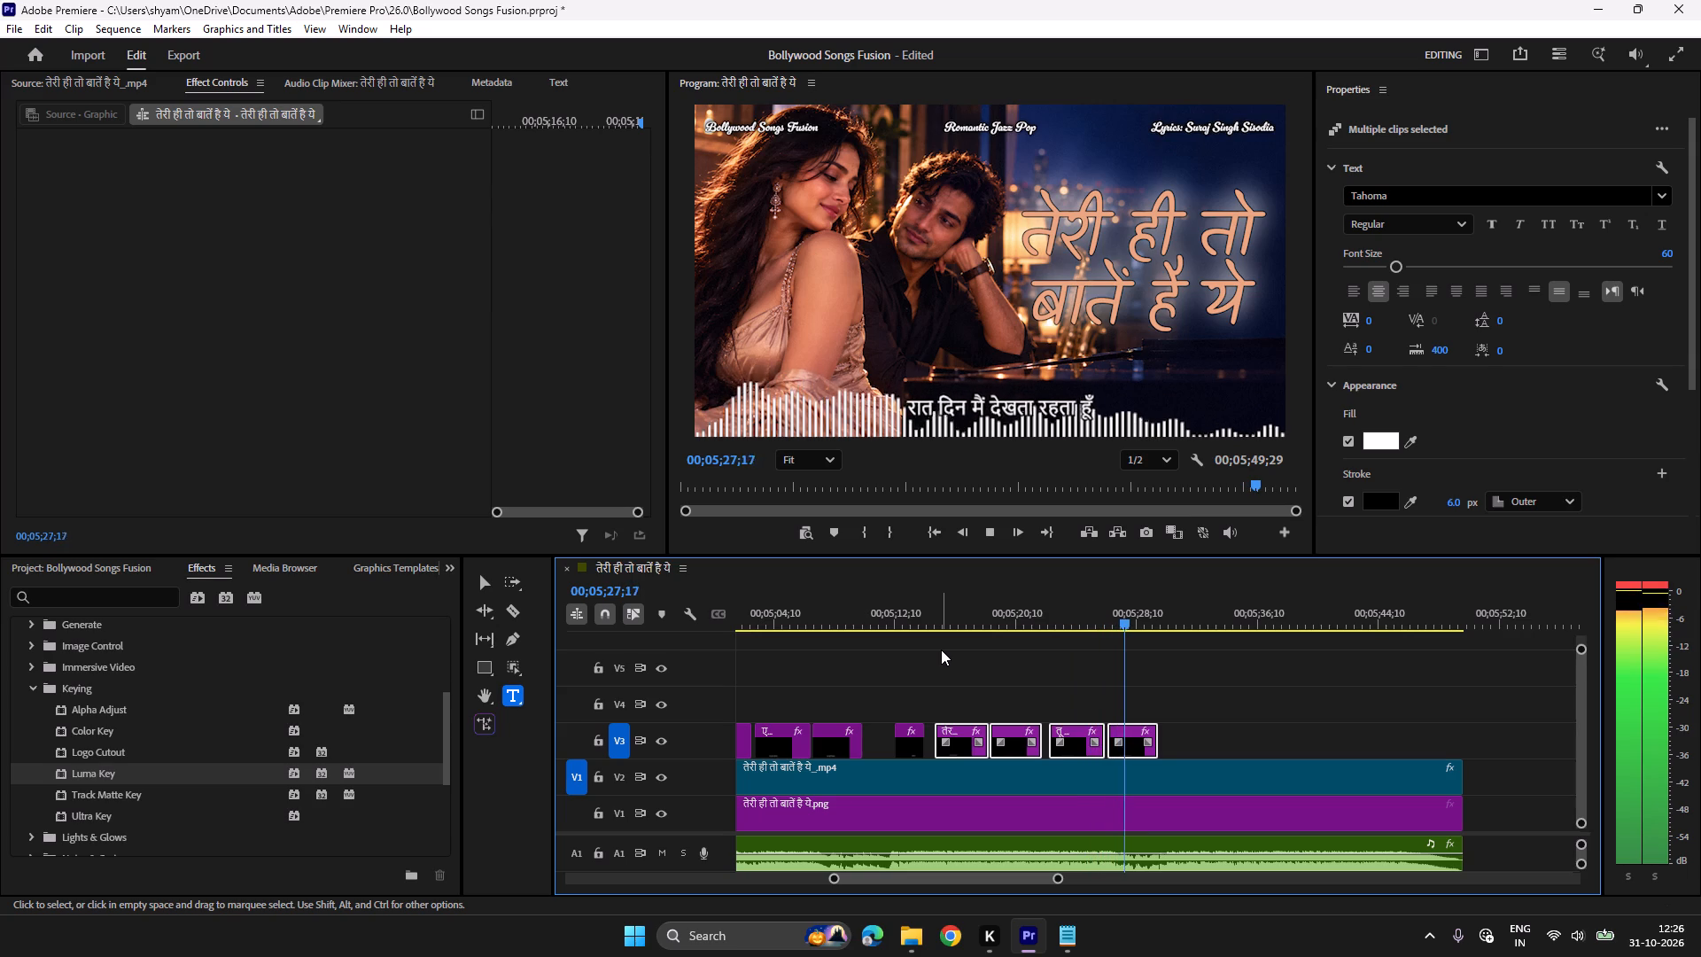
{"action": "left_click", "coordinate": [969, 618]}
{"action": "key", "text": "space"}
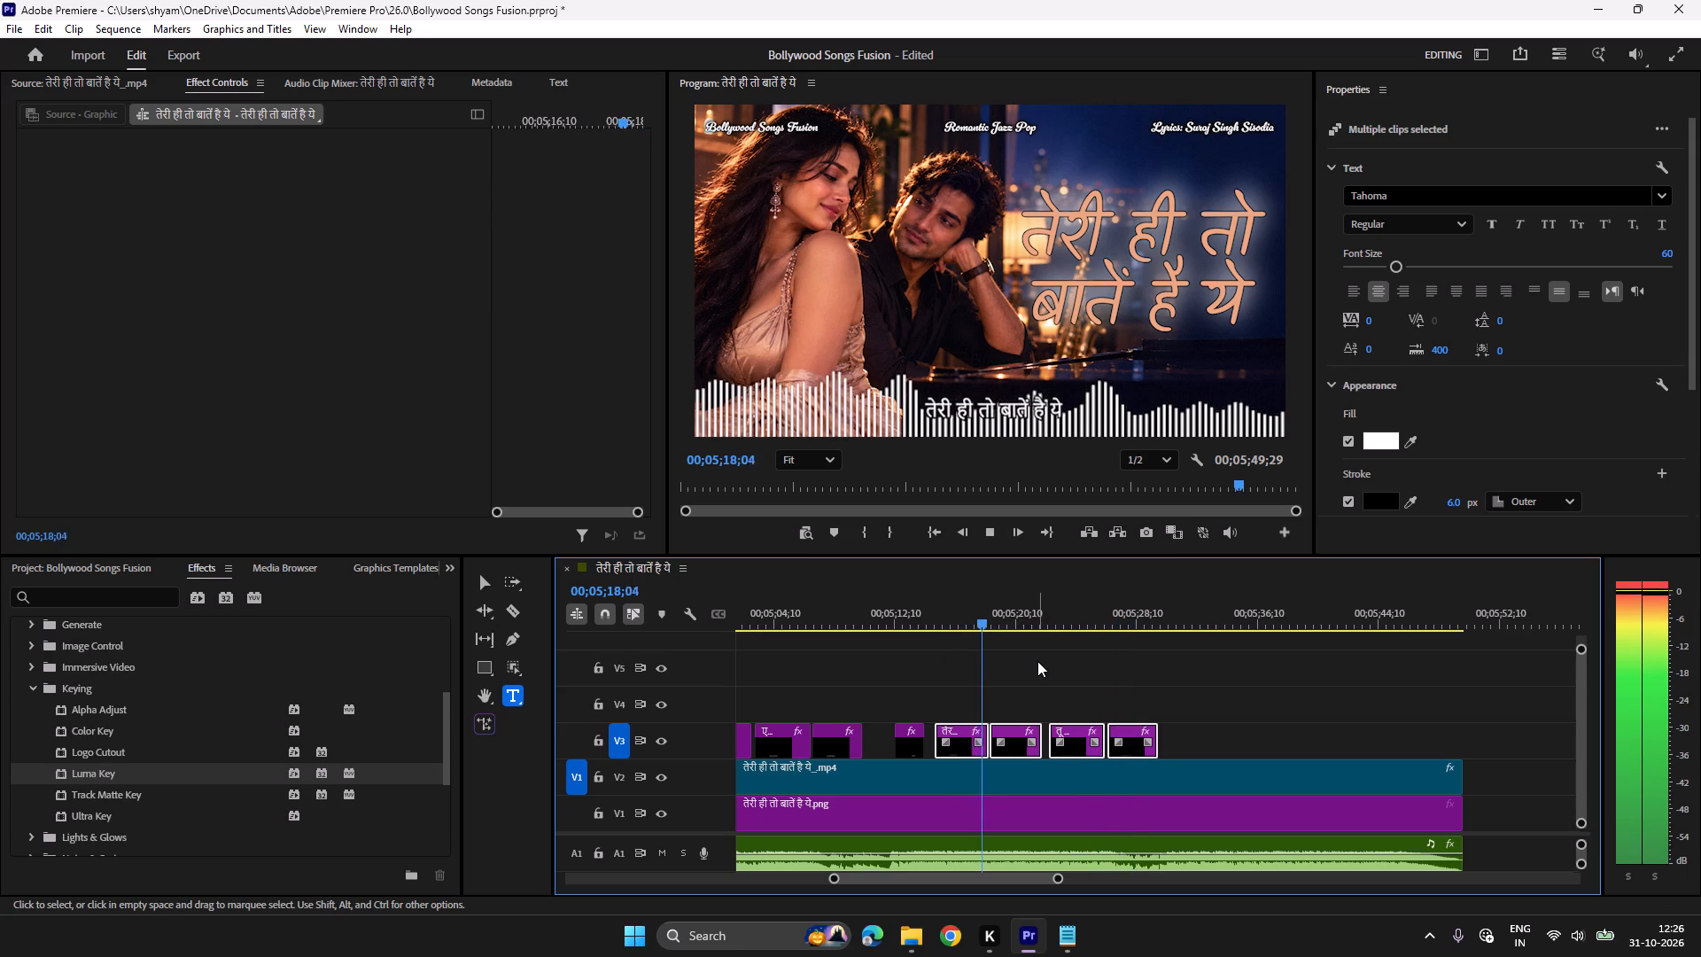
{"action": "key", "text": "space"}
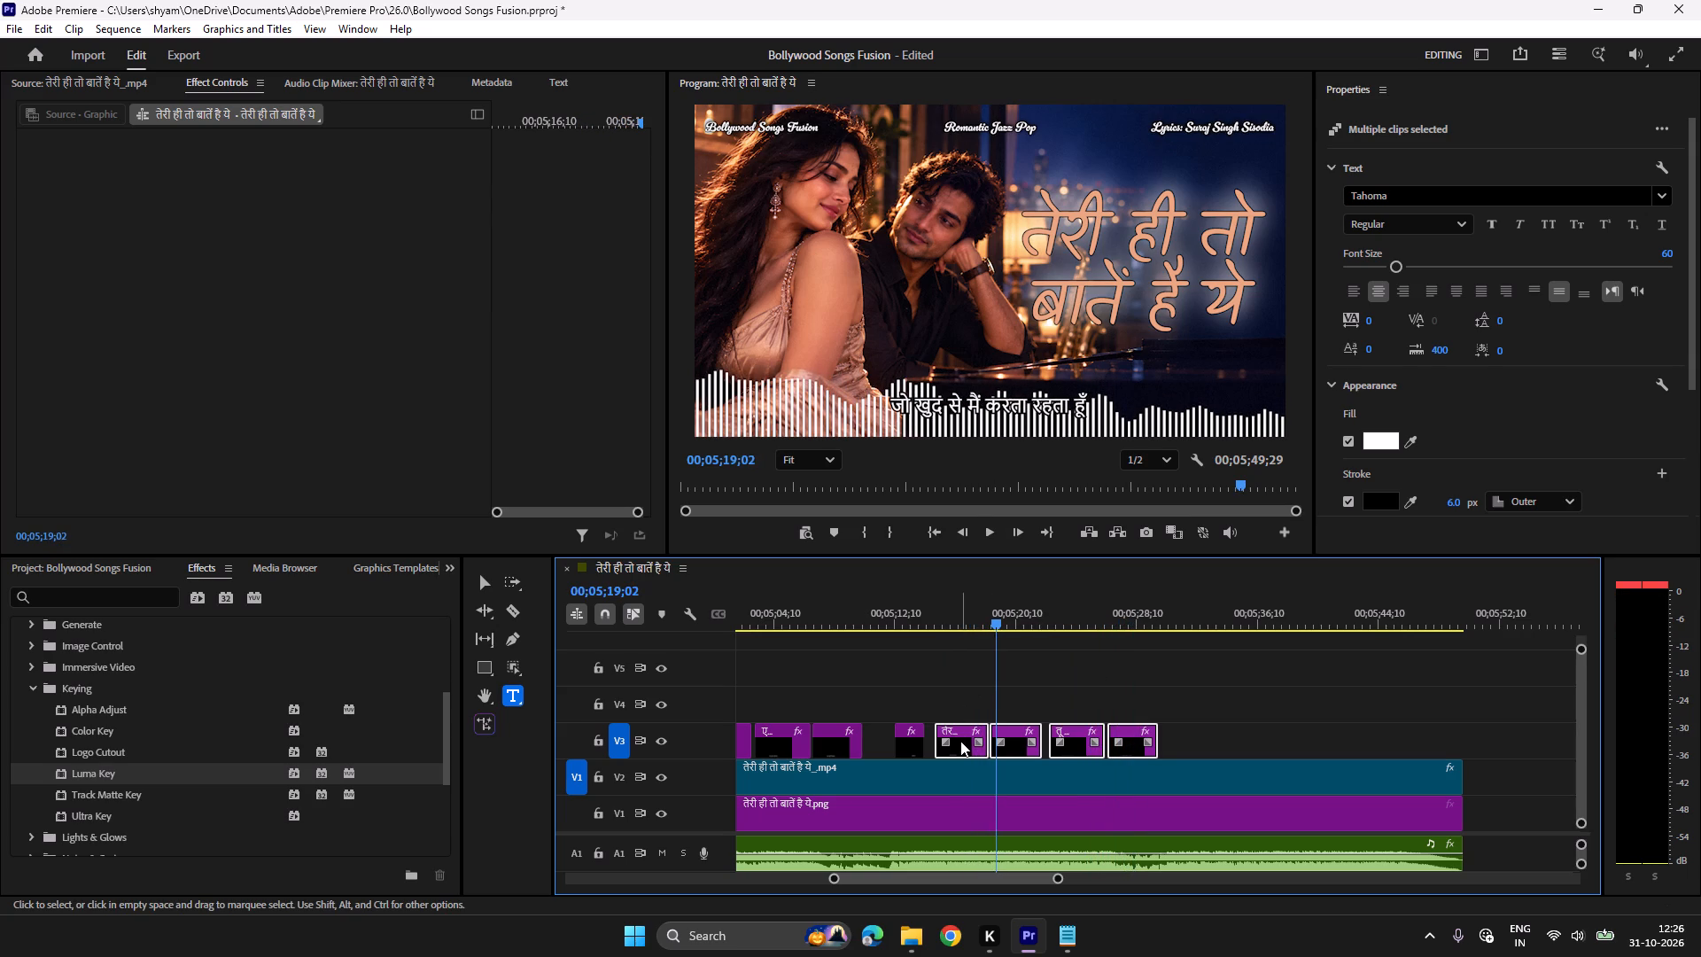
{"action": "left_click", "coordinate": [960, 741]}
{"action": "left_click", "coordinate": [924, 614]}
{"action": "key", "text": "space"}
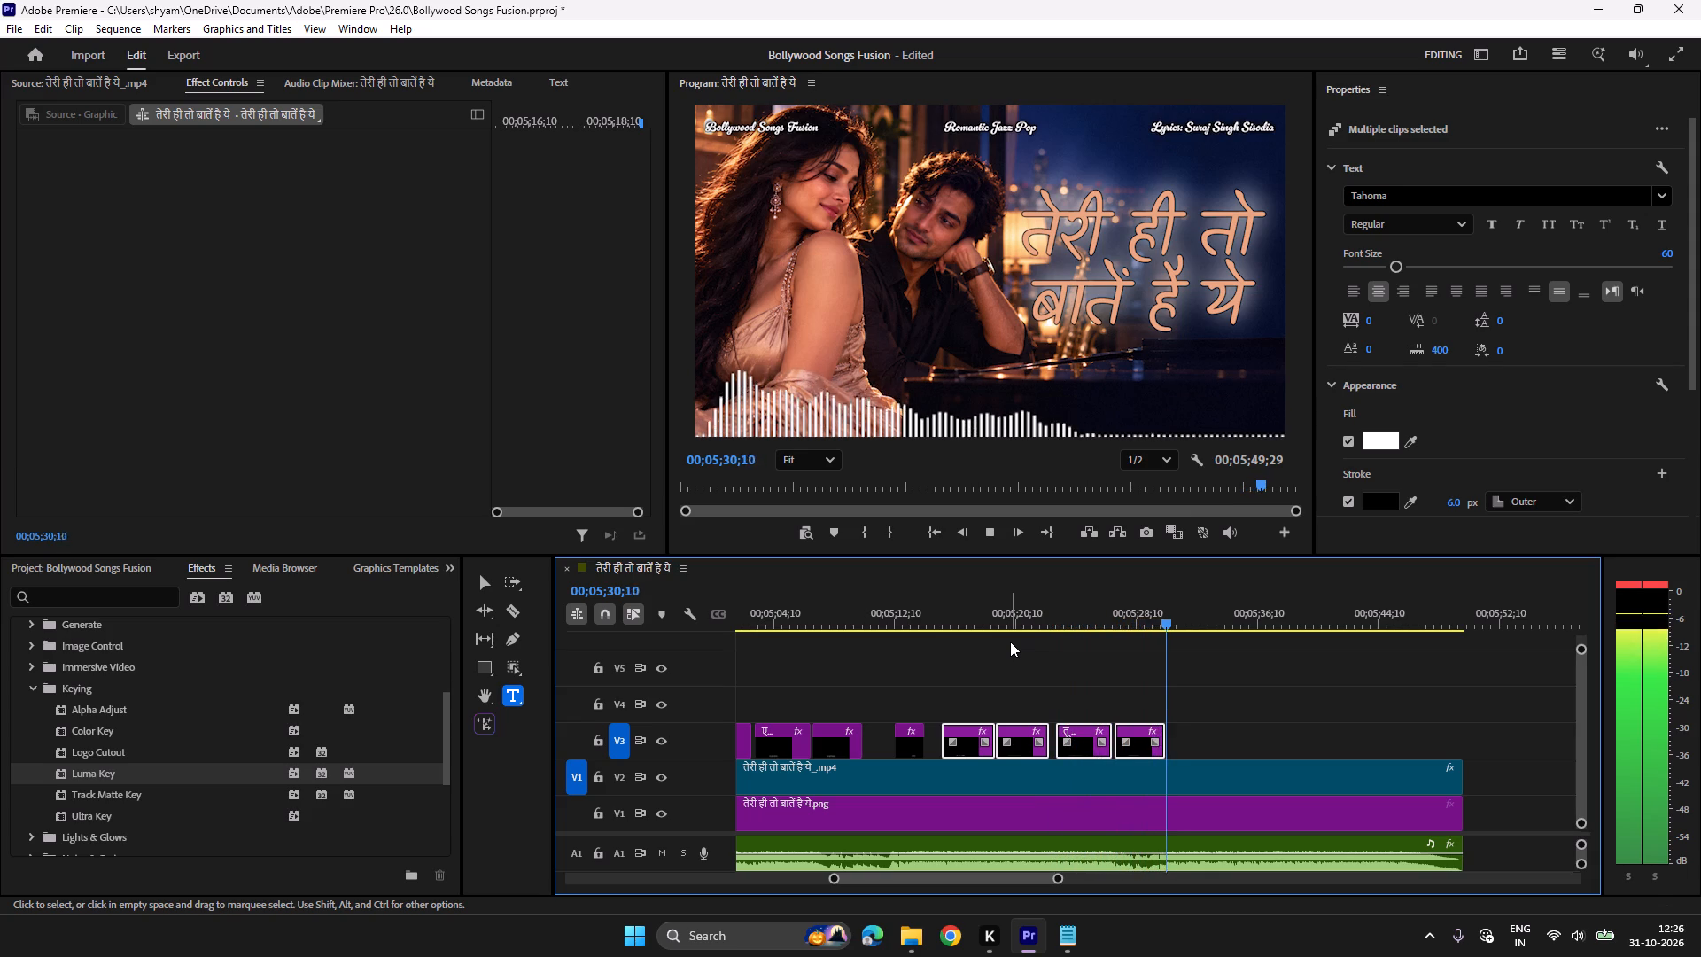
Extend the end of the last रात दिन मैं देखता रहता हूँ title to about 00;05;31;10 and save the project.
{"action": "key", "text": "space"}
{"action": "left_click_drag", "start_coordinate": [1161, 734], "coordinate": [1172, 736]}
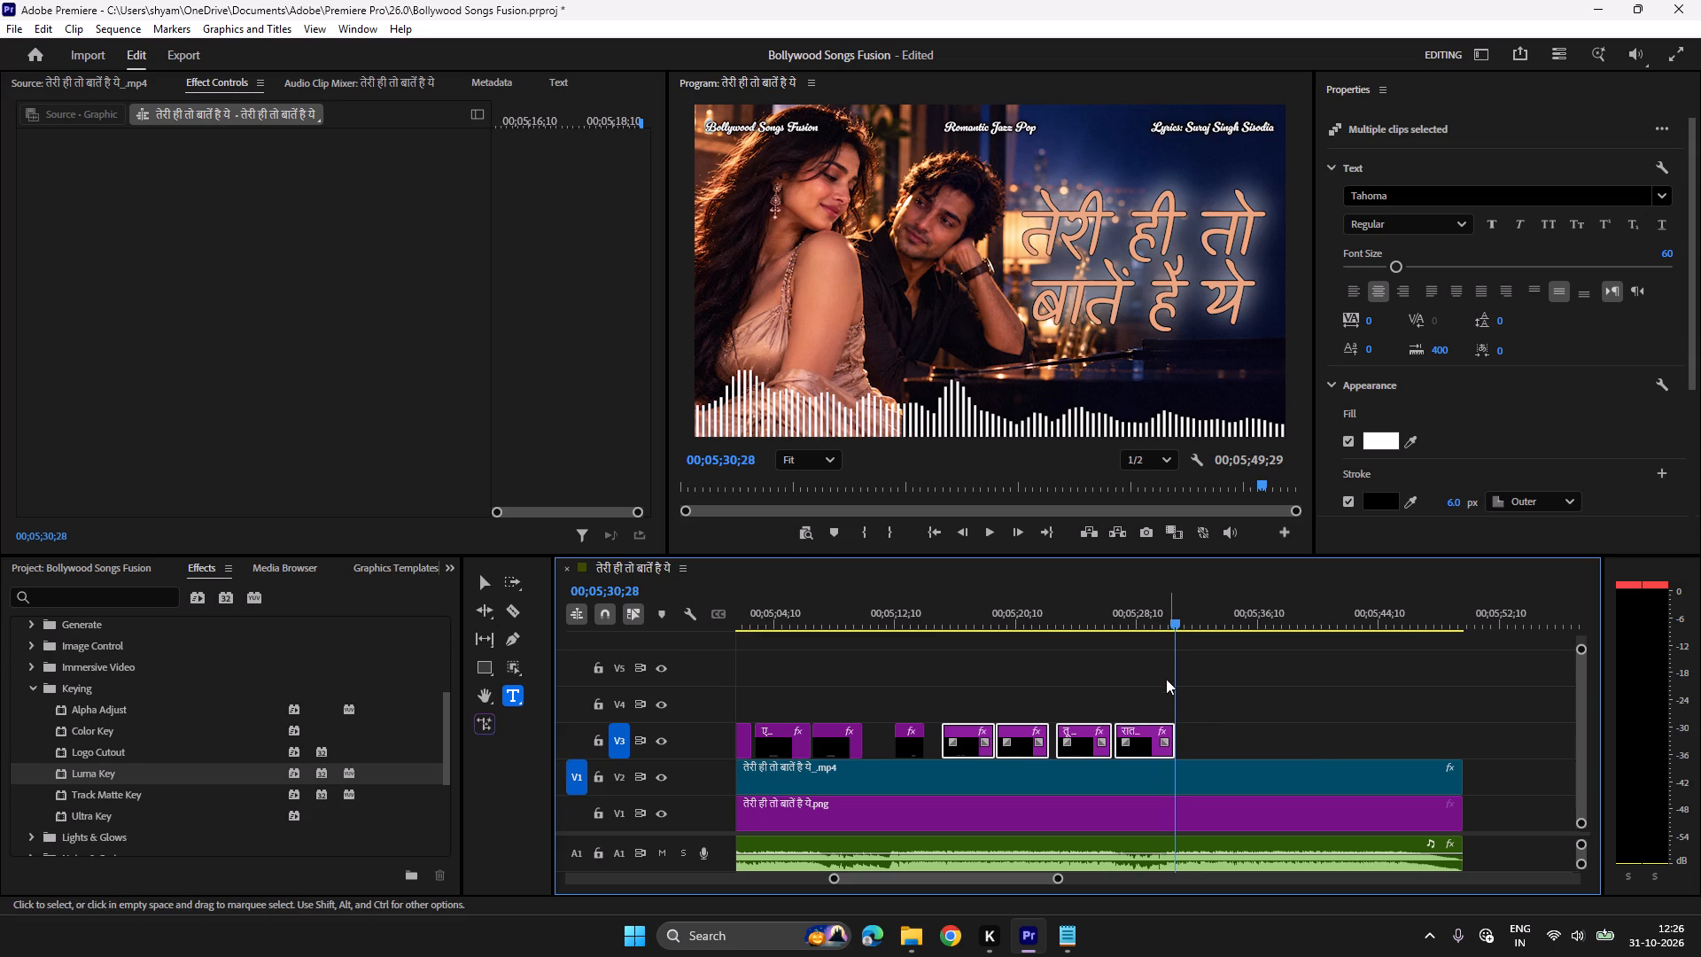
{"action": "key", "text": "space"}
{"action": "left_click", "coordinate": [1164, 620]}
{"action": "key", "text": "space"}
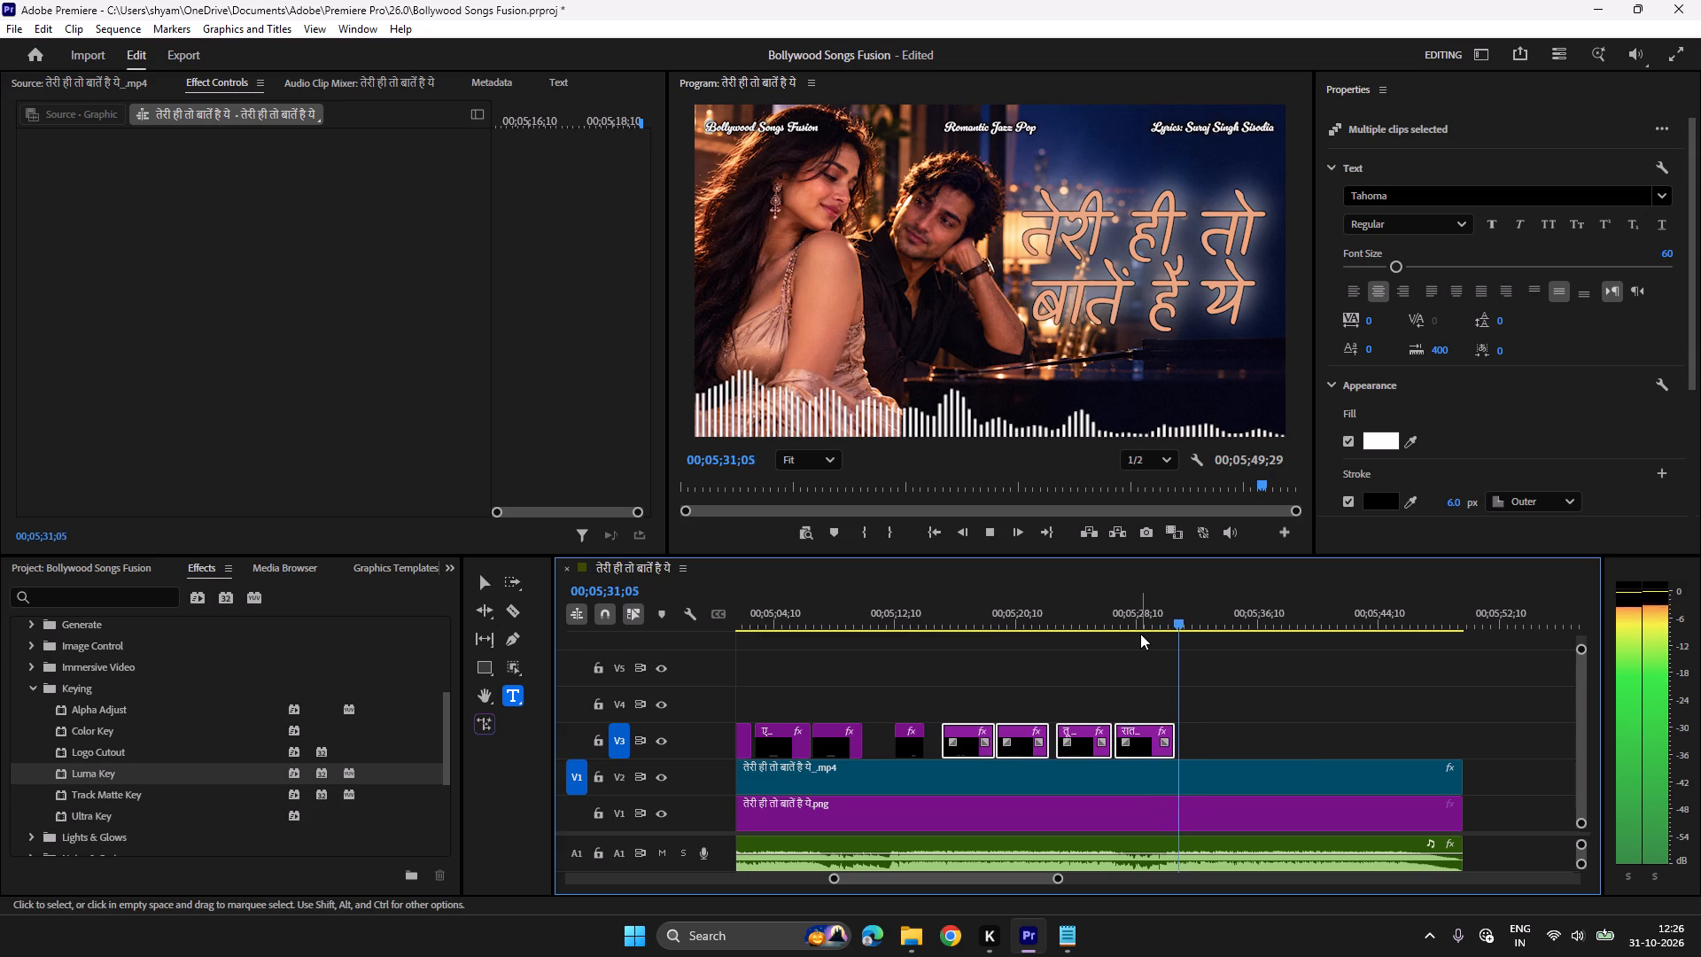
{"action": "key", "text": "space"}
{"action": "left_click", "coordinate": [1166, 626]}
{"action": "key", "text": "space"}
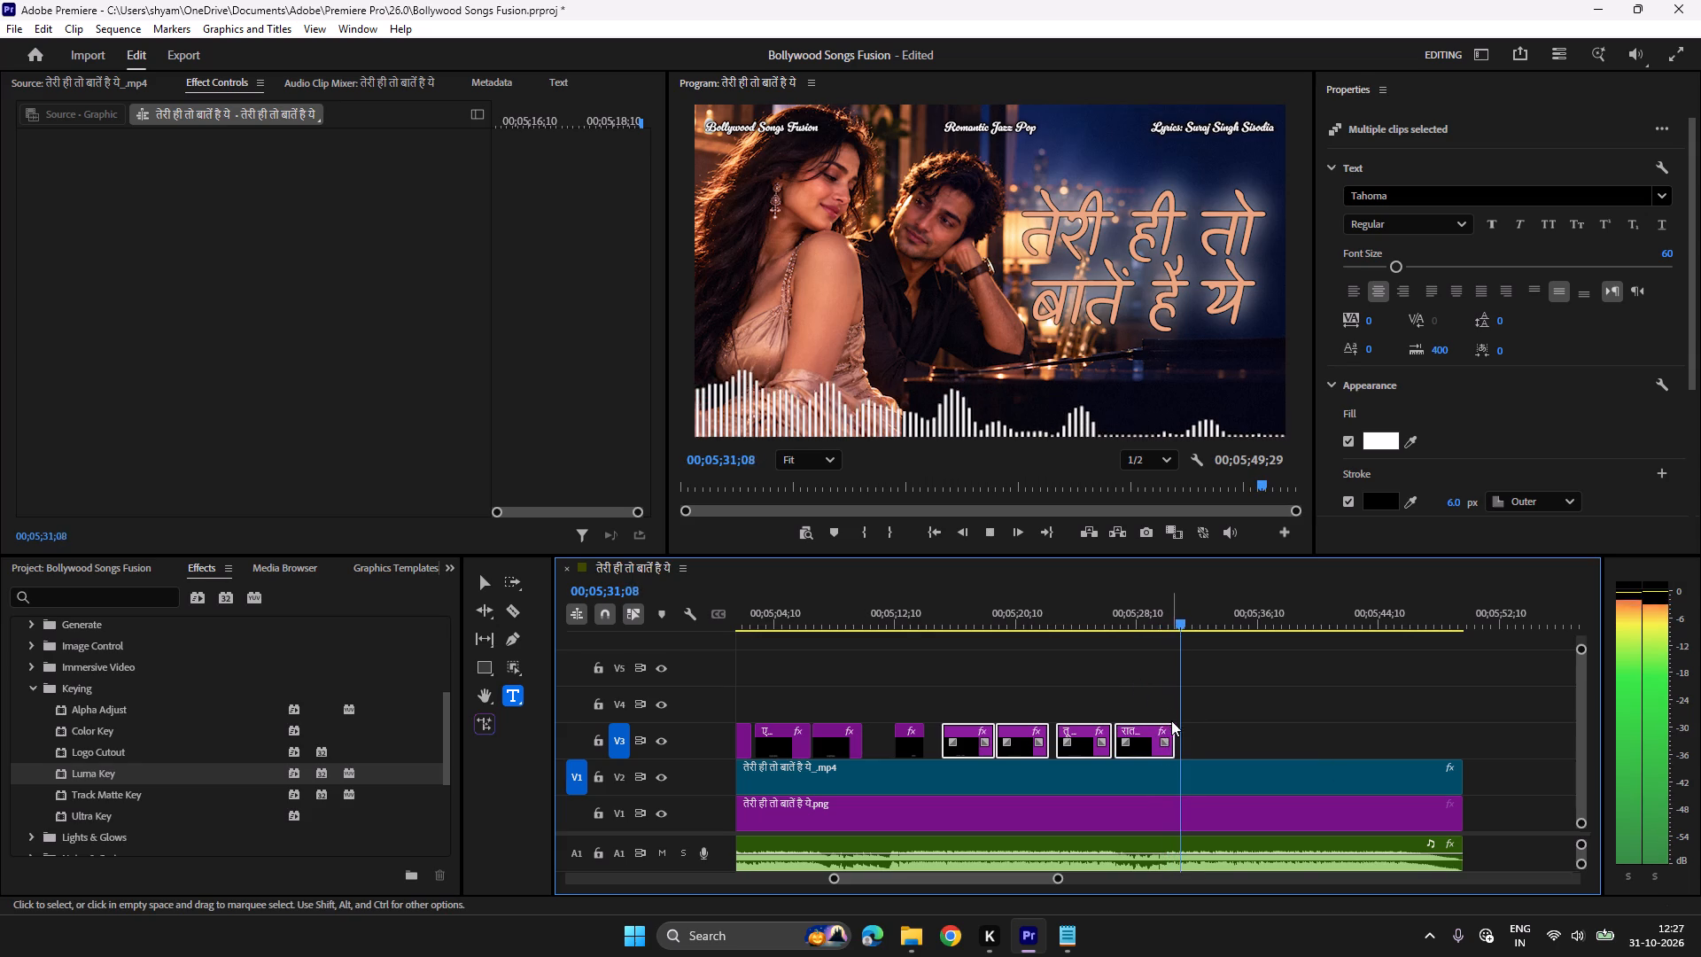
{"action": "key", "text": "space"}
{"action": "left_click", "coordinate": [1171, 727]}
{"action": "key", "text": "space"}
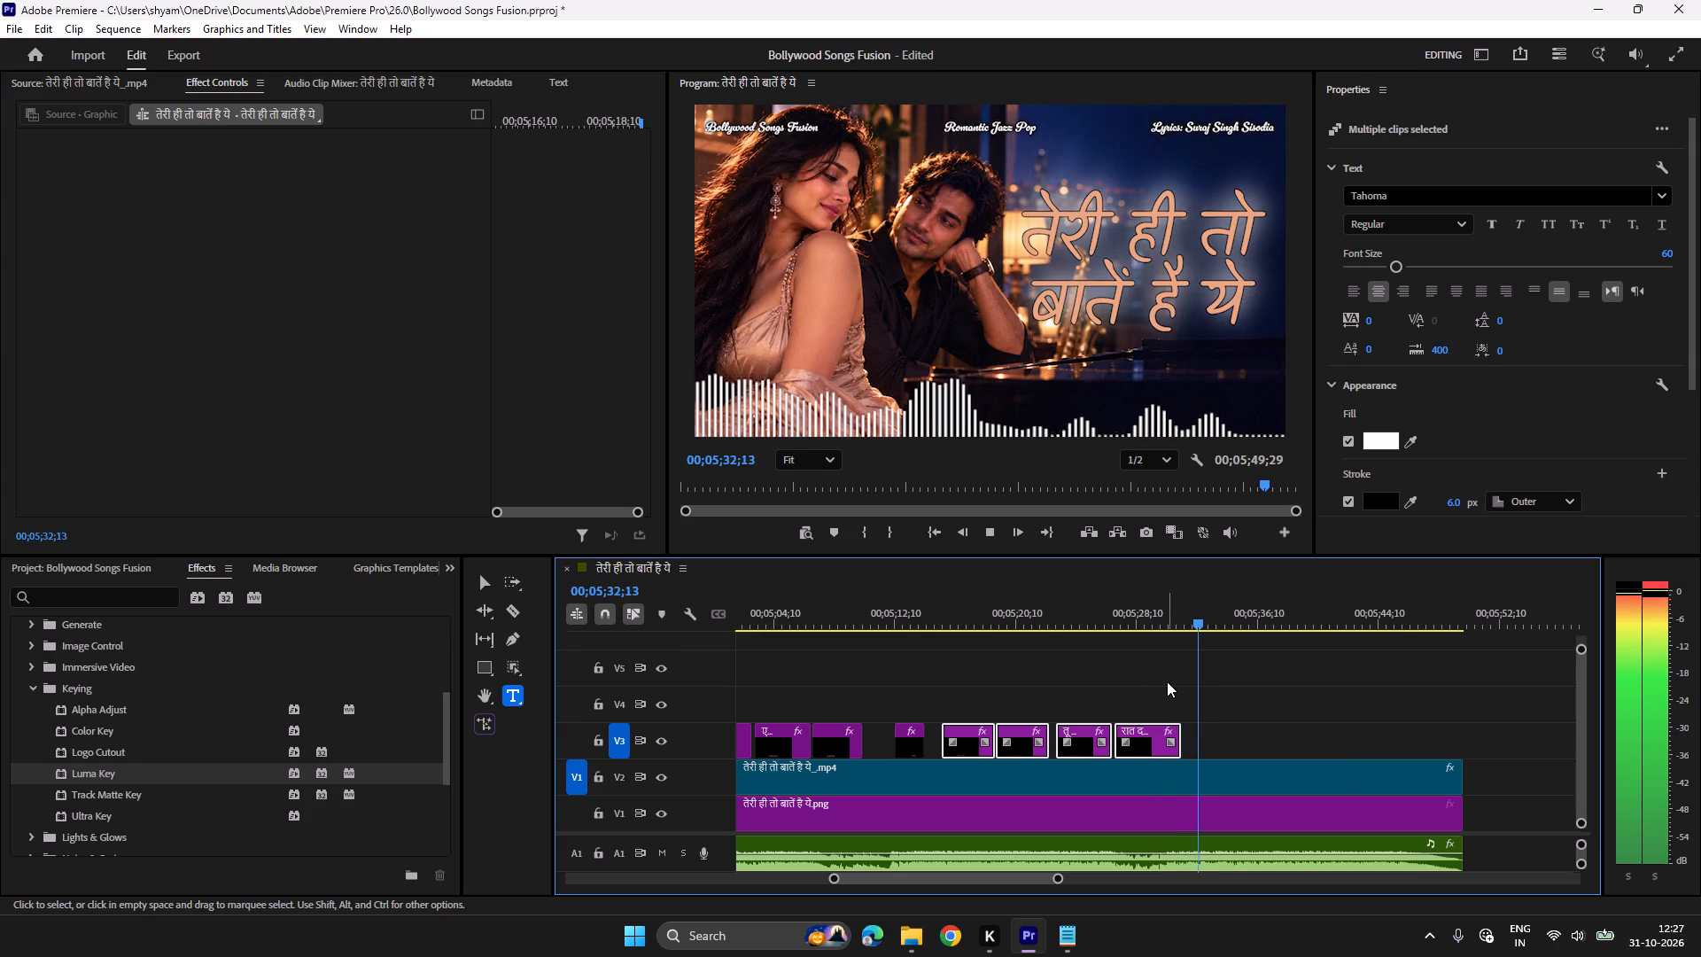
{"action": "key", "text": "ctrl+s"}
{"action": "key", "text": "space"}
{"action": "left_click", "coordinate": [1166, 681]}
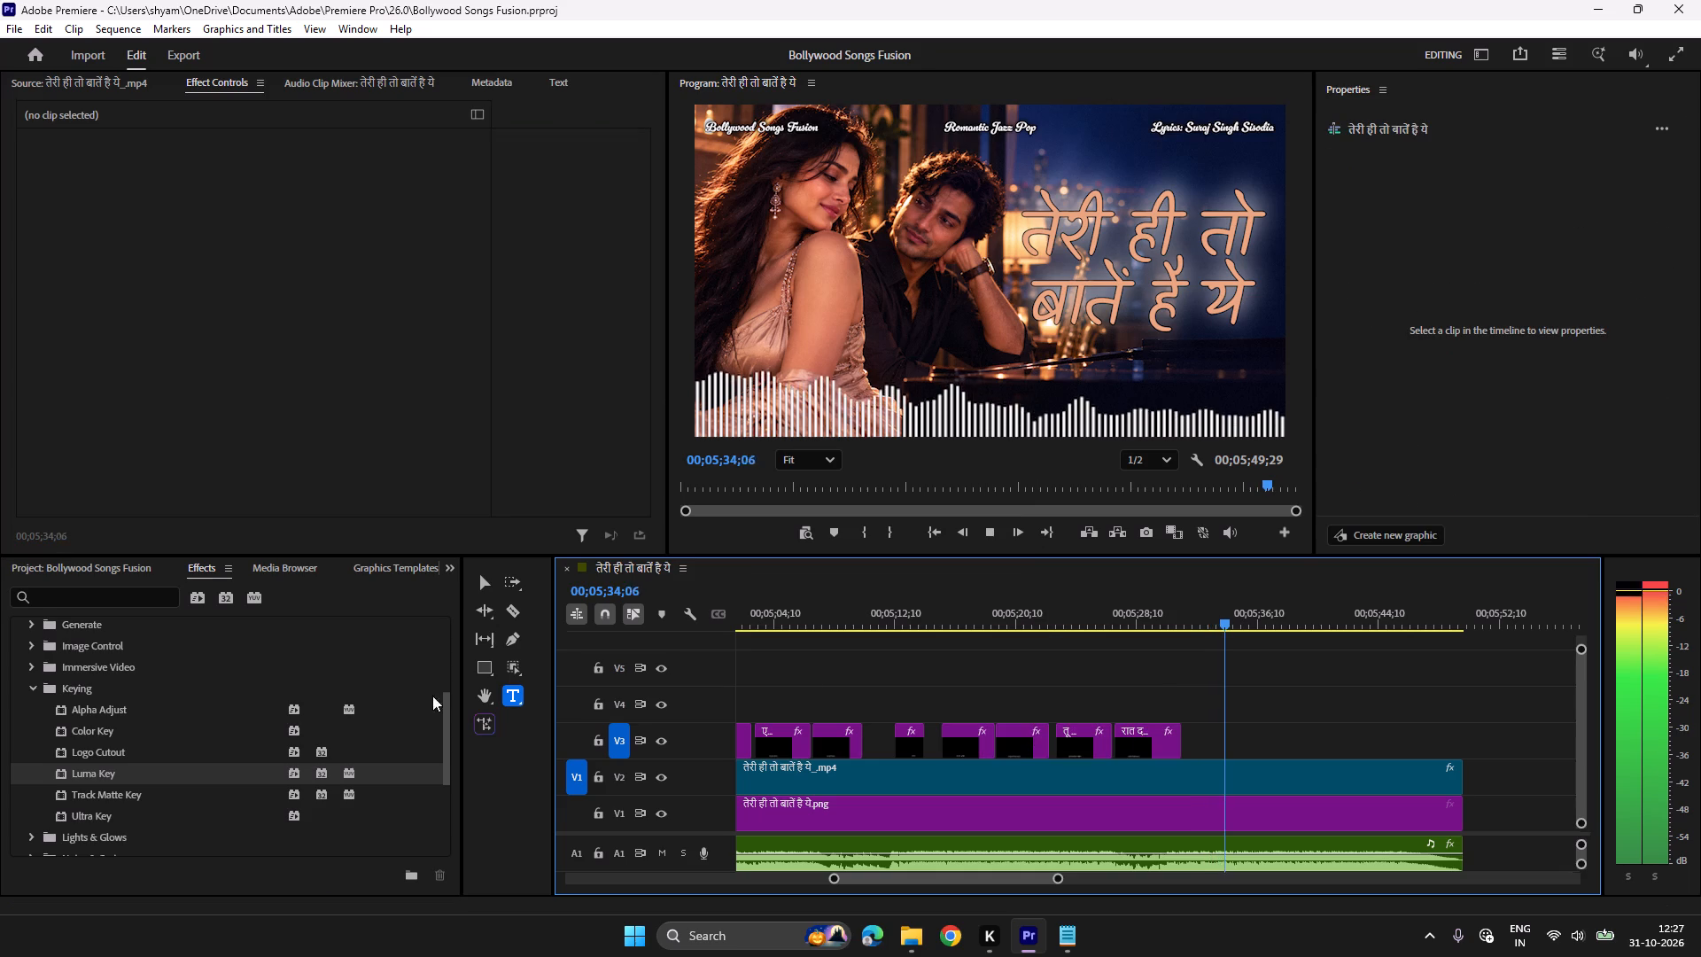
Apply a Cross Dissolve to the ends of the V2 visualizer clip and the V1 background image, and save the project.
{"action": "scroll", "coordinate": [40, 744], "scroll_direction": "down", "scroll_amount": 15}
{"action": "left_click", "coordinate": [22, 829]}
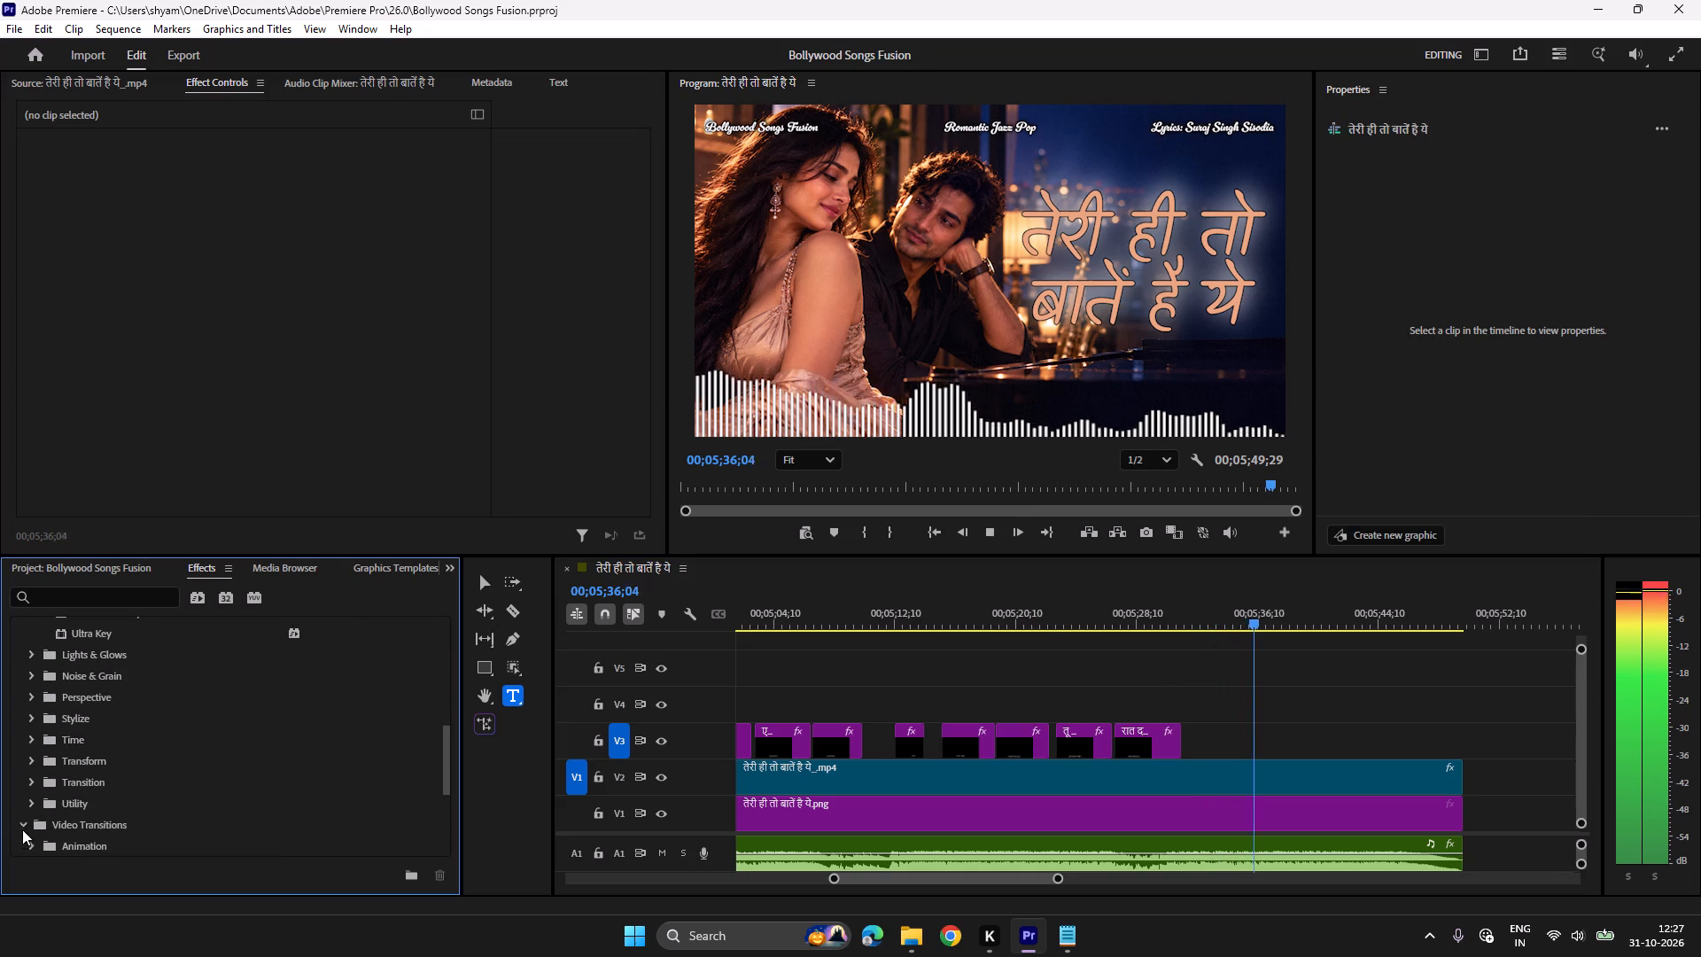
{"action": "scroll", "coordinate": [191, 782], "scroll_direction": "down", "scroll_amount": 6}
{"action": "left_click", "coordinate": [28, 759]}
{"action": "scroll", "coordinate": [171, 758], "scroll_direction": "down", "scroll_amount": 5}
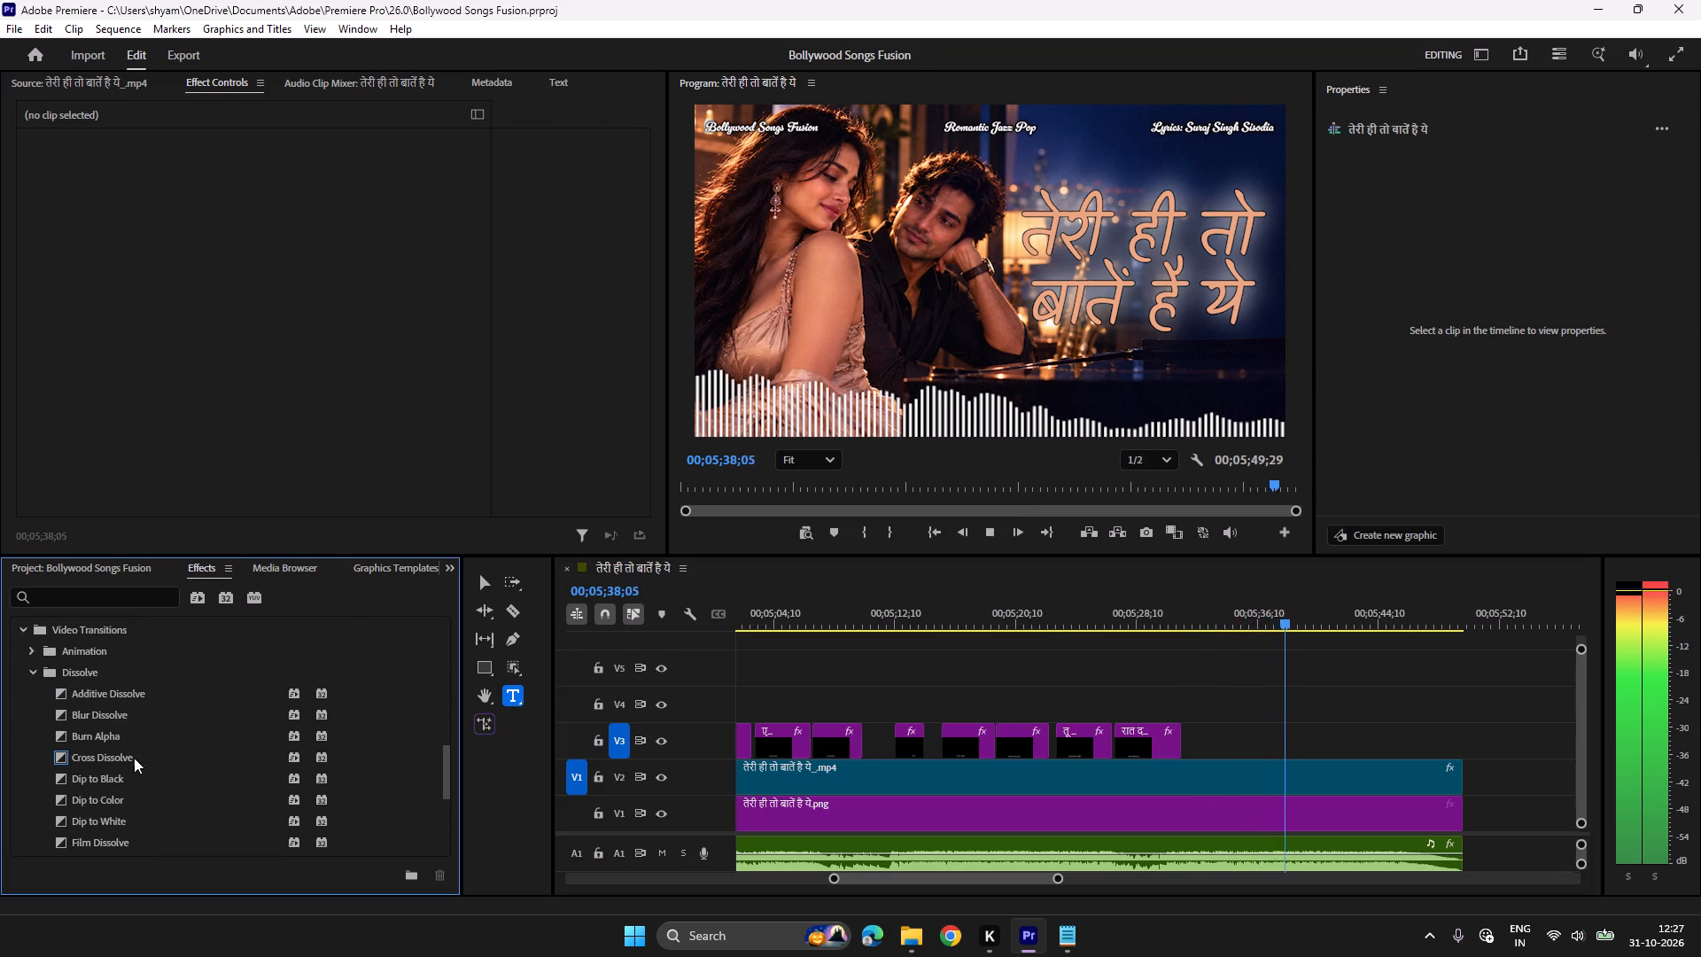
{"action": "left_click_drag", "start_coordinate": [197, 756], "coordinate": [1394, 751]}
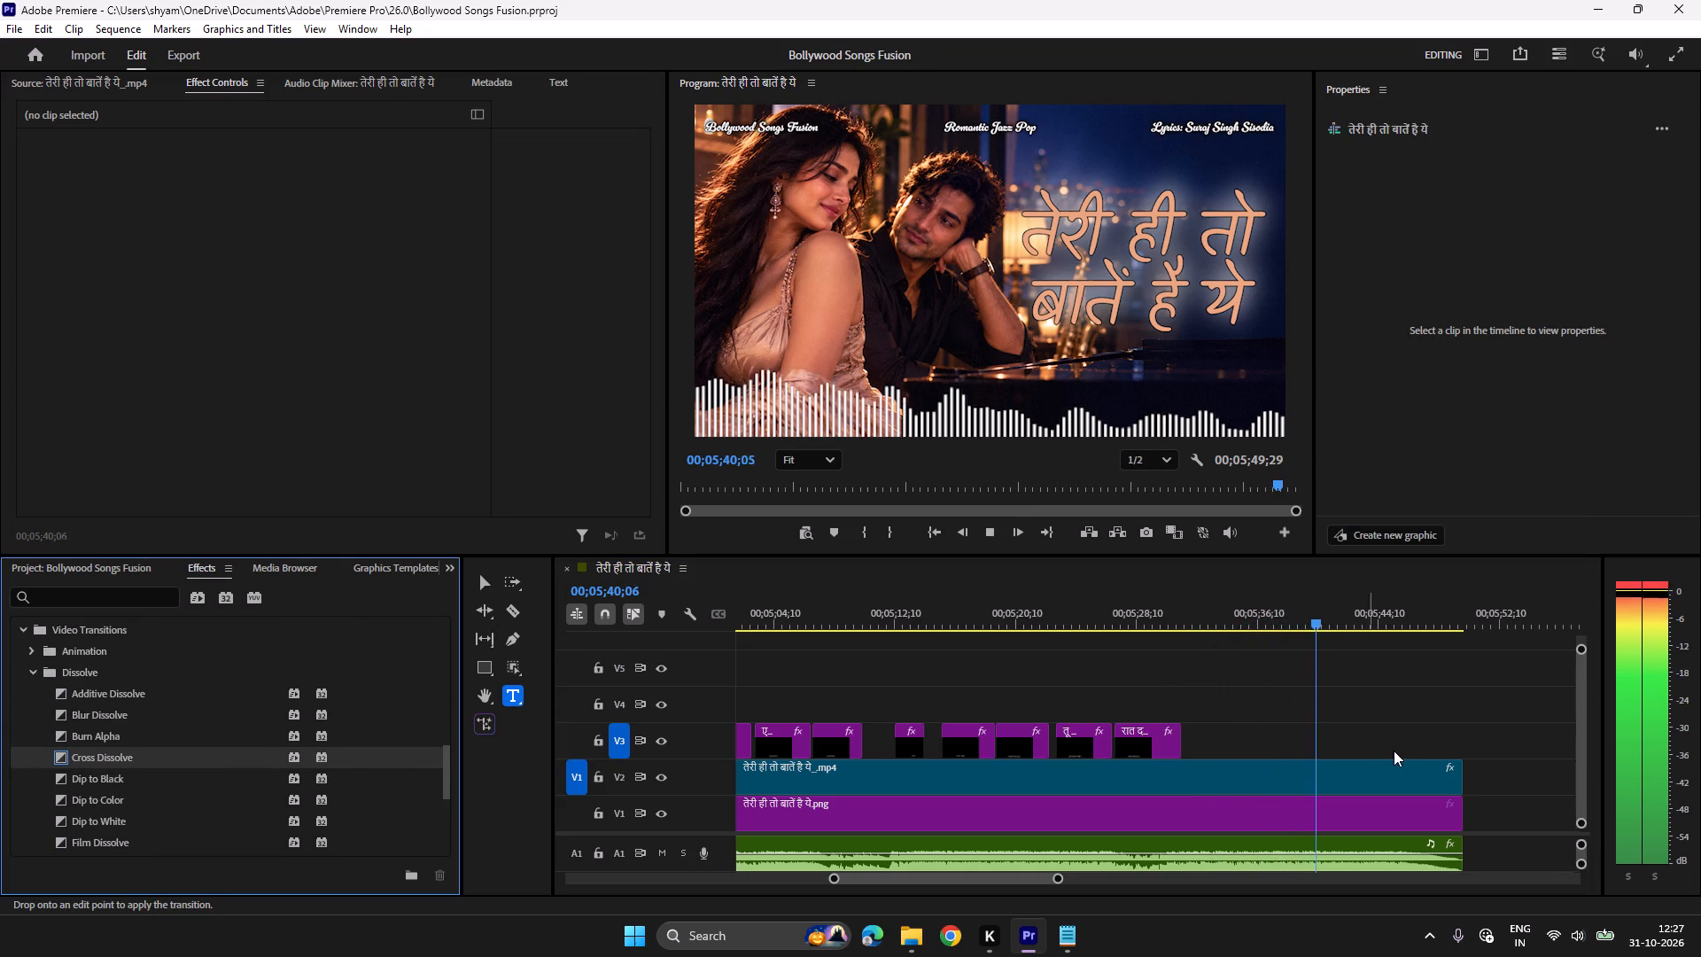
{"action": "left_click_drag", "start_coordinate": [1394, 751], "coordinate": [1454, 782]}
{"action": "left_click_drag", "start_coordinate": [94, 755], "coordinate": [1451, 814]}
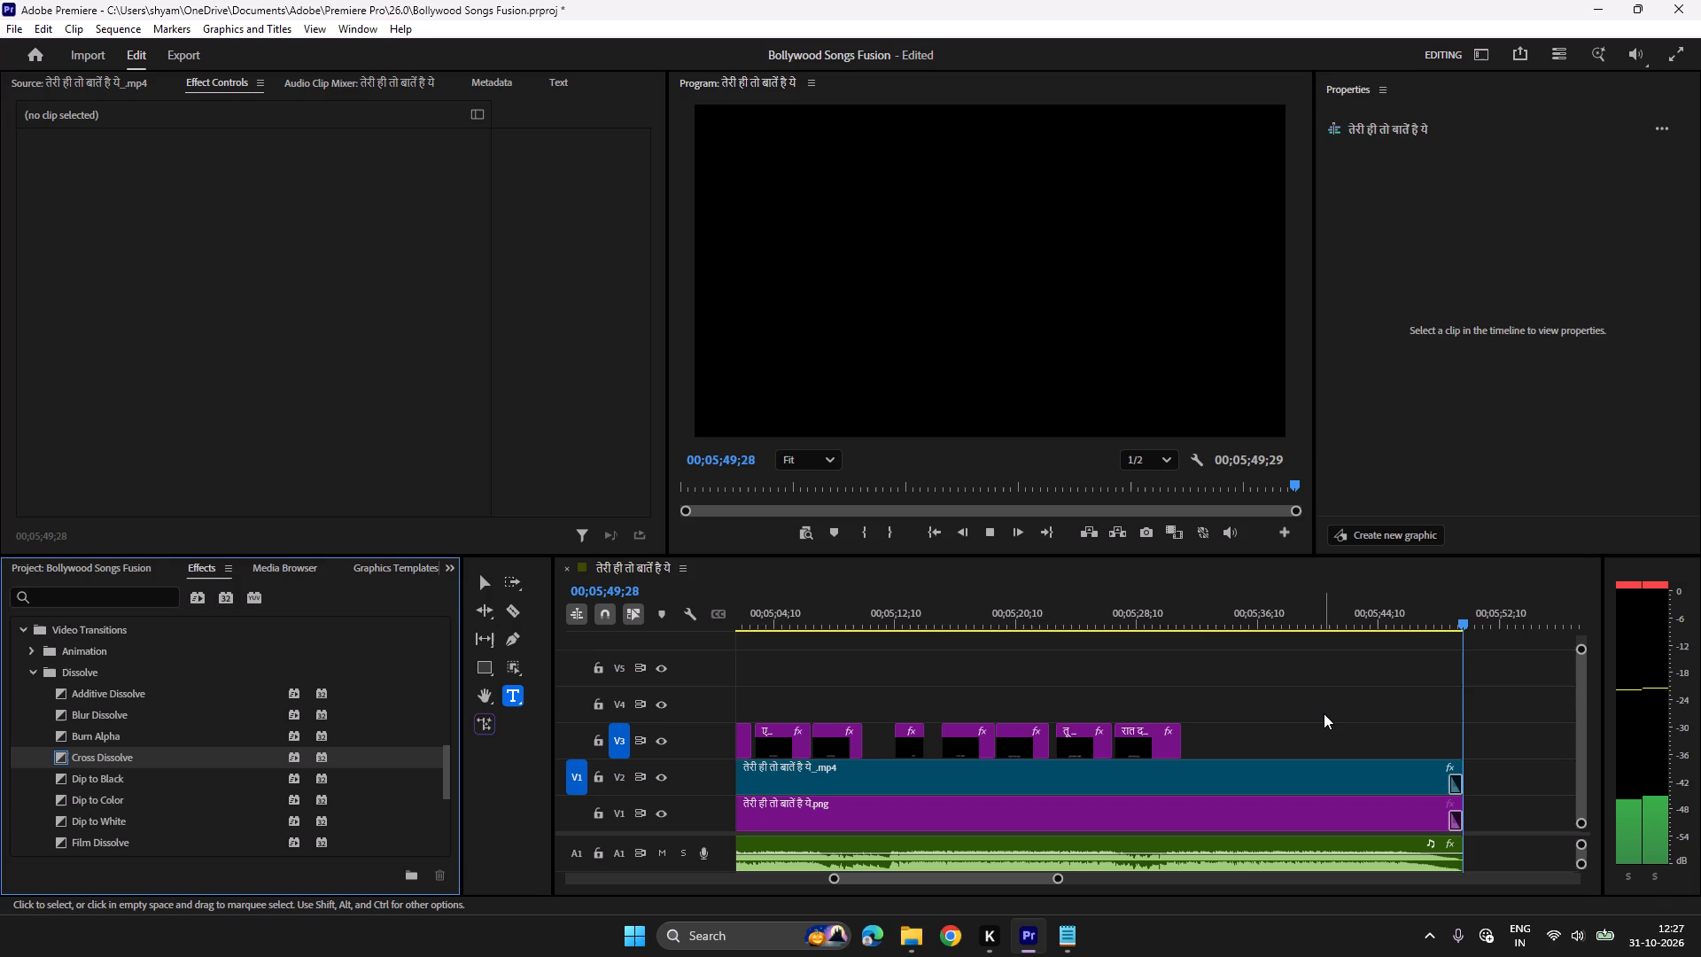
{"action": "key", "text": "ctrl+s"}
Name the export file तेरी ही तो बातें है ये.mp4 and export the entire sequence as H.264 with Match Source - Adaptive High Bitrate.
{"action": "left_click", "coordinate": [180, 54]}
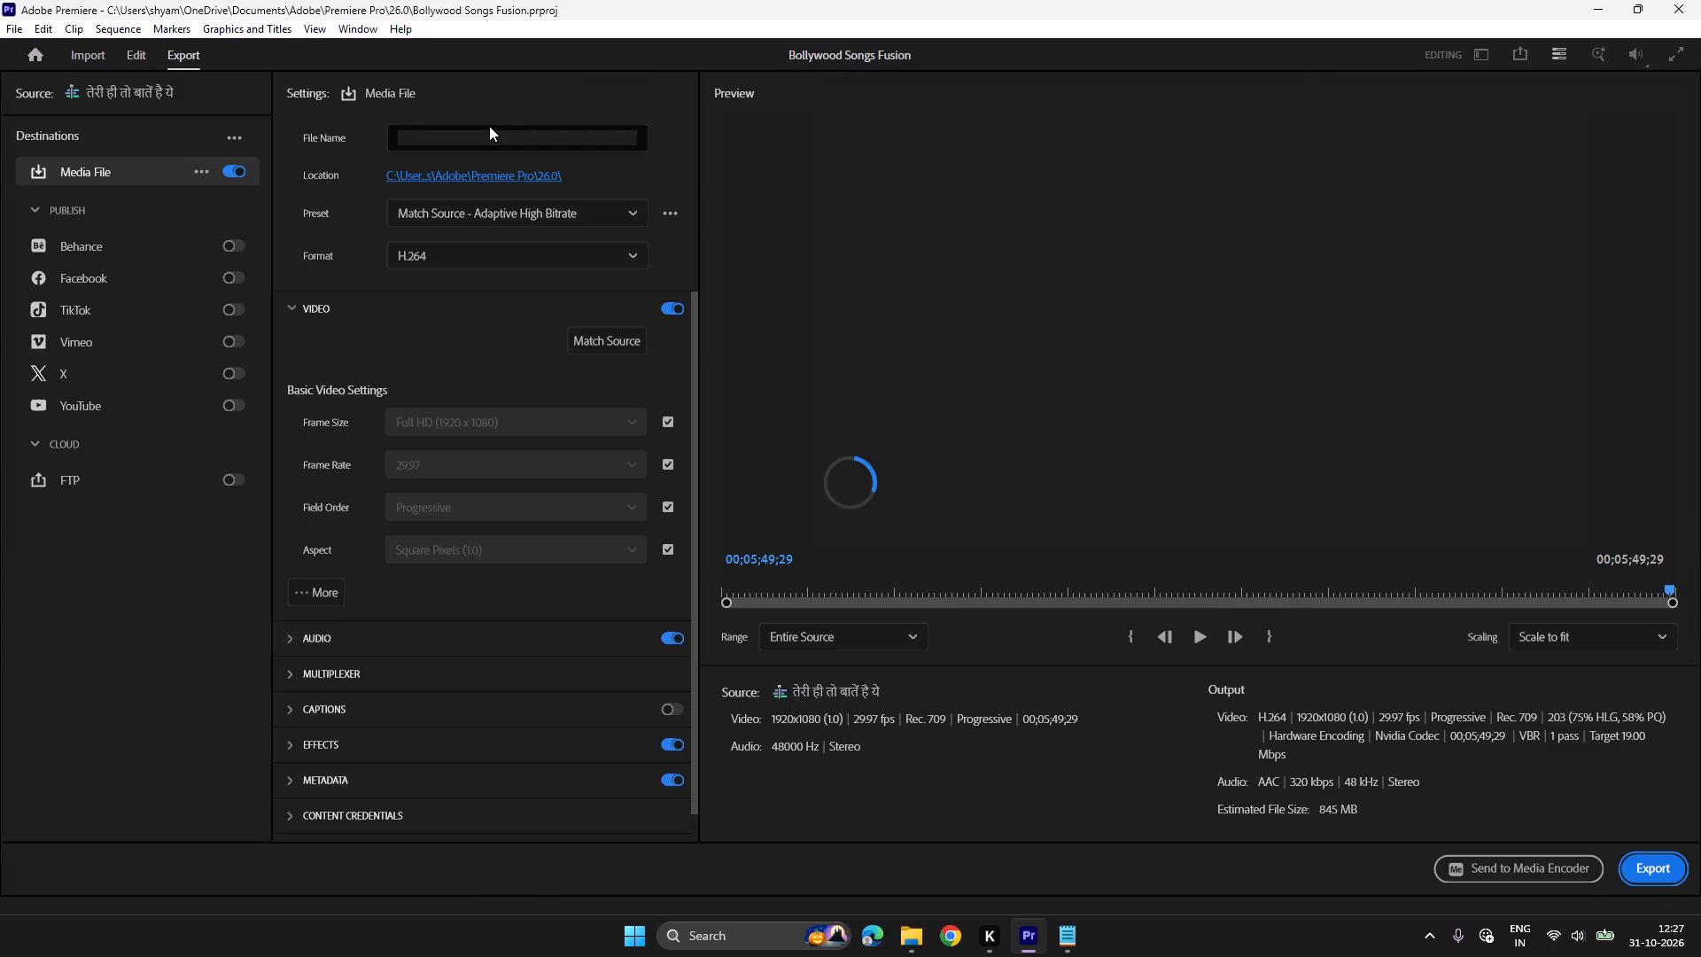
{"action": "double_click", "coordinate": [471, 138]}
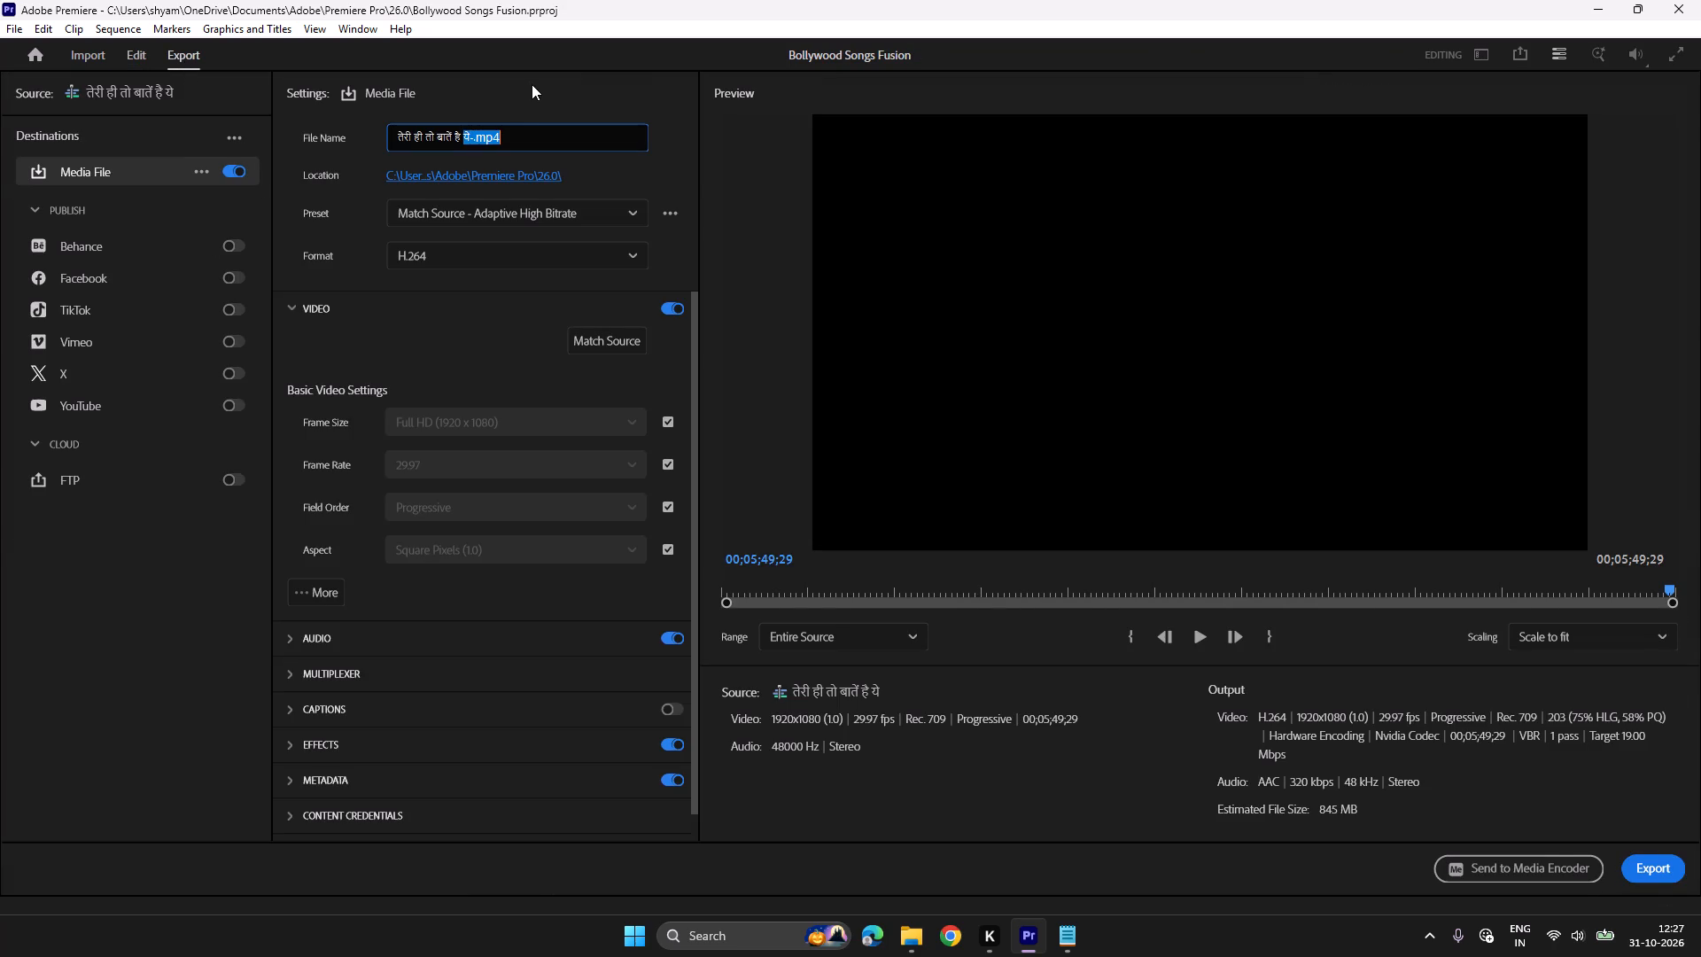
{"action": "left_click", "coordinate": [474, 140]}
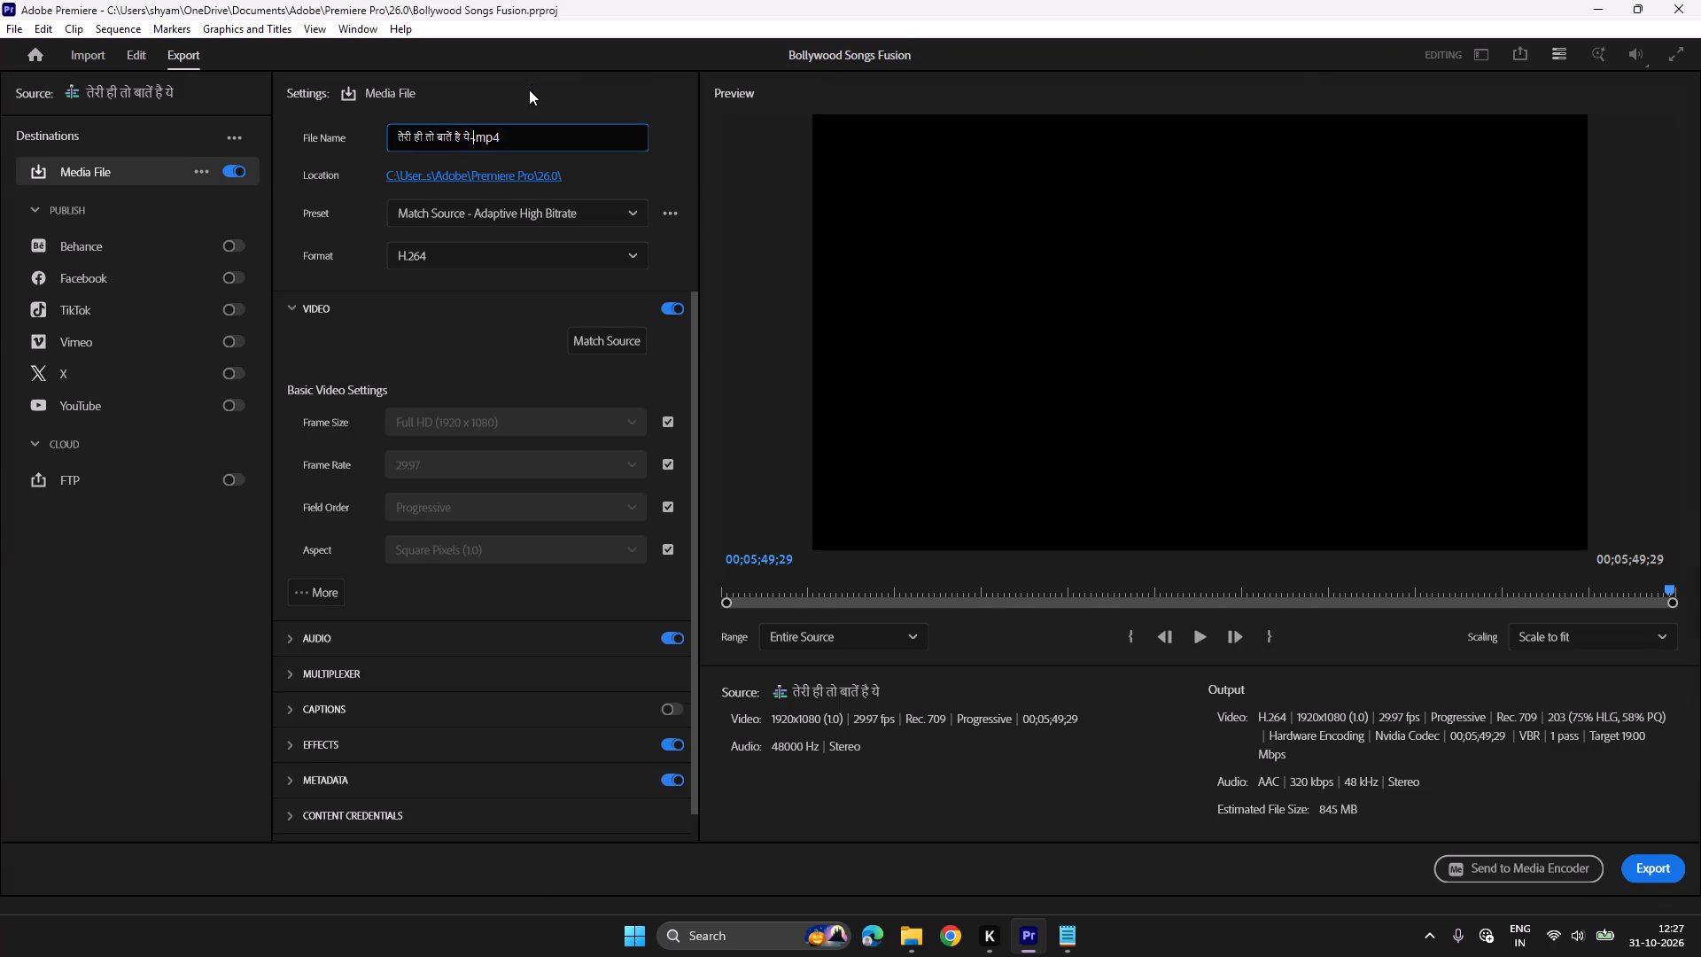
{"action": "key", "text": "BackSpace"}
{"action": "left_click", "coordinate": [521, 83]}
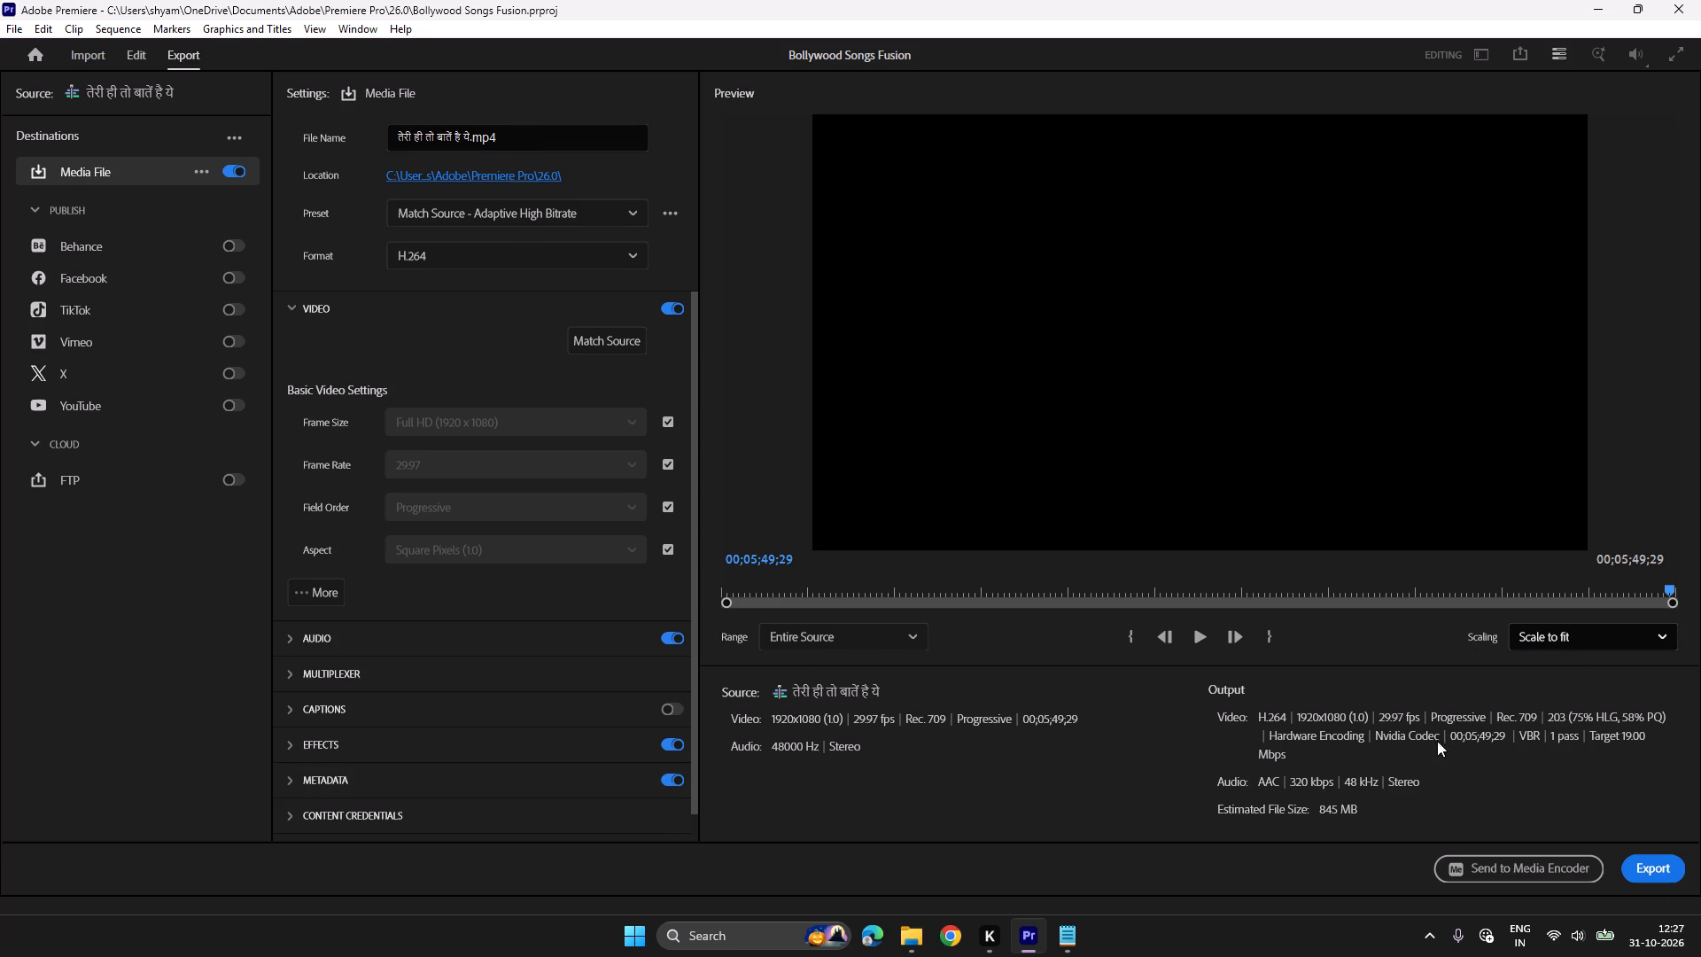
{"action": "left_click", "coordinate": [1666, 874]}
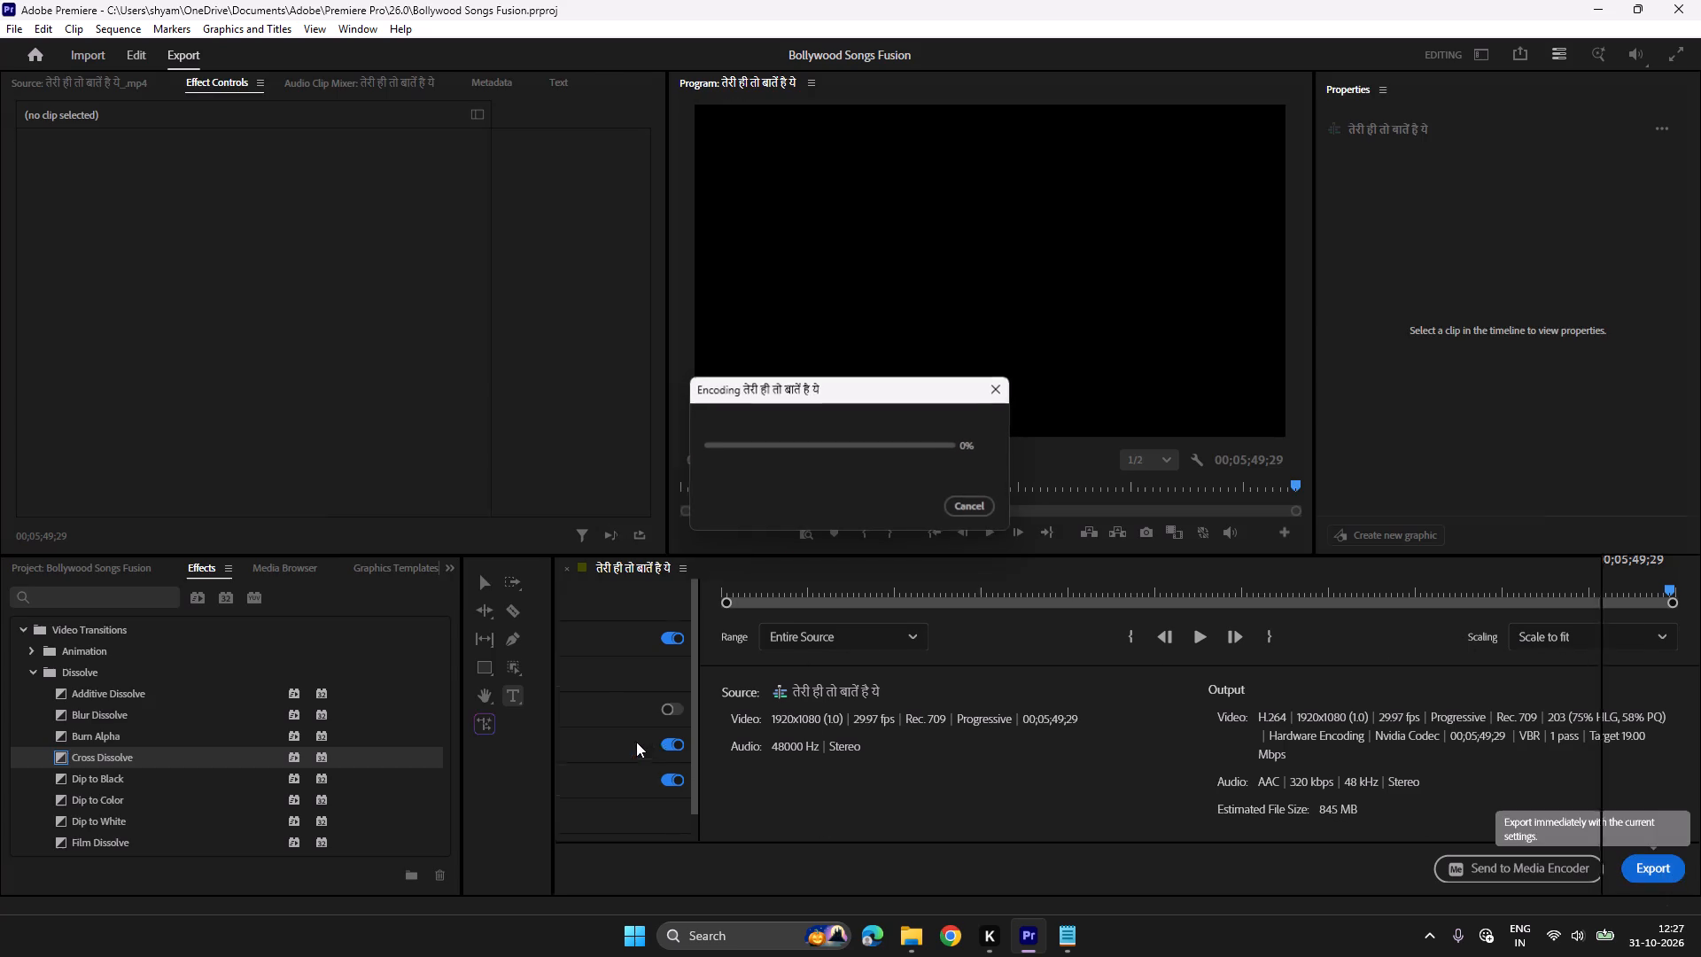